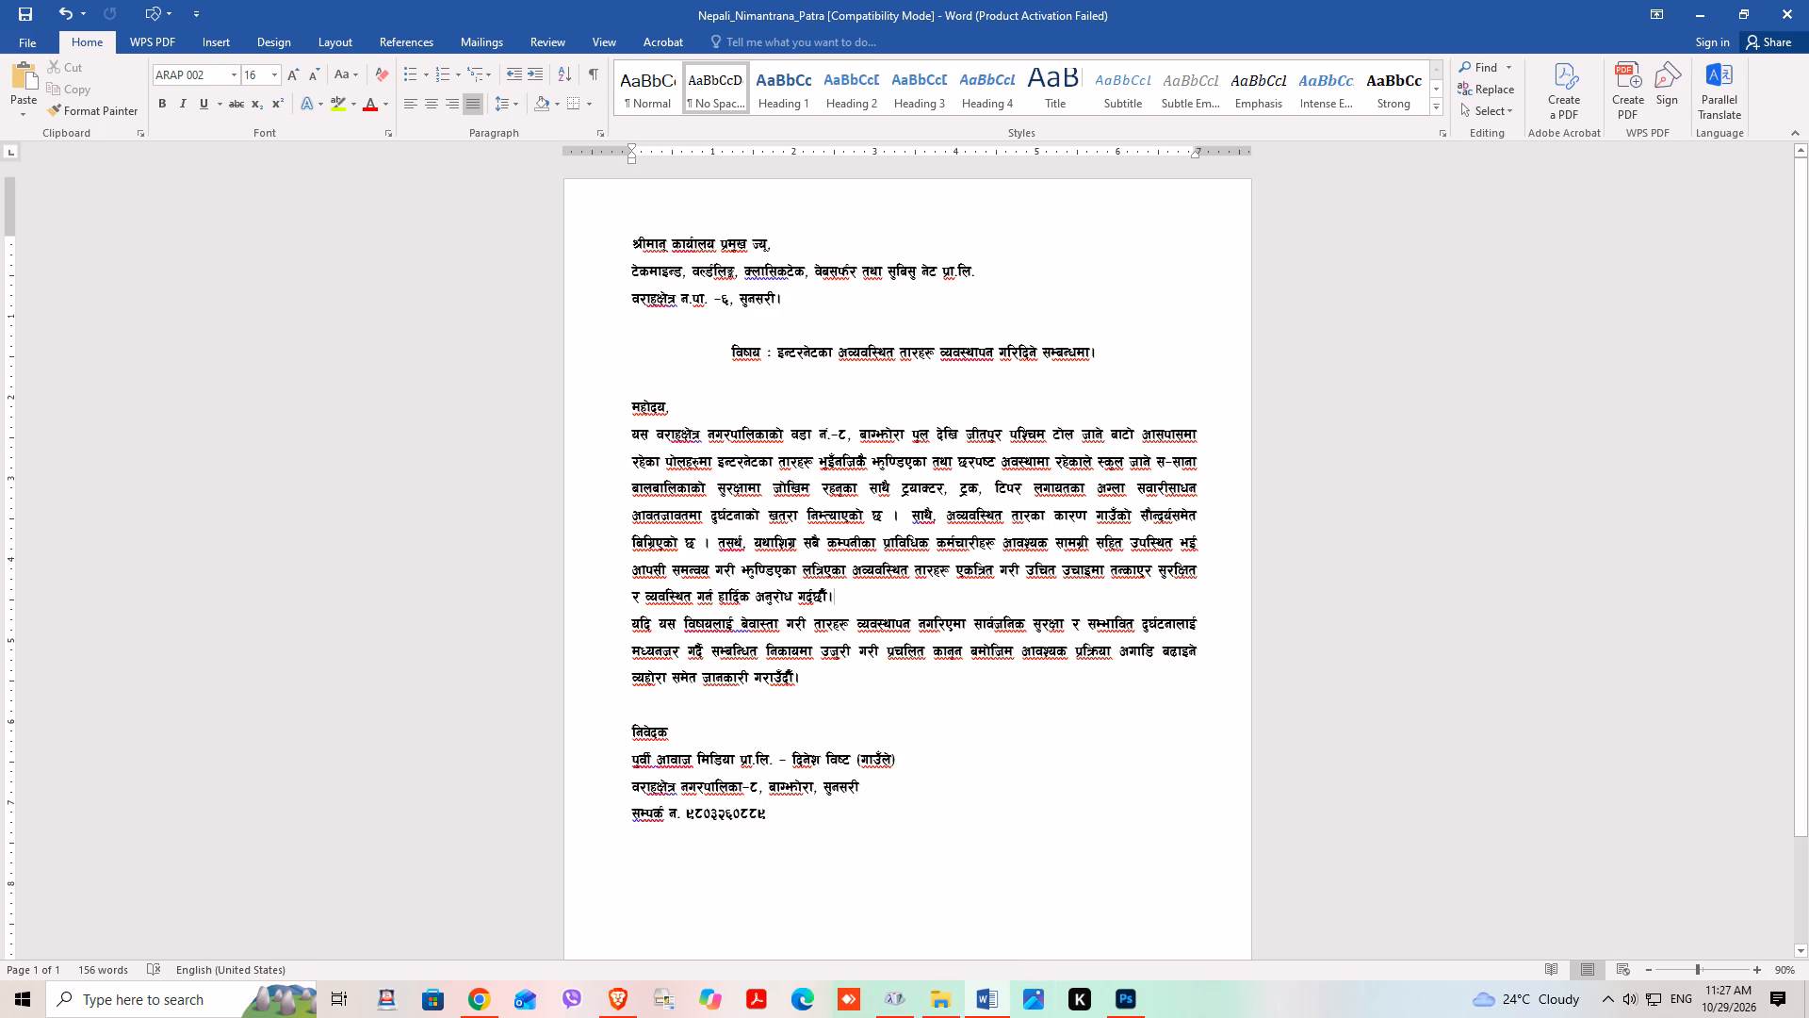
Insert four blank lines above the letter's opening line and save the document.
scroll(942, 844, "down", 1)
scroll(942, 841, "up", 10)
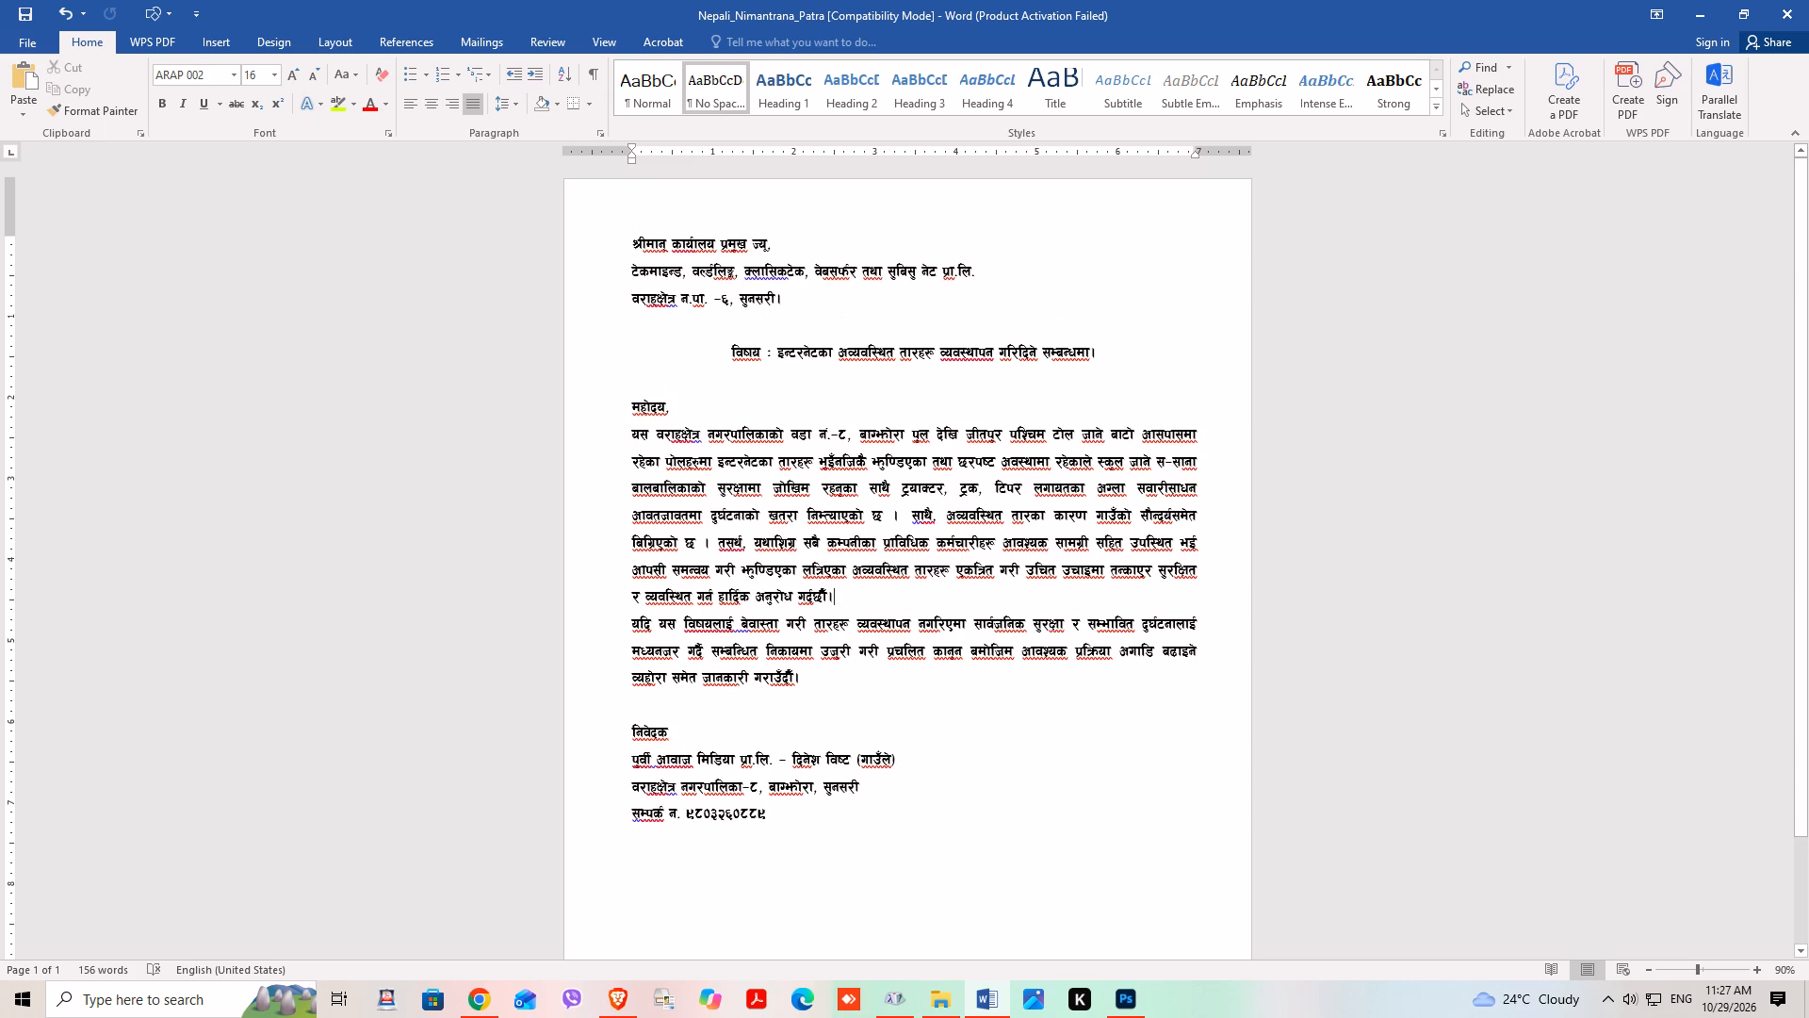
scroll(838, 554, "up", 3)
left_click(626, 232)
key("Return")
key("Return")
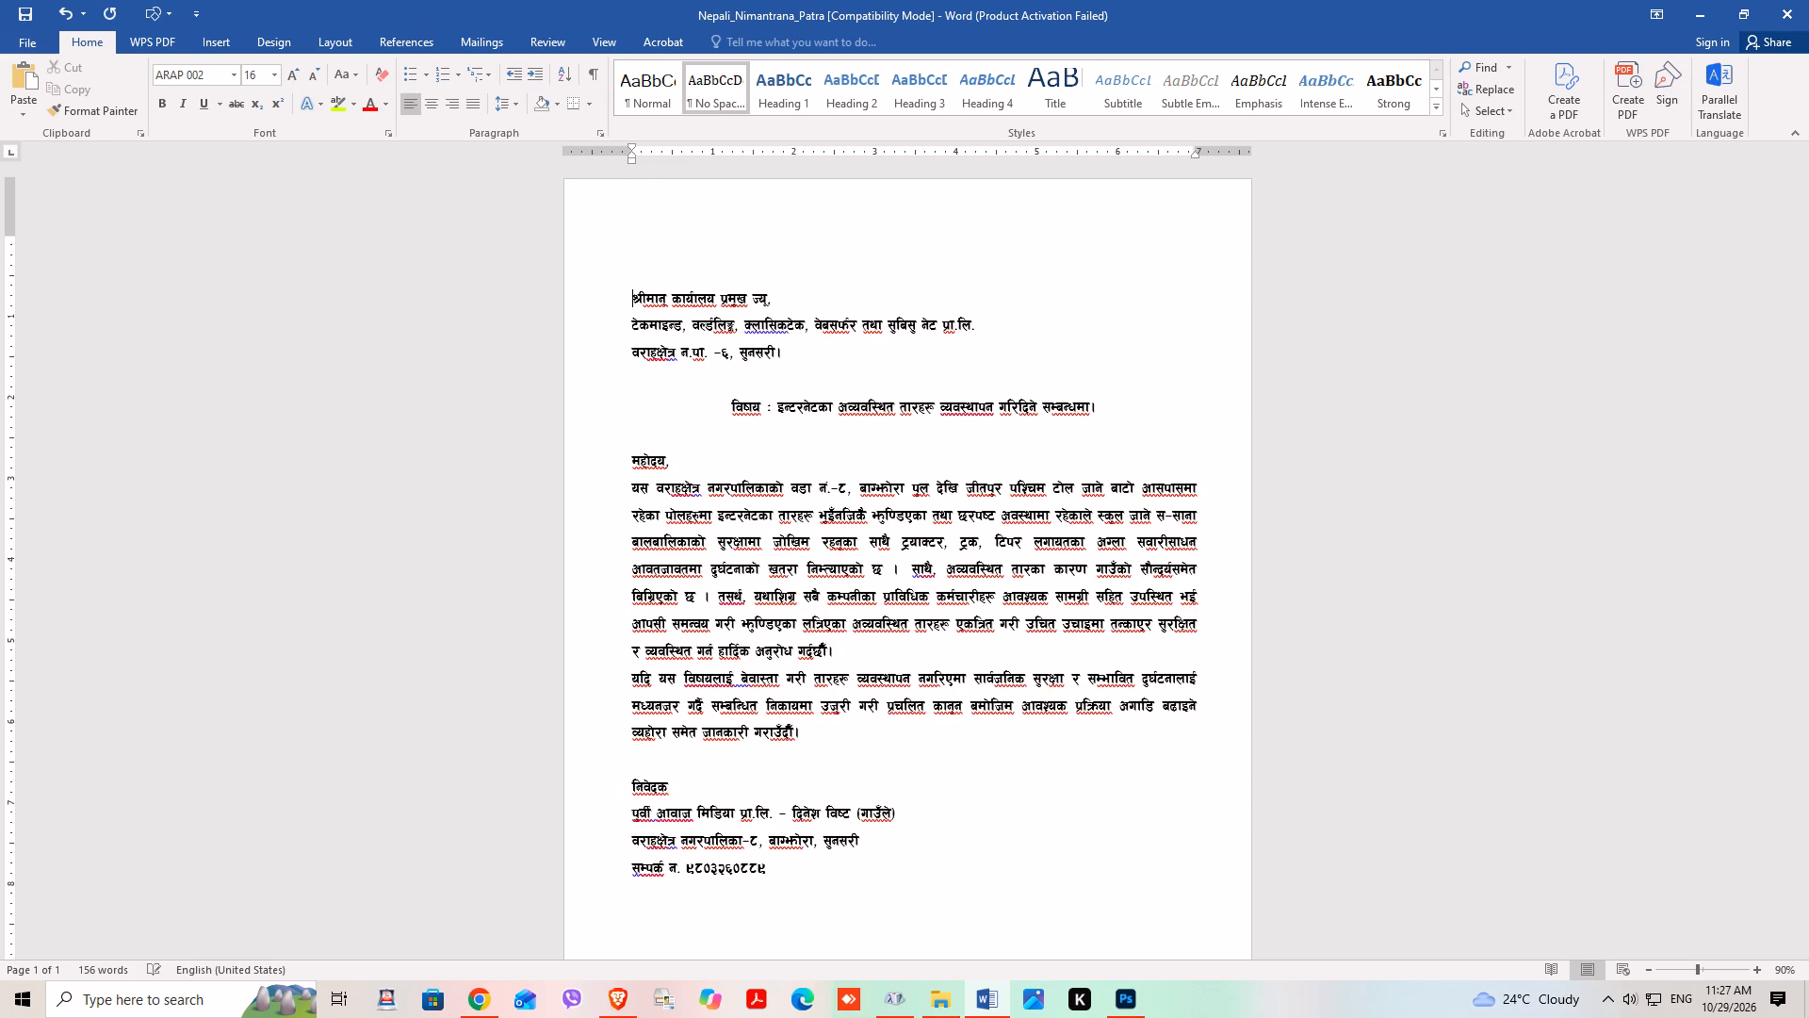
key("Return")
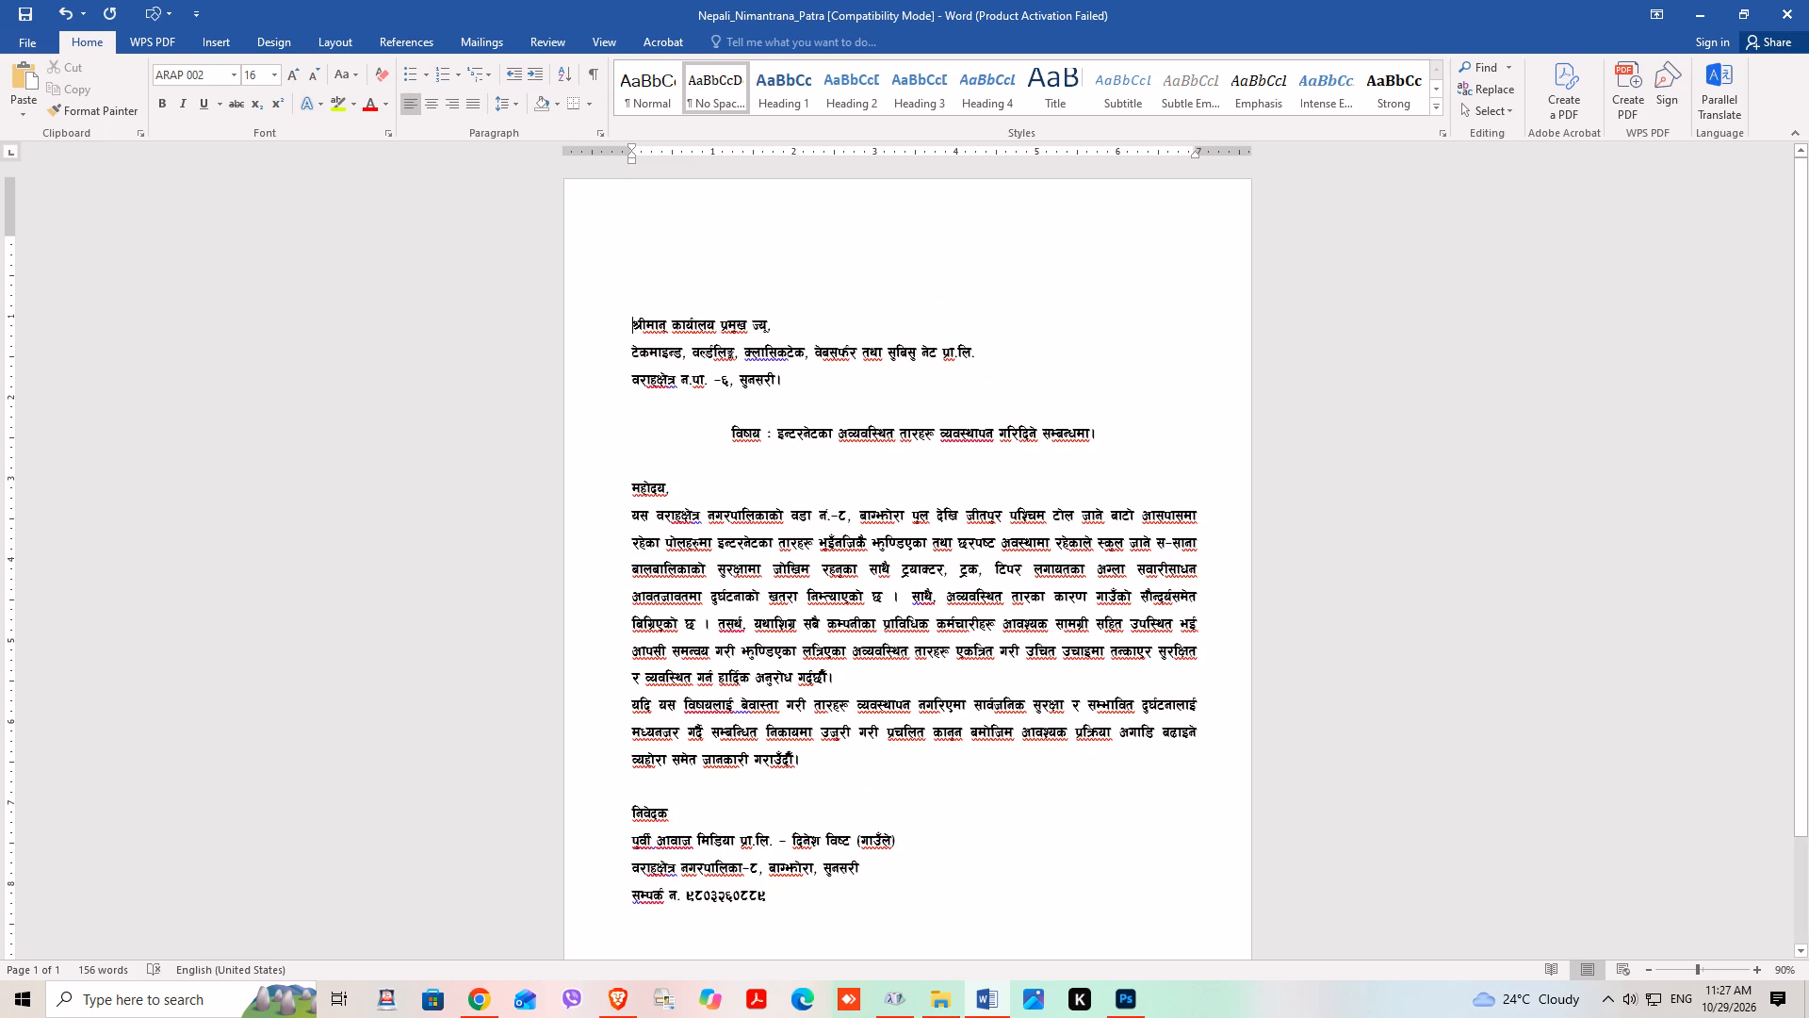
key("Return")
scroll(742, 412, "down", 9)
scroll(747, 402, "up", 7)
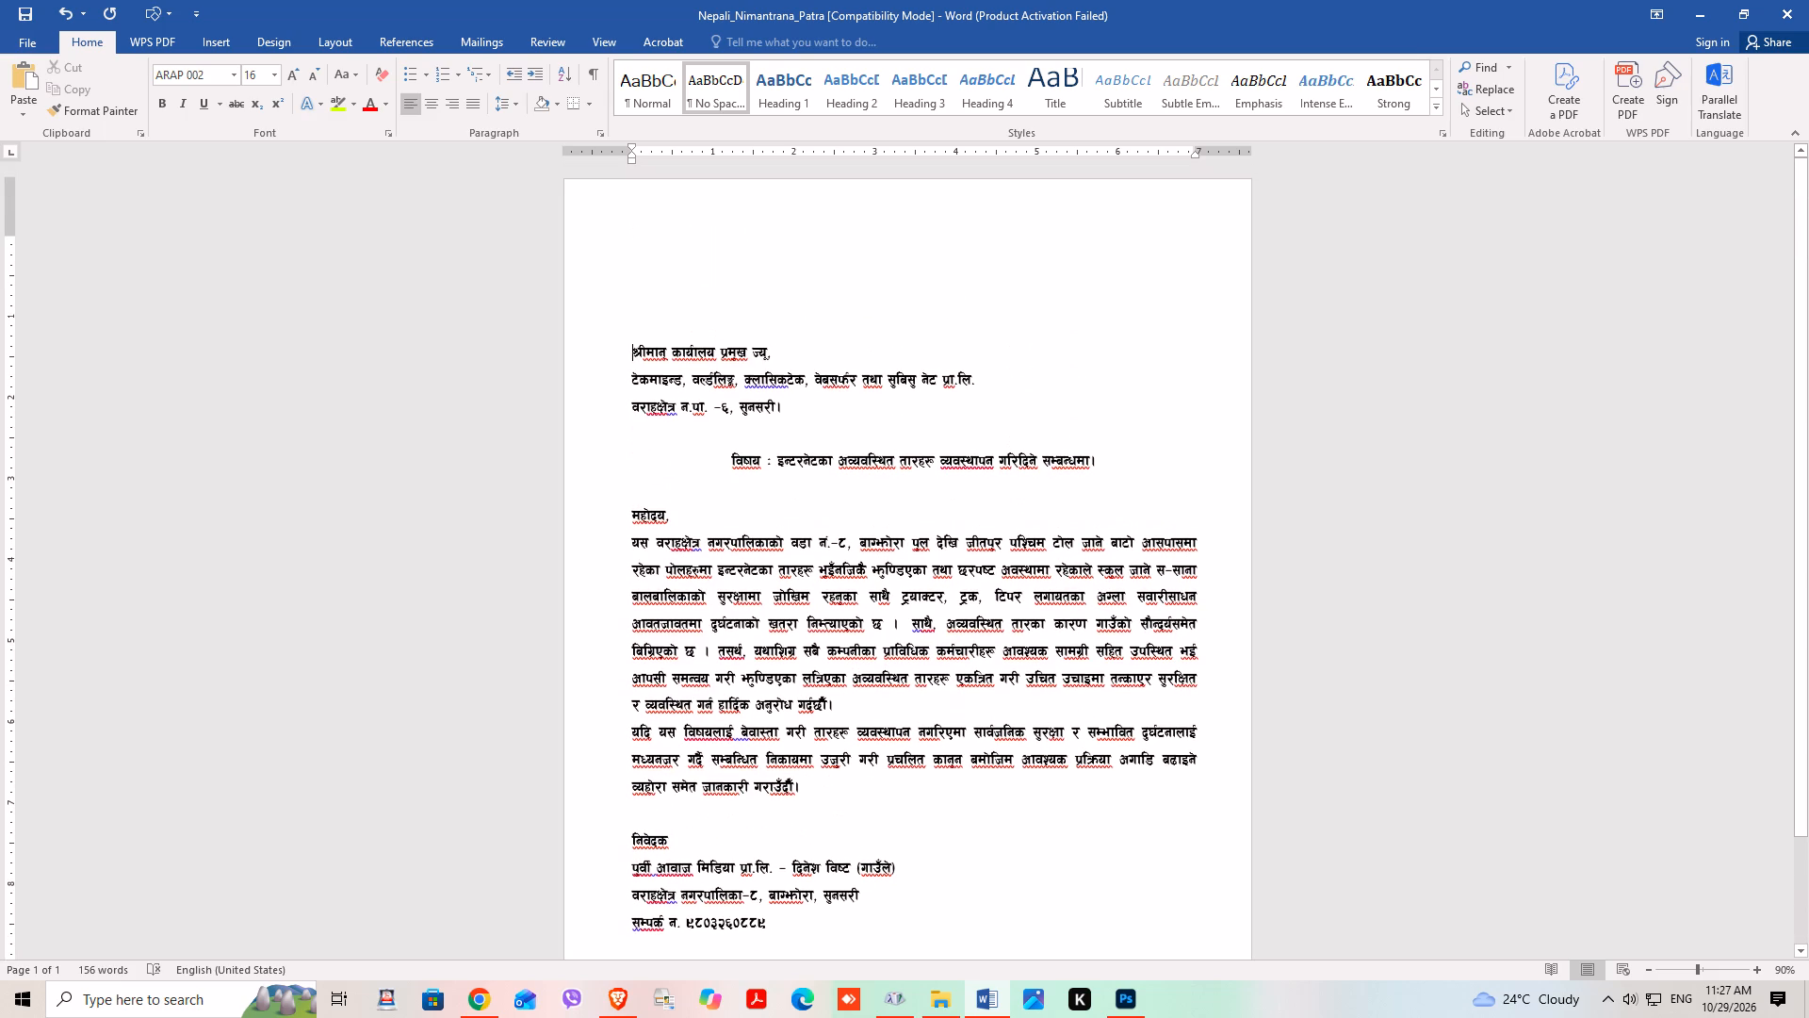
scroll(747, 401, "up", 2)
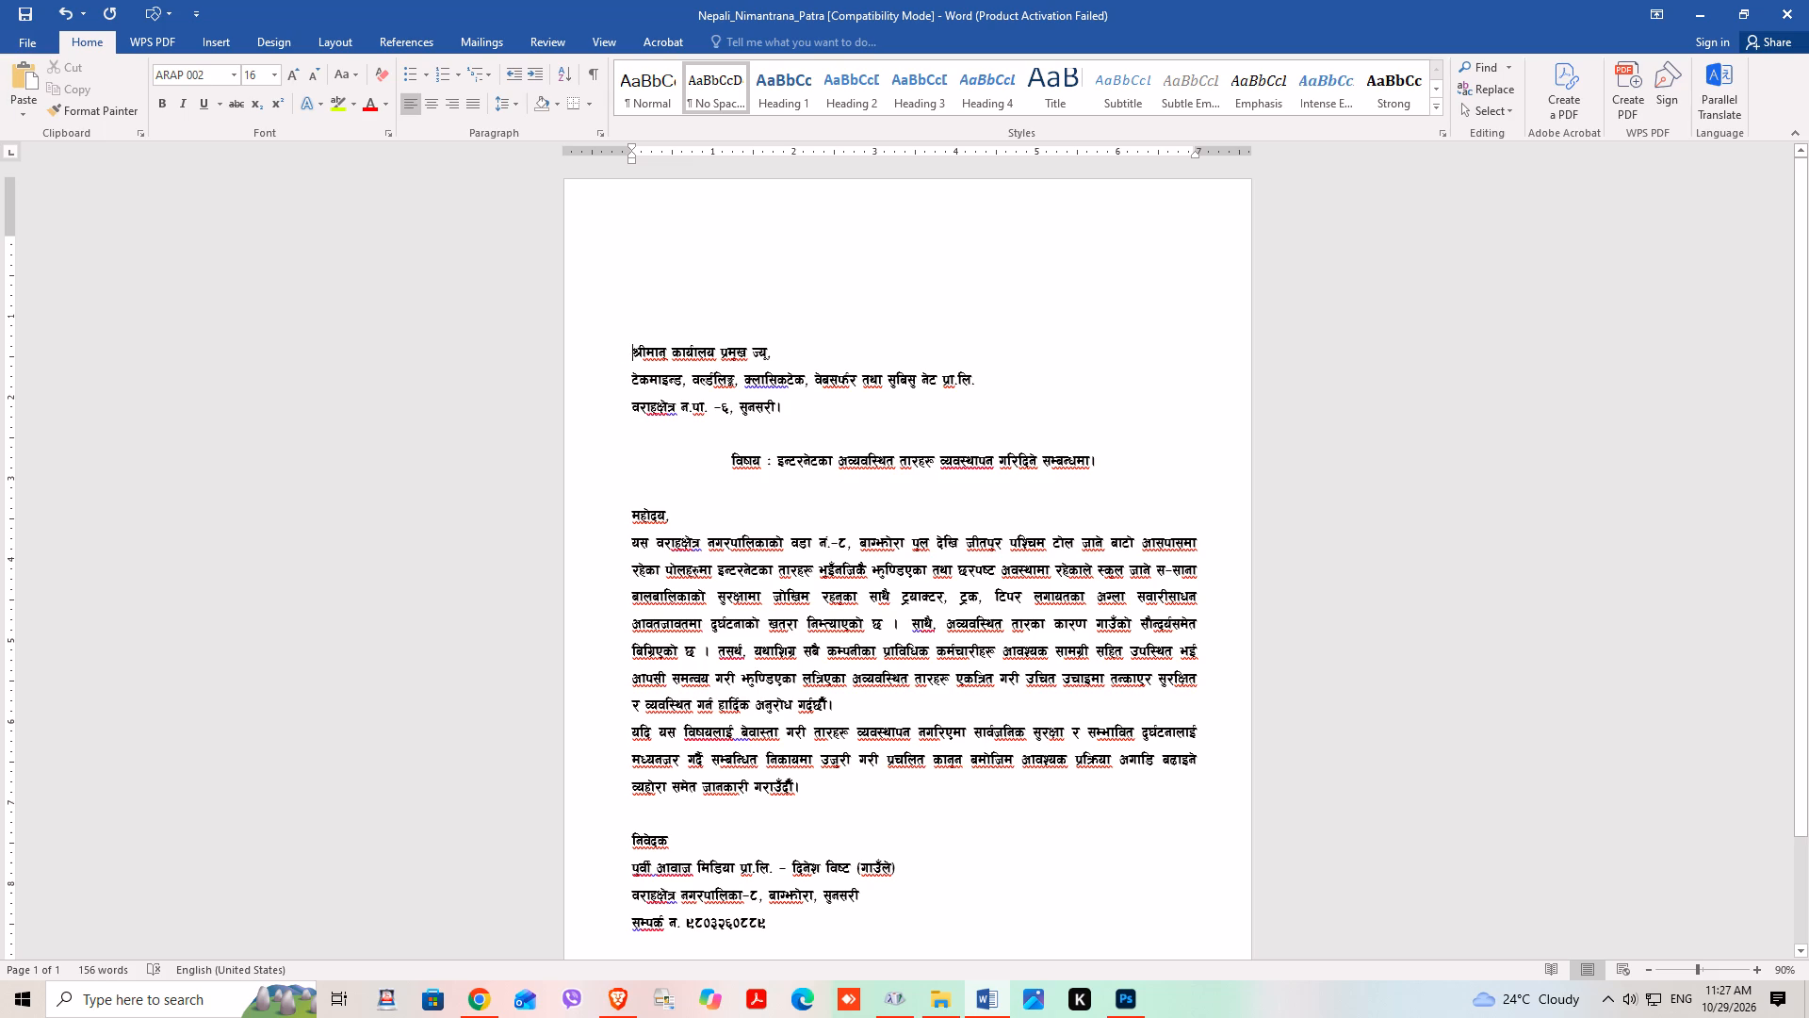
key("ctrl+s")
In File Explorer, open the Letter head folder inside Kushal Work, widening the file list area.
left_click(930, 1003)
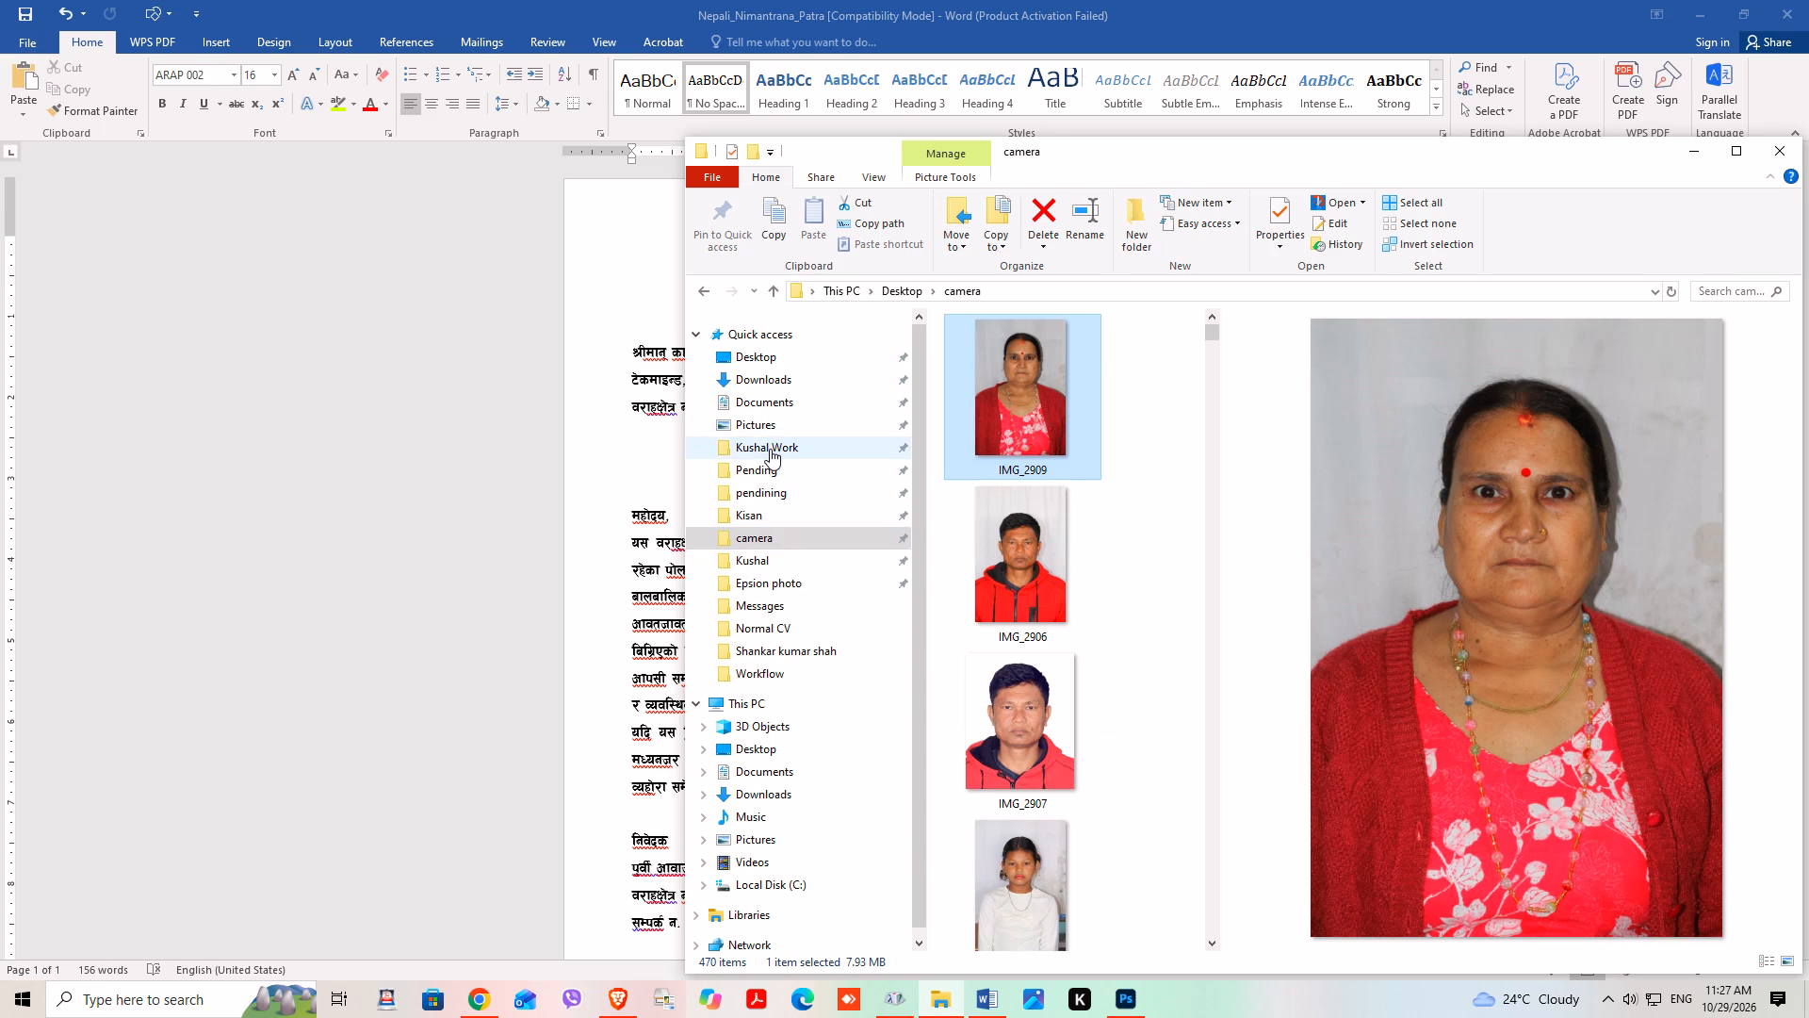
left_click(770, 449)
scroll(1066, 537, "down", 5)
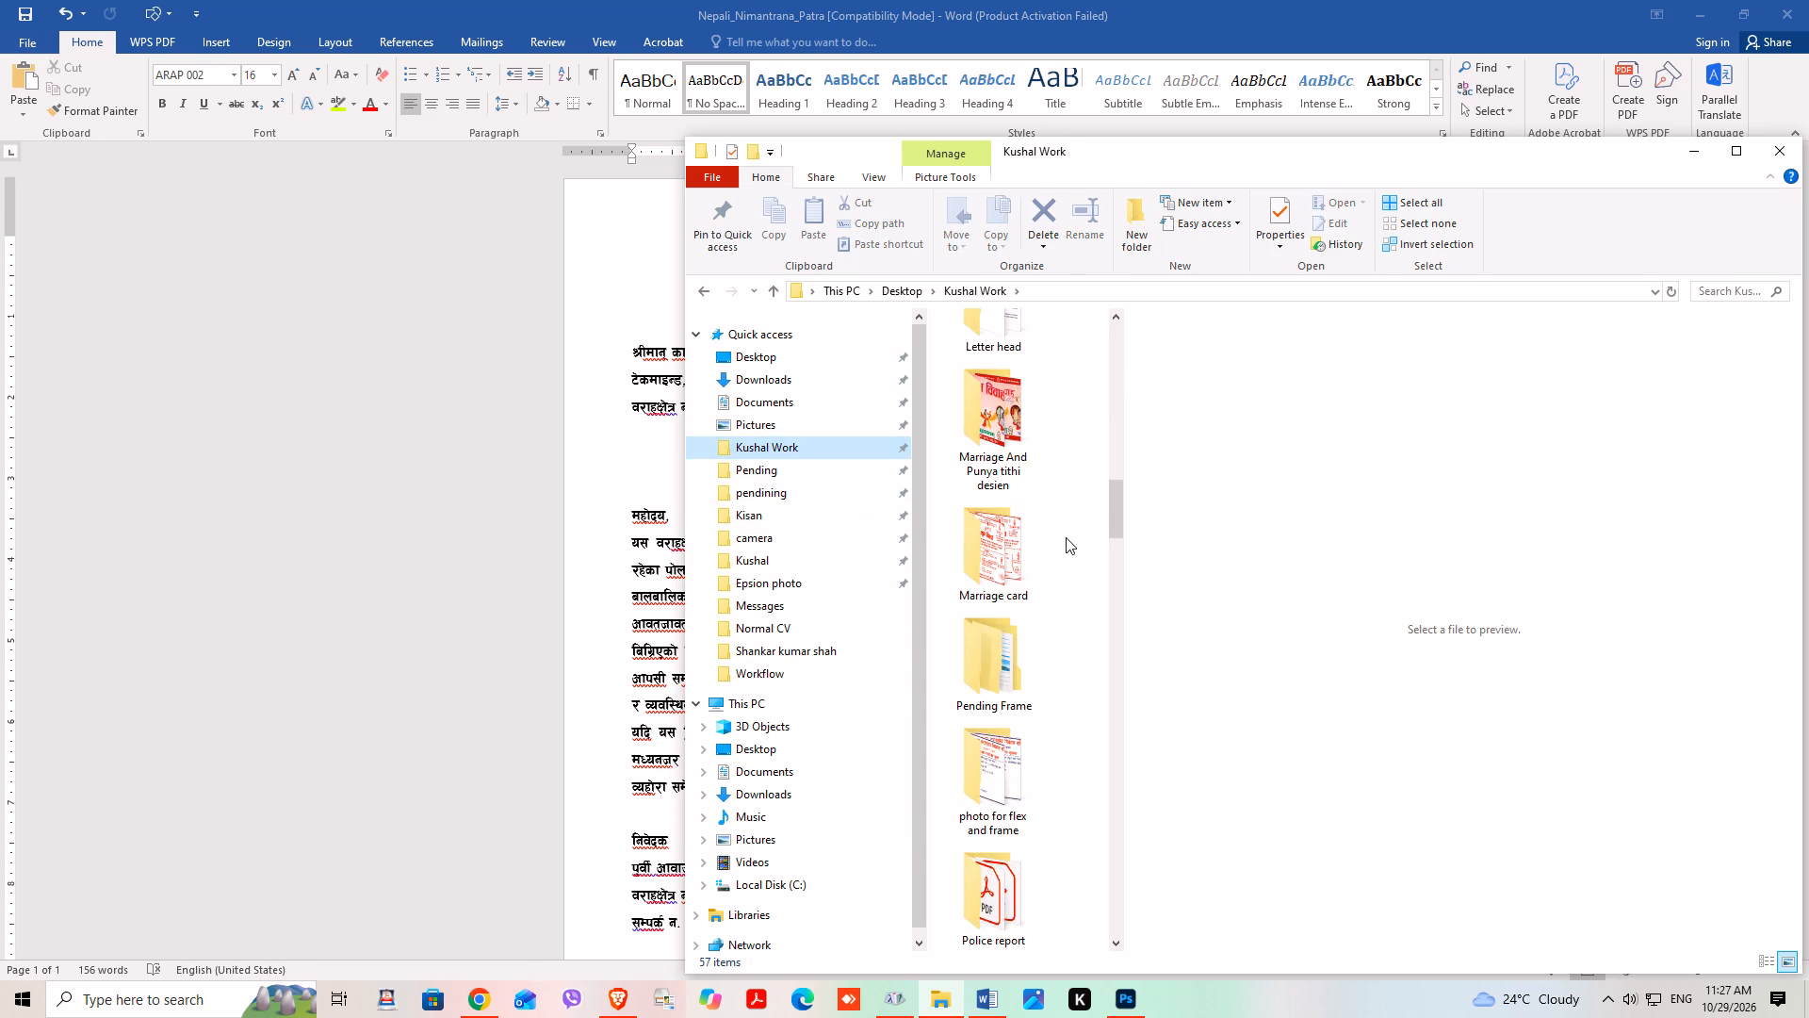
scroll(1066, 537, "down", 3)
scroll(1066, 537, "up", 3)
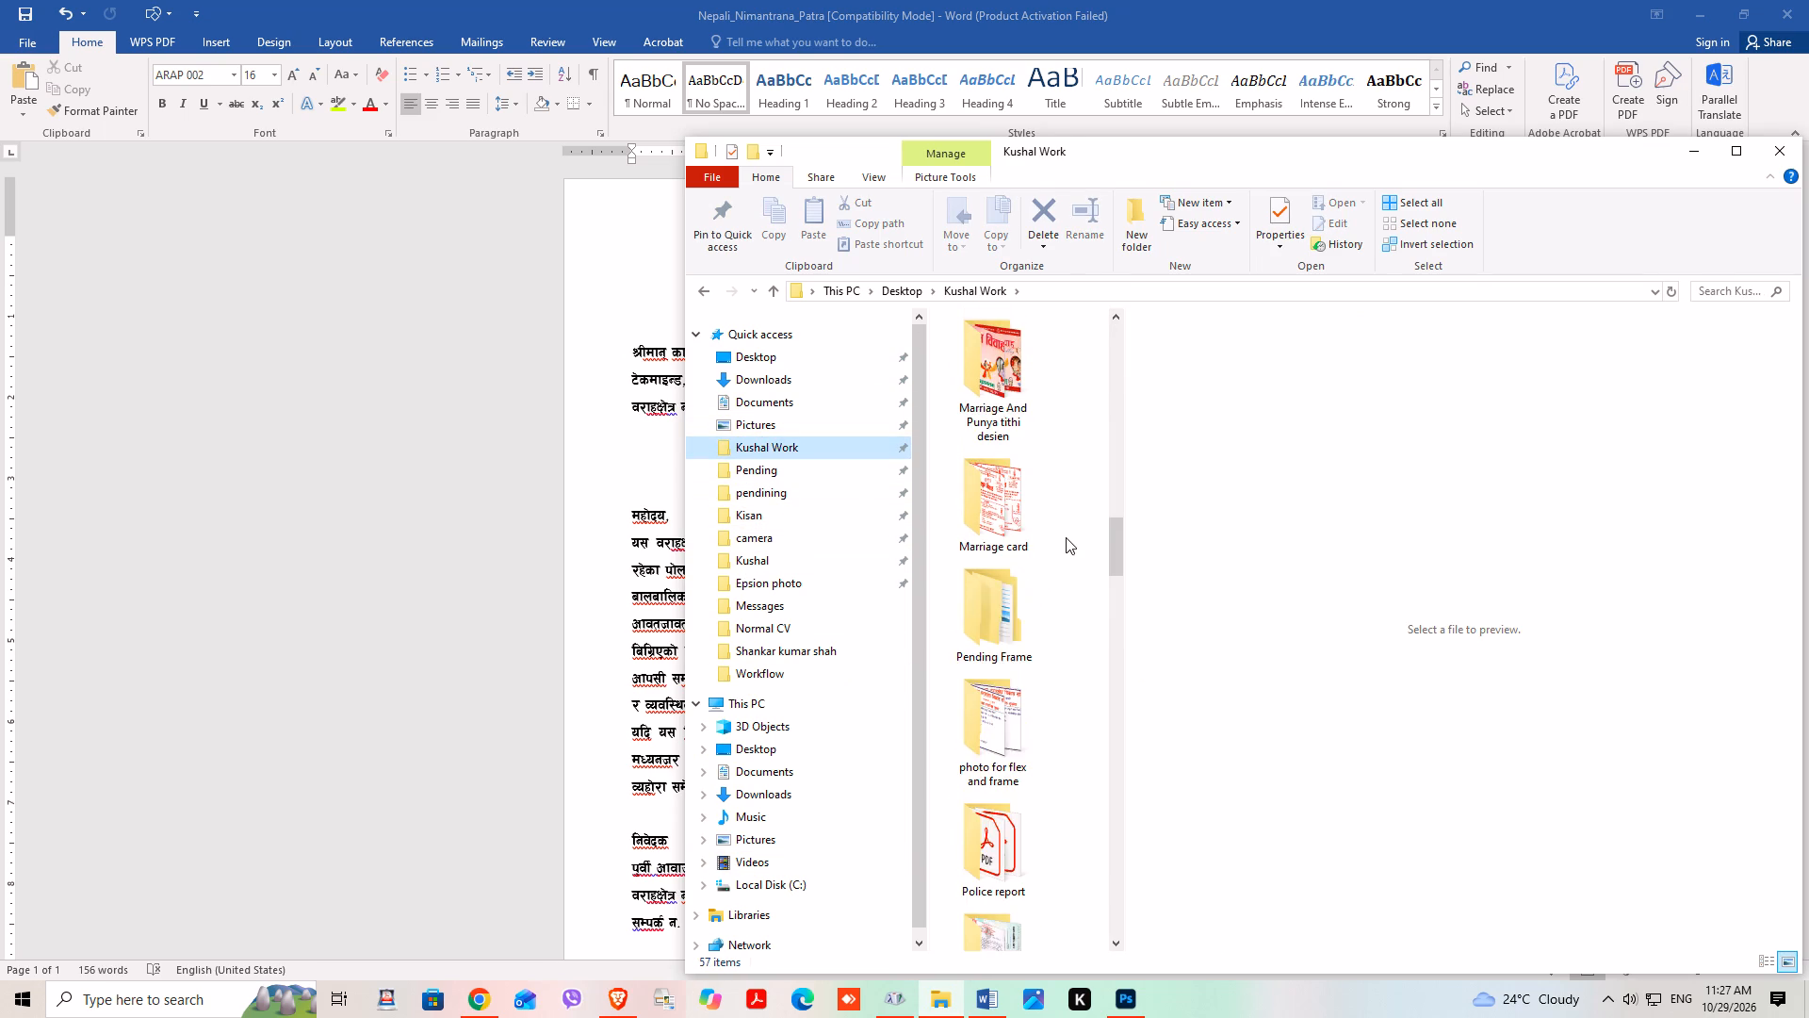
scroll(1066, 537, "up", 5)
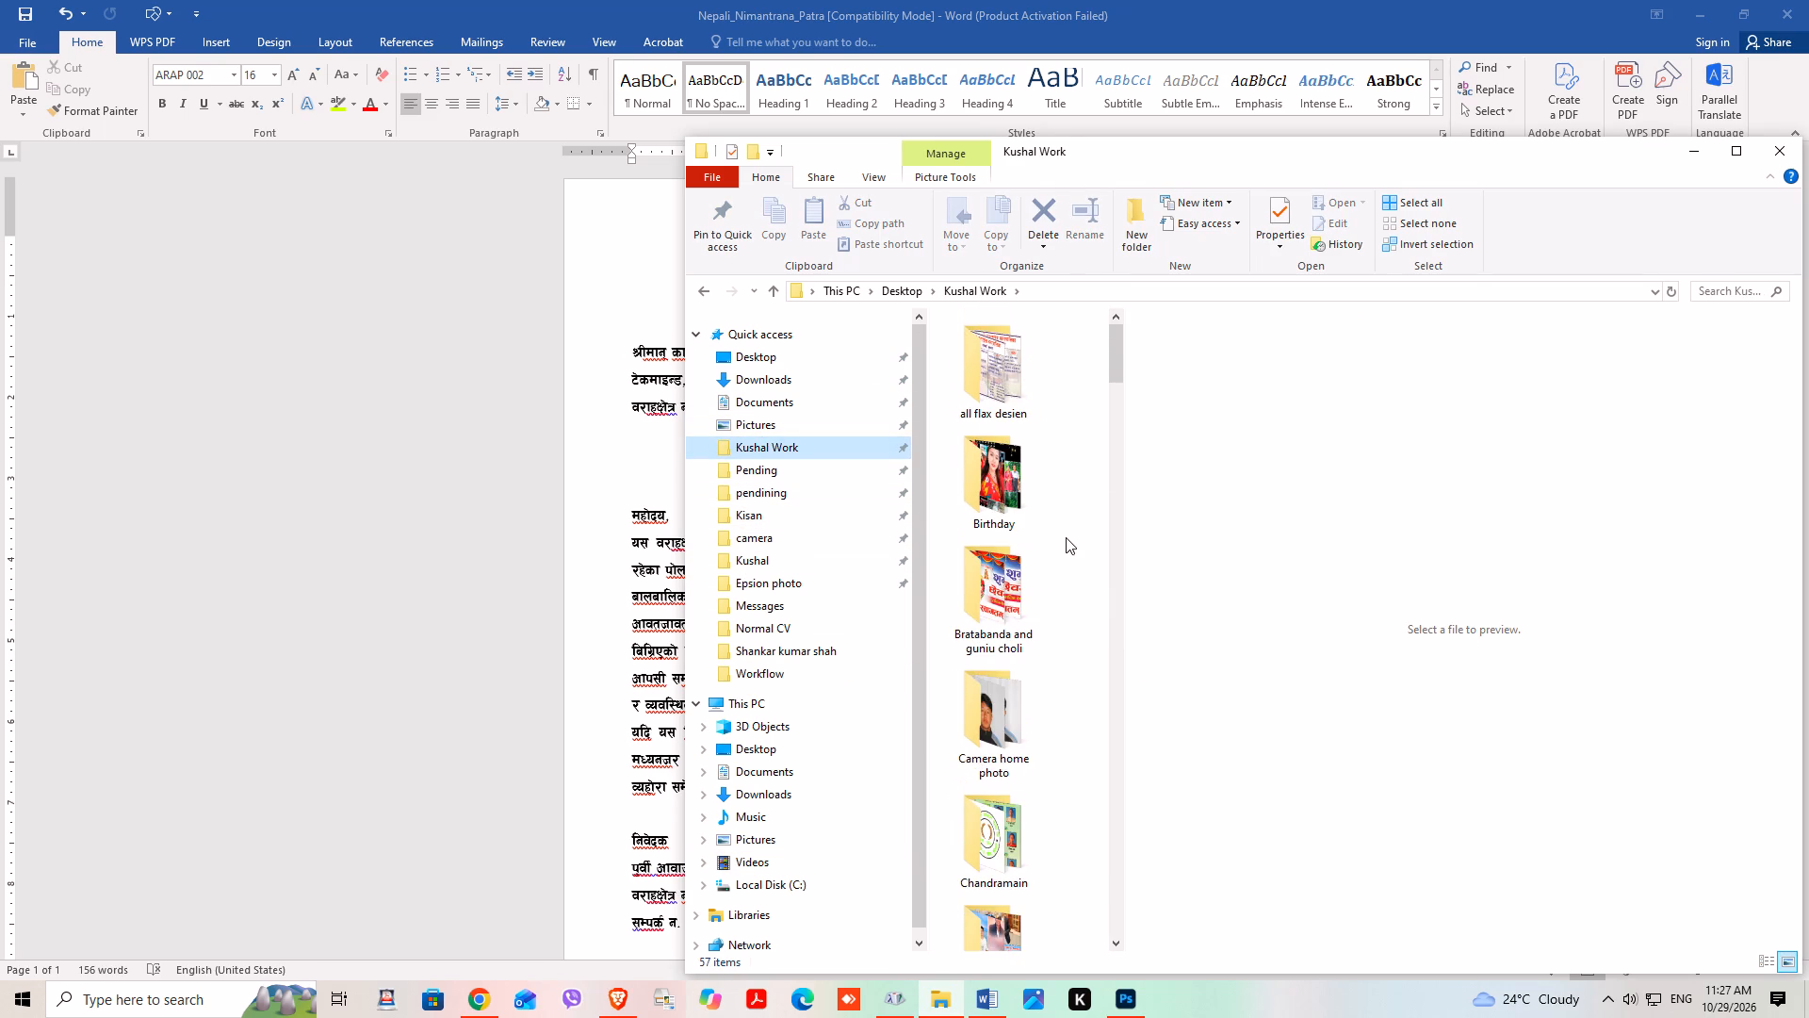
scroll(1066, 537, "down", 1)
left_click_drag(1125, 443, 1625, 444)
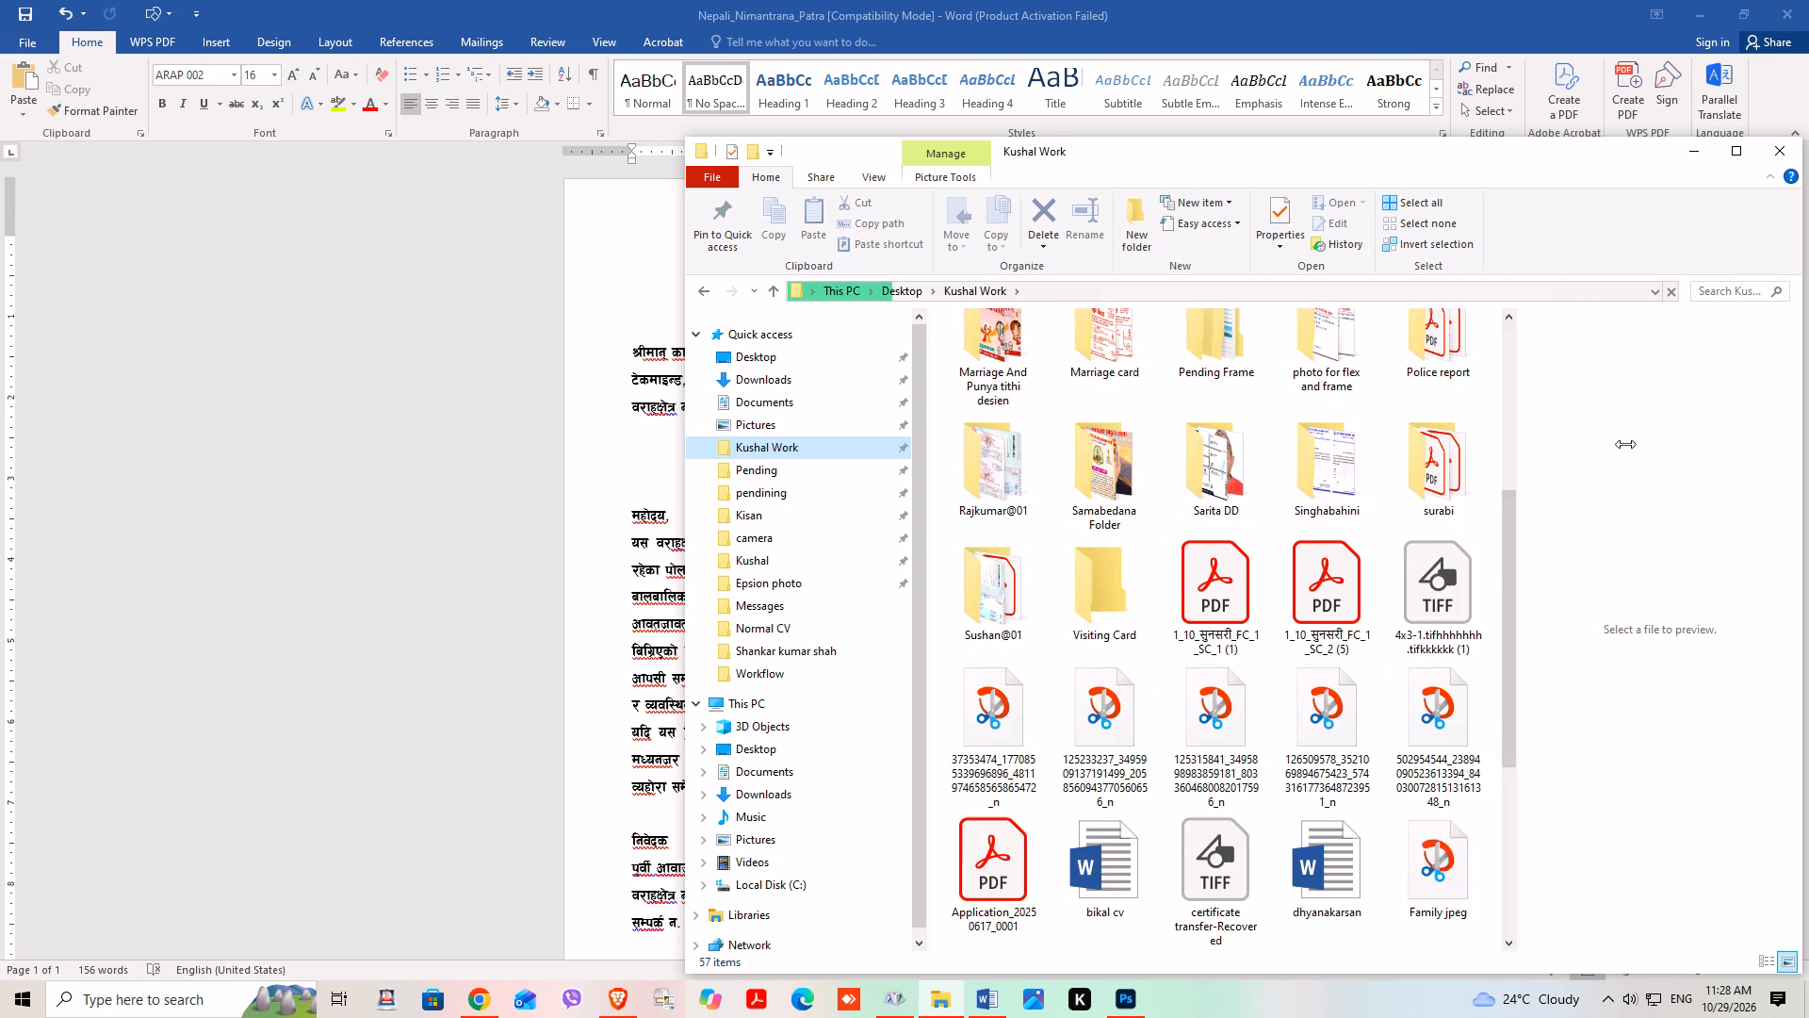
left_click_drag(1625, 444, 1626, 444)
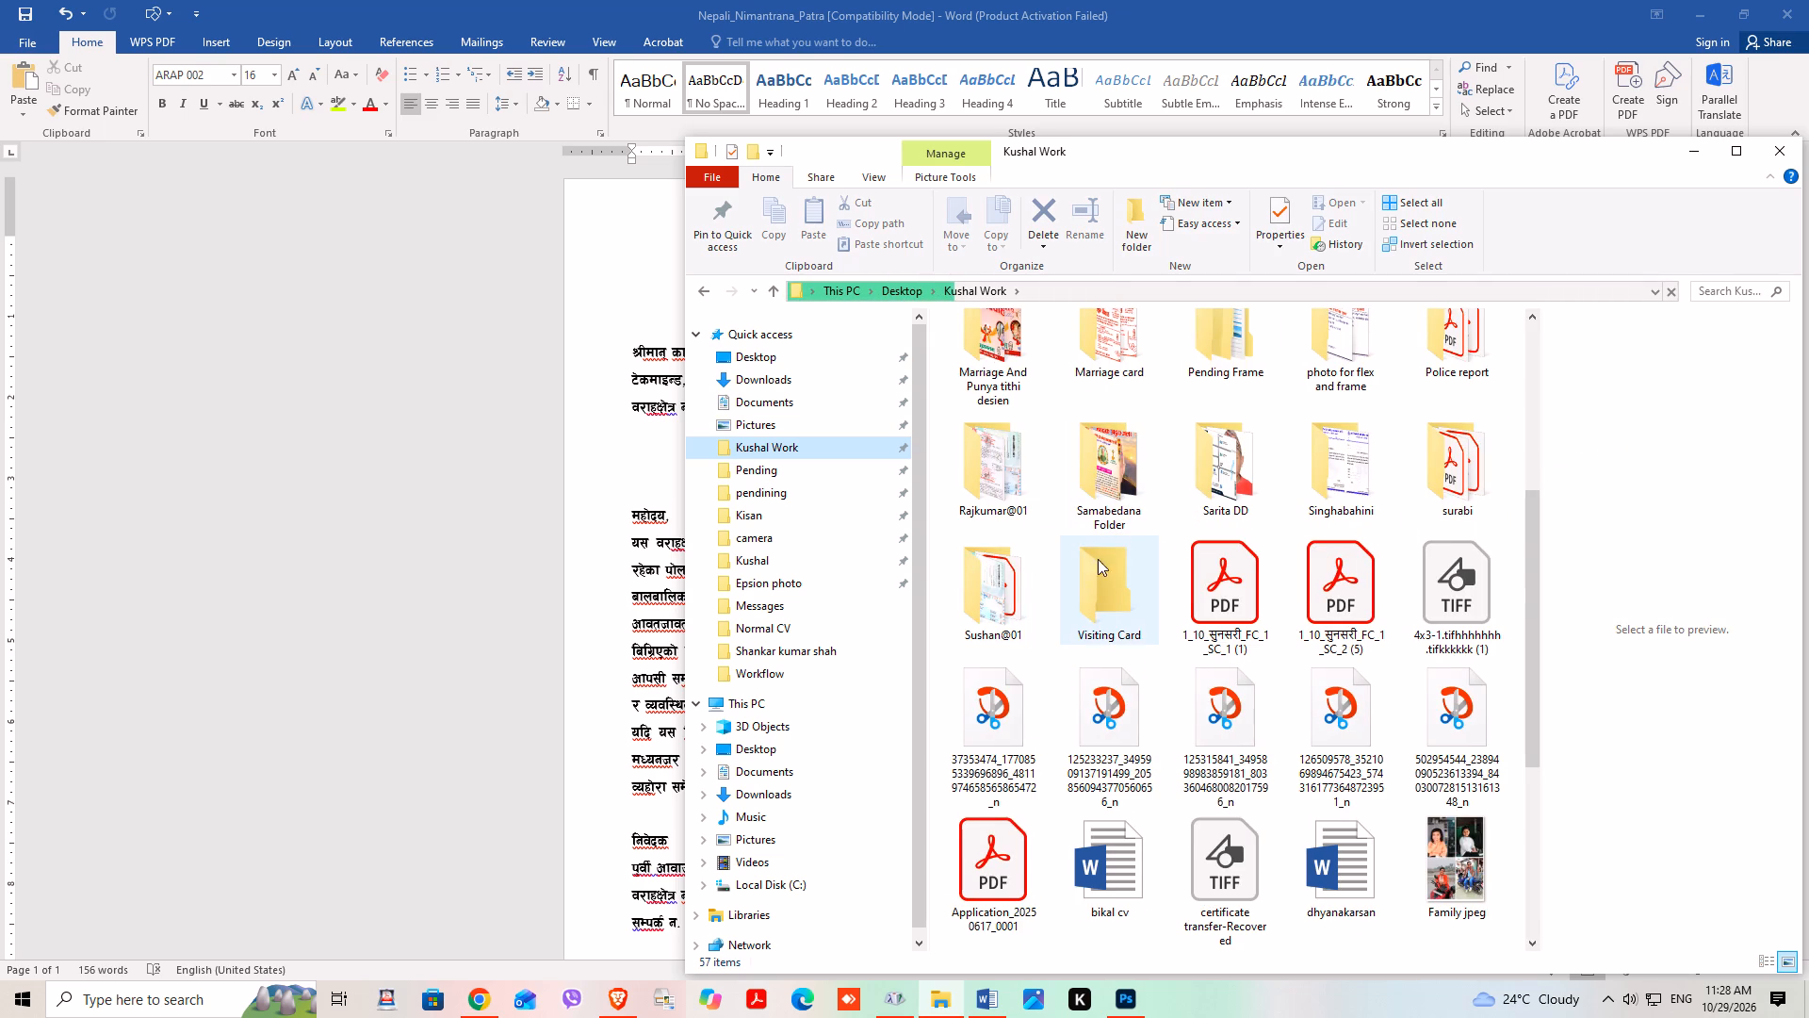
scroll(1108, 559, "up", 1)
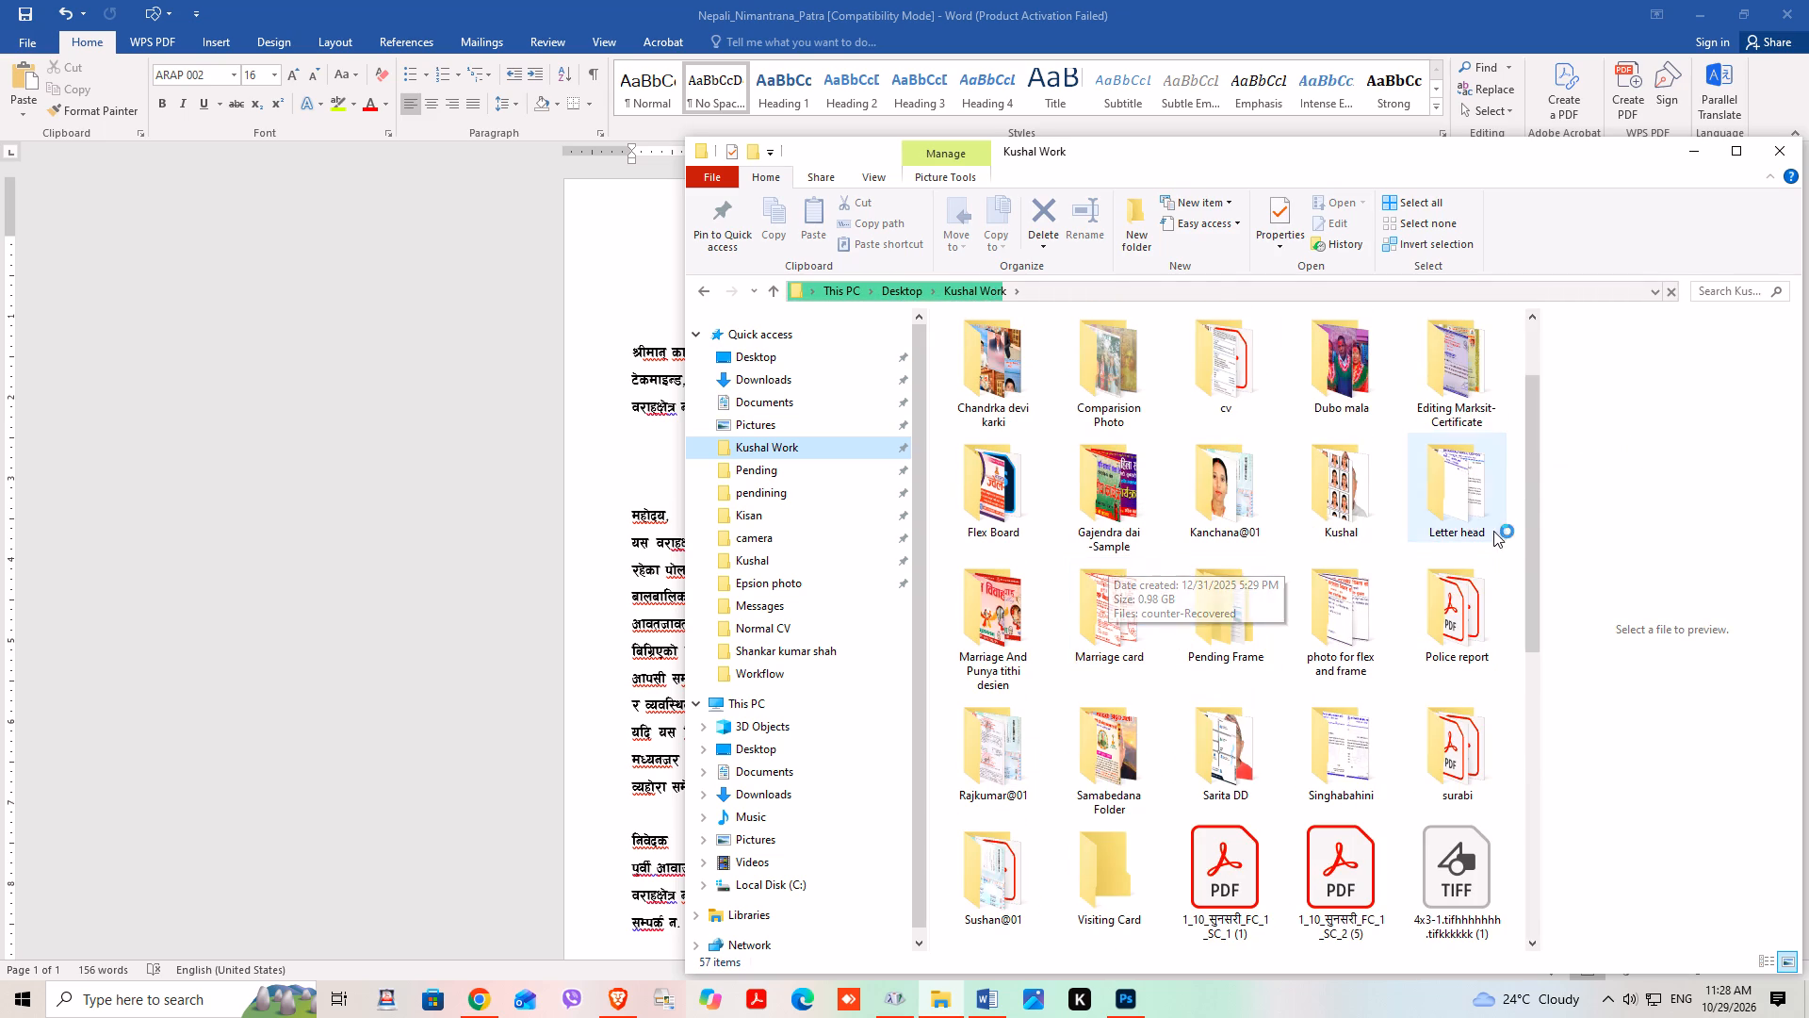
double_click(1454, 484)
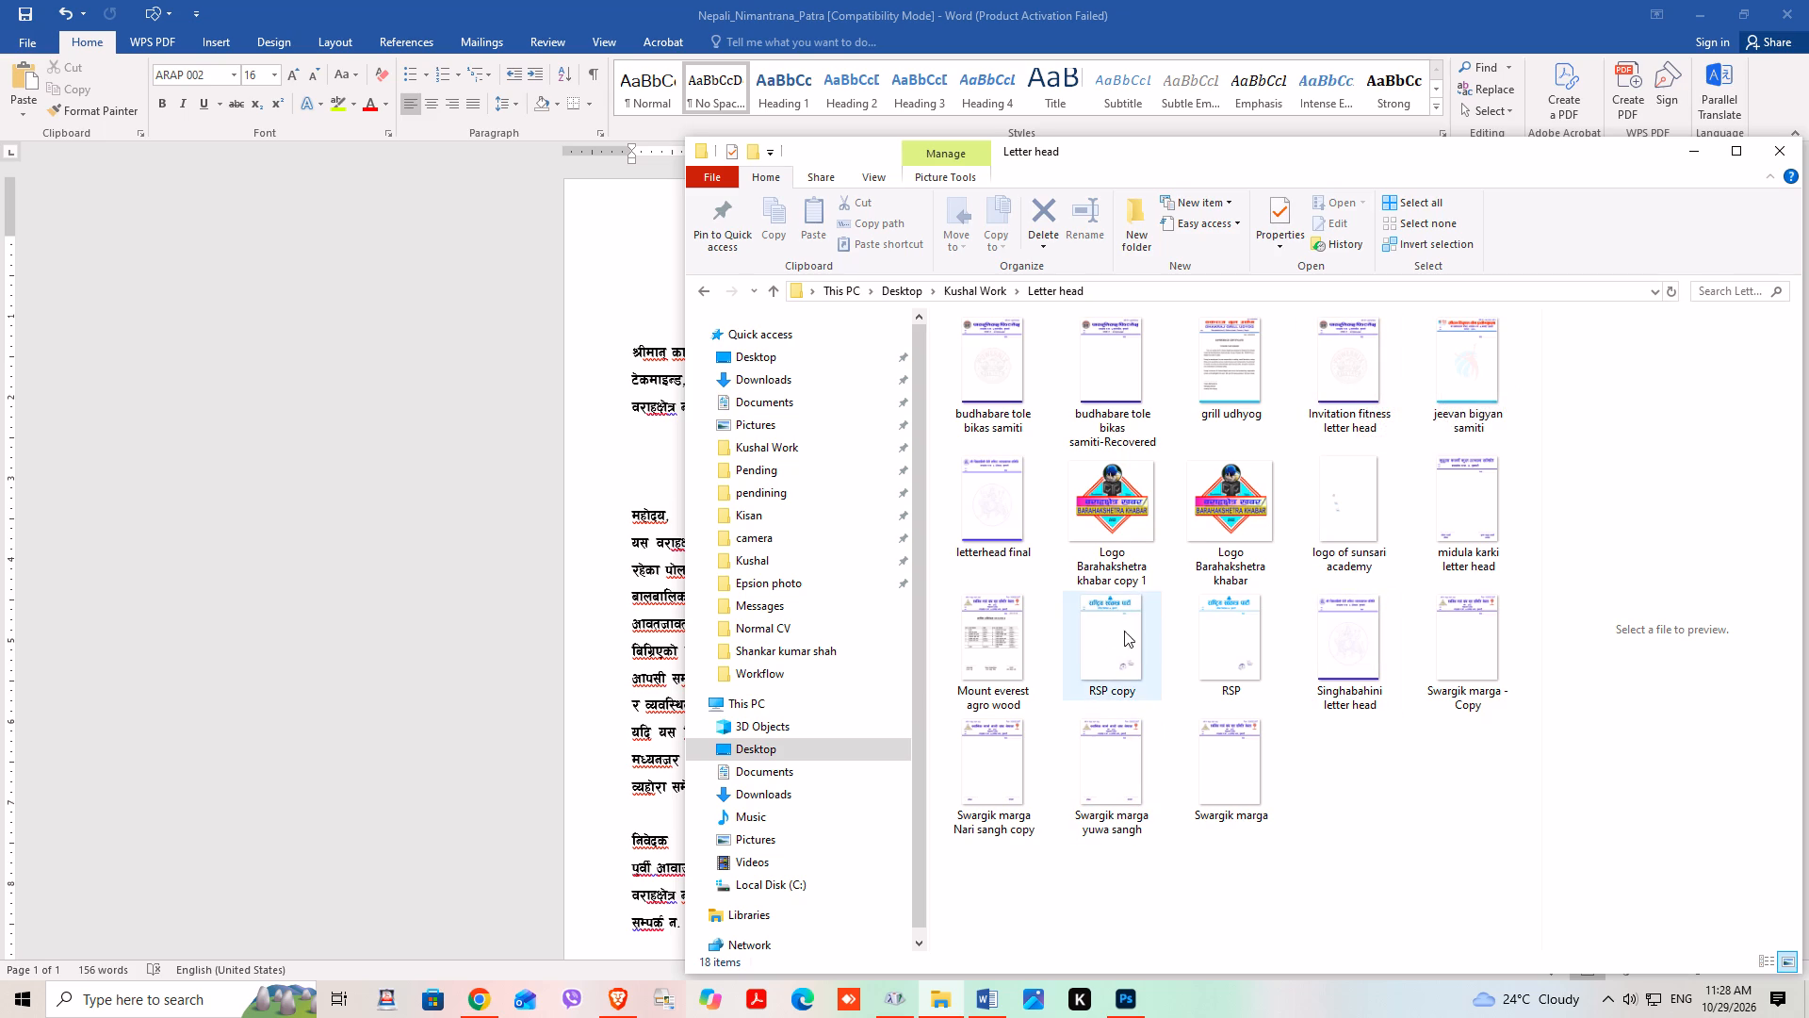
Preview several designs in the Letter head folder to find a suitable letterhead template.
left_click(1129, 376)
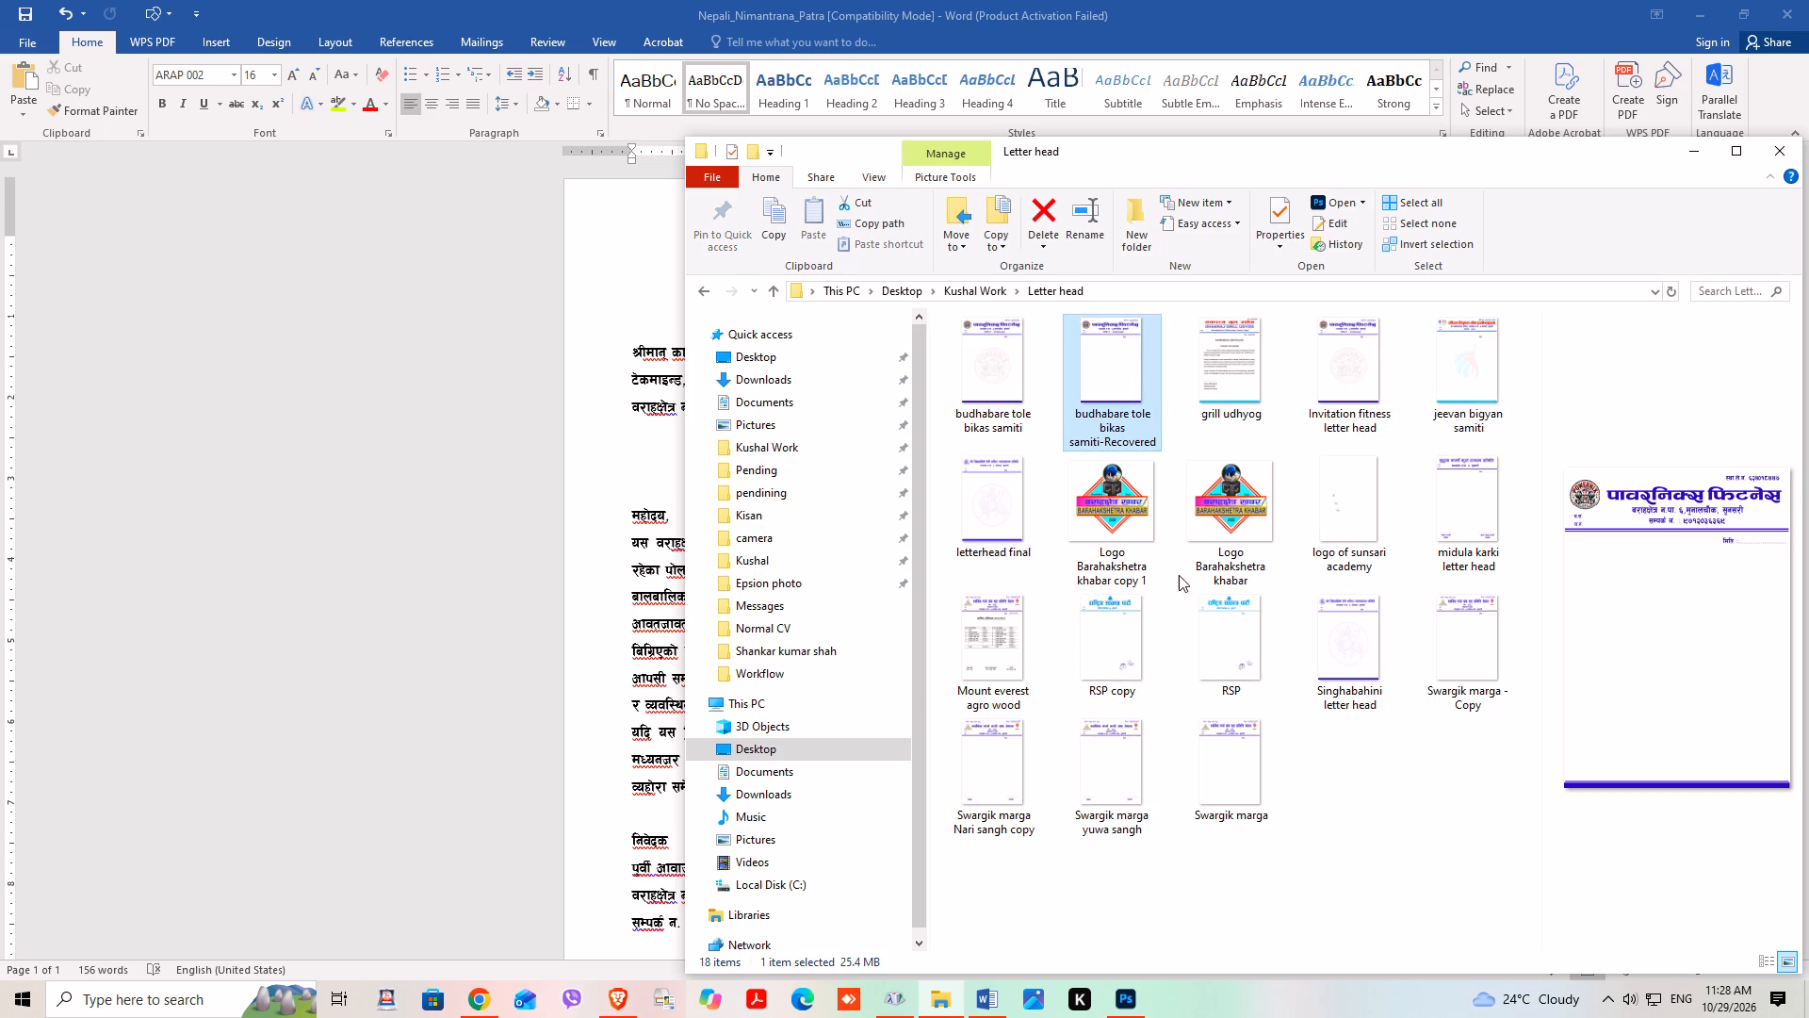
left_click(993, 764)
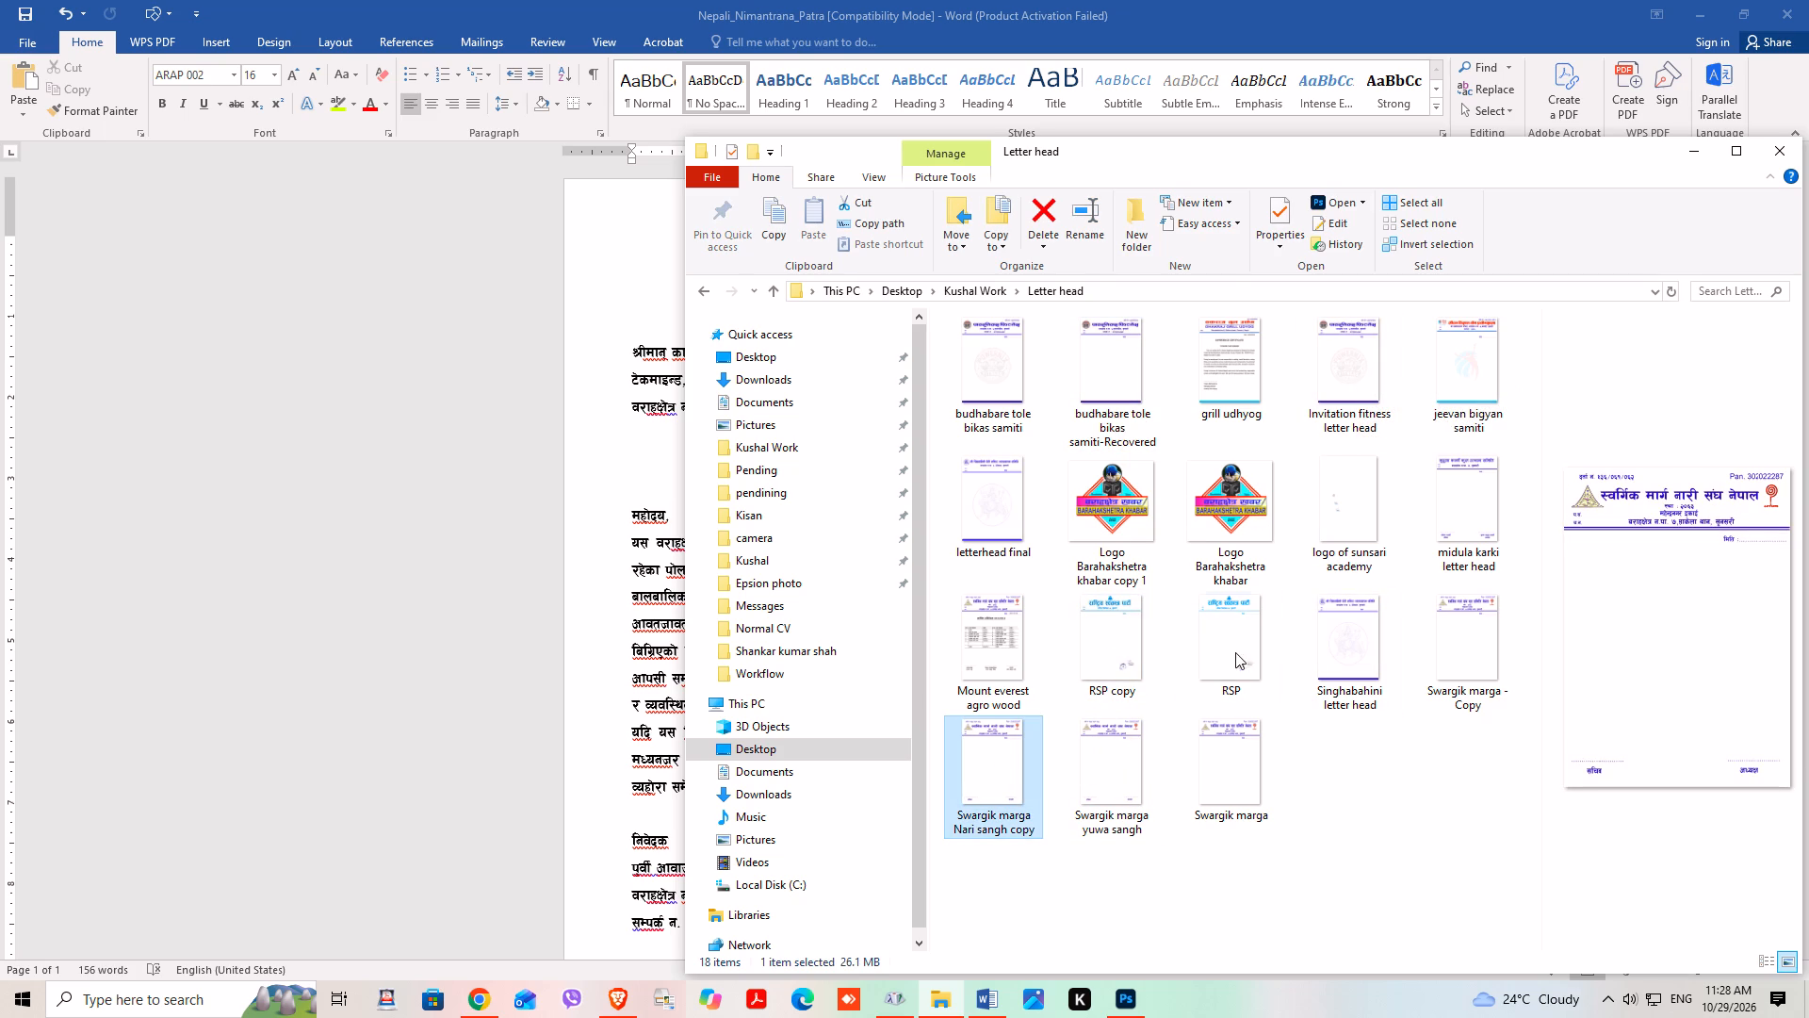
left_click(1235, 644)
left_click(1347, 541)
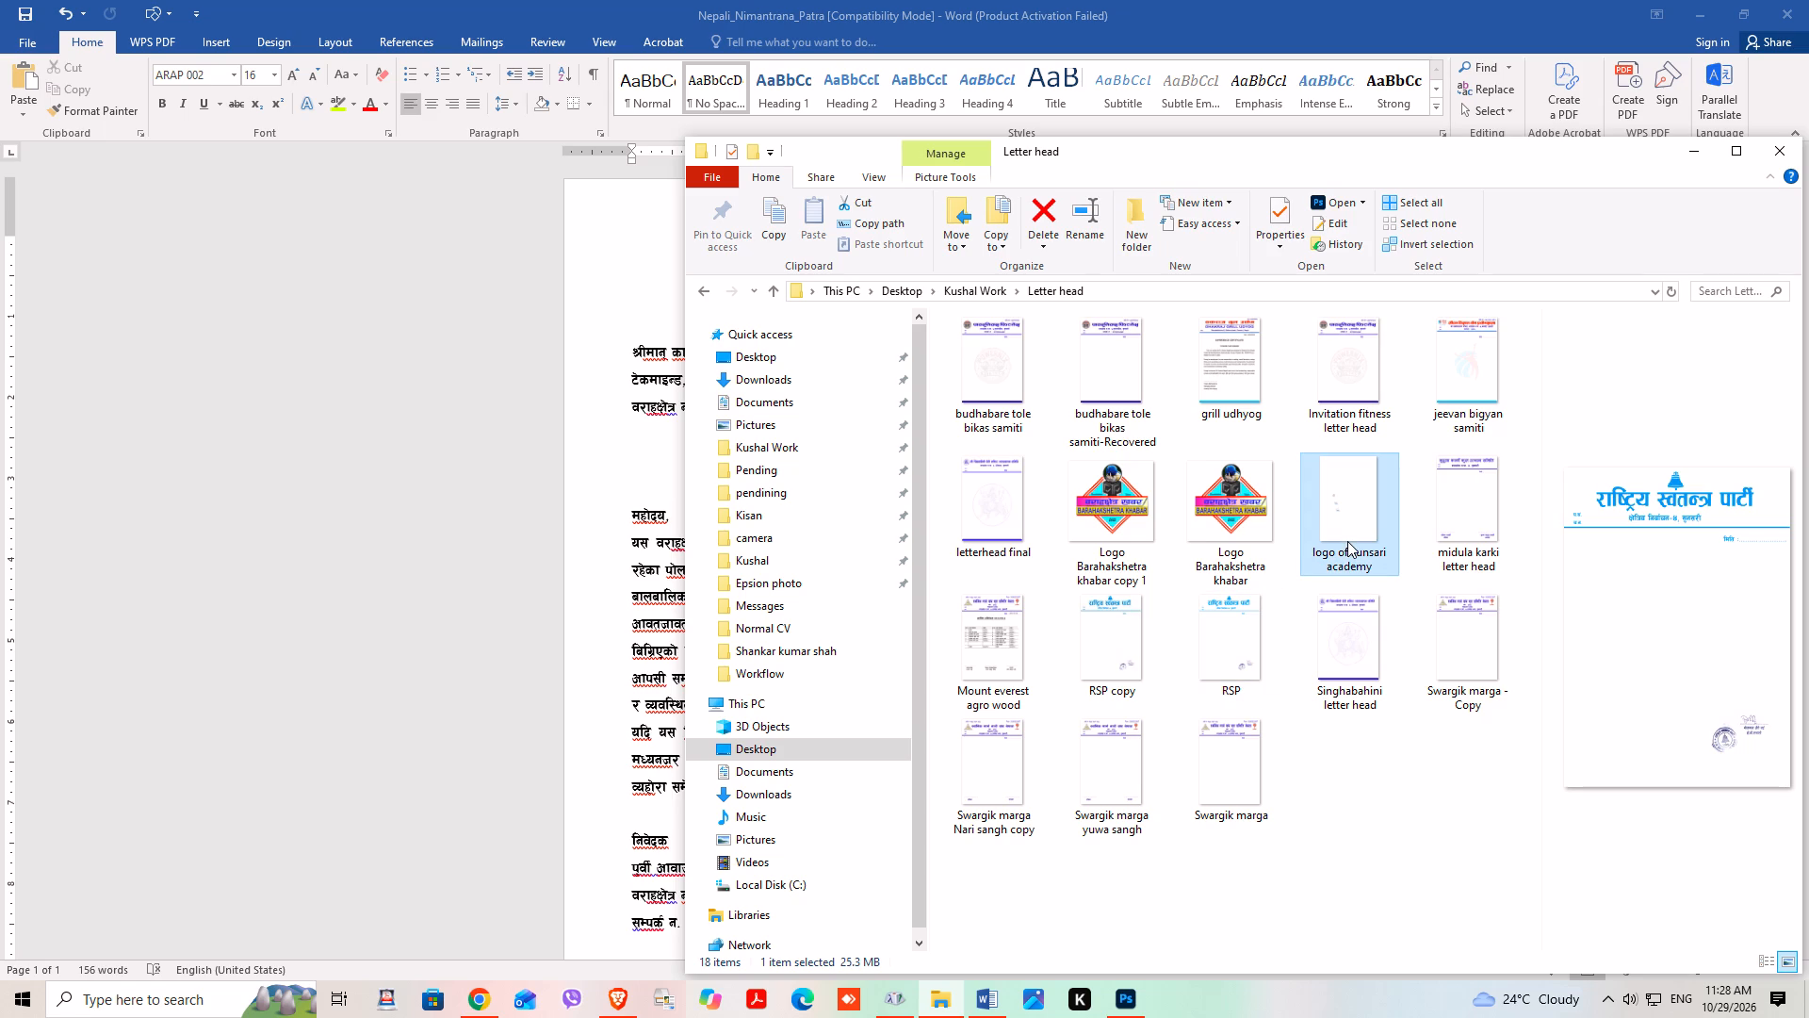
left_click(1014, 503)
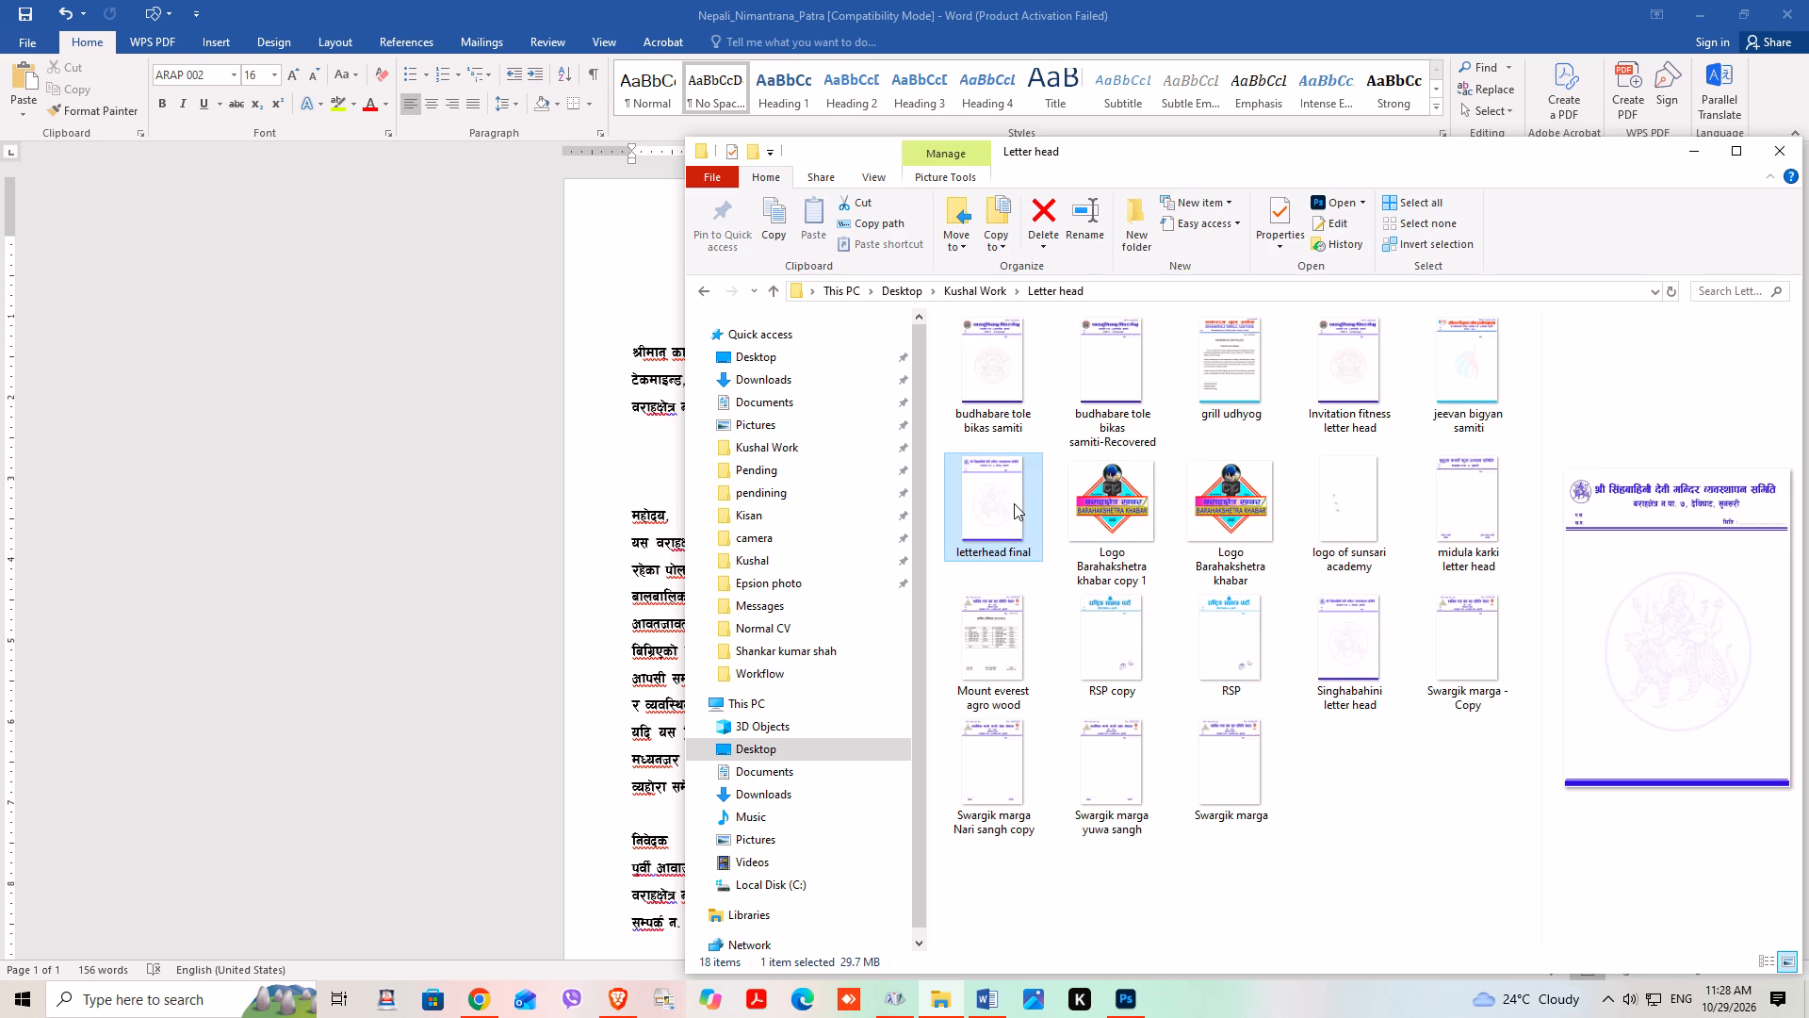
left_click(1469, 386)
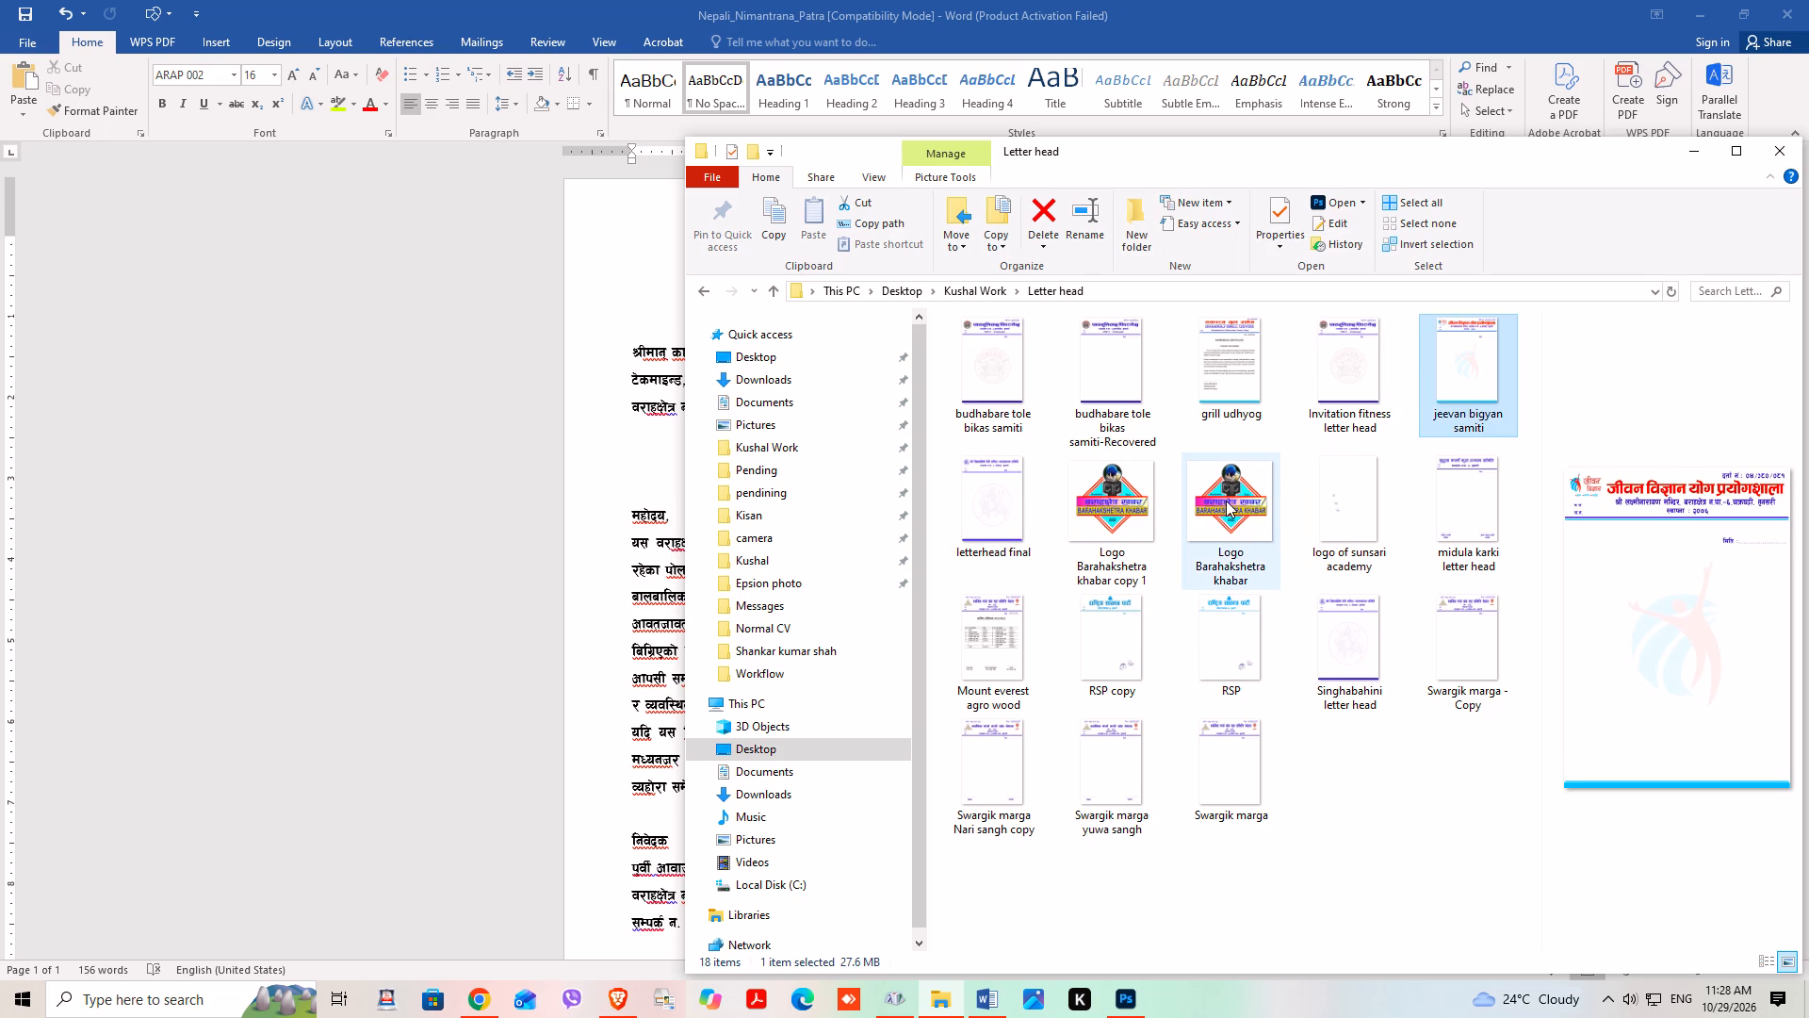
left_click(1217, 370)
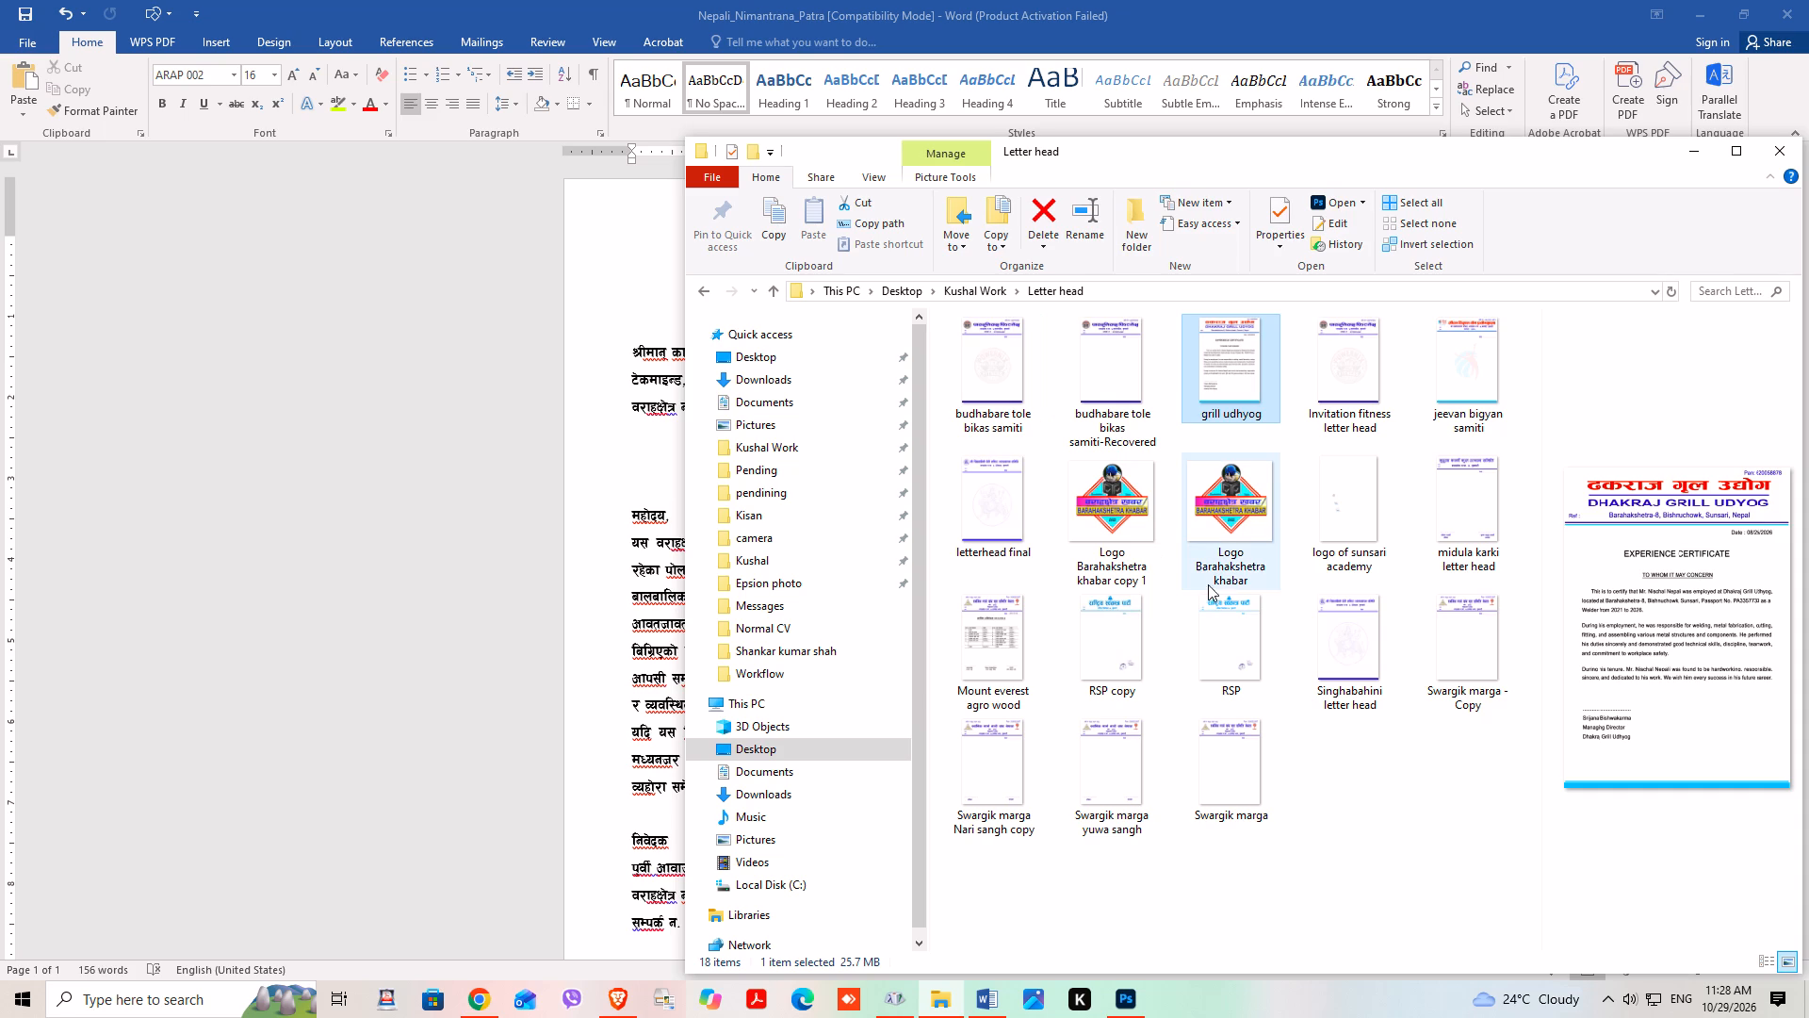
Open the RSP letterhead TIFF from the folder as a separate document in Photoshop.
left_click(1227, 654)
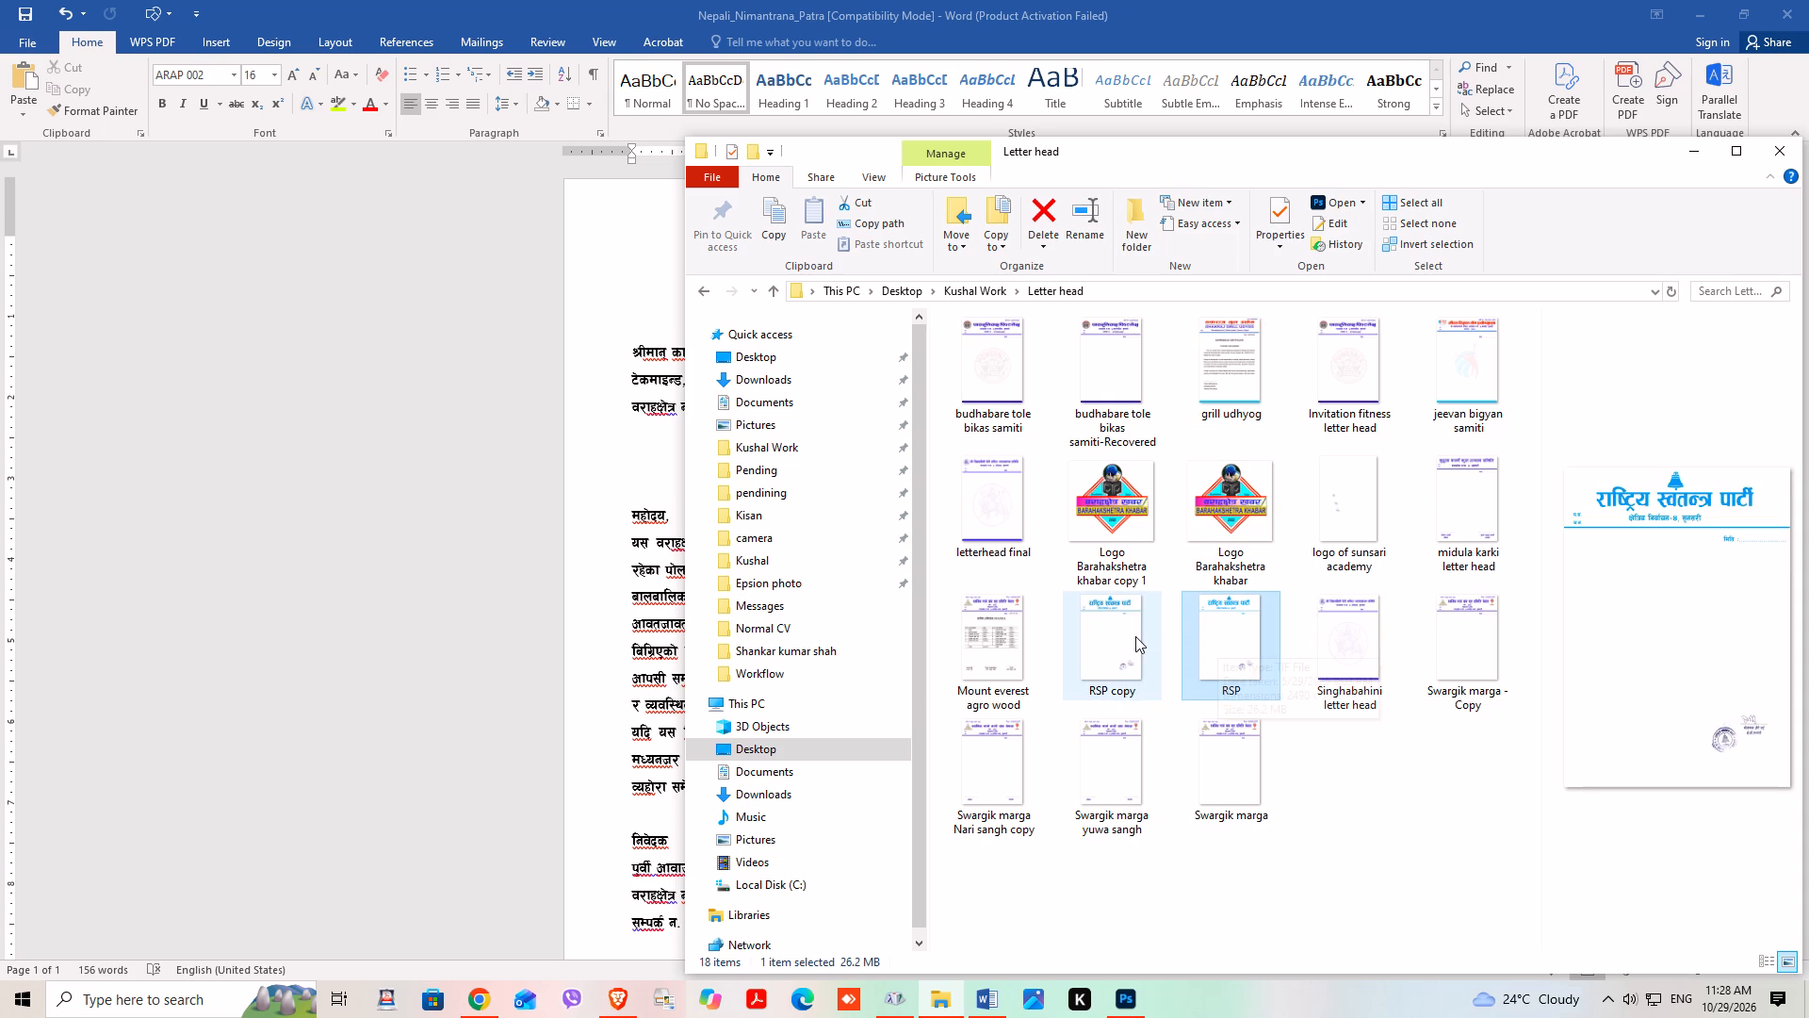
left_click(1216, 638)
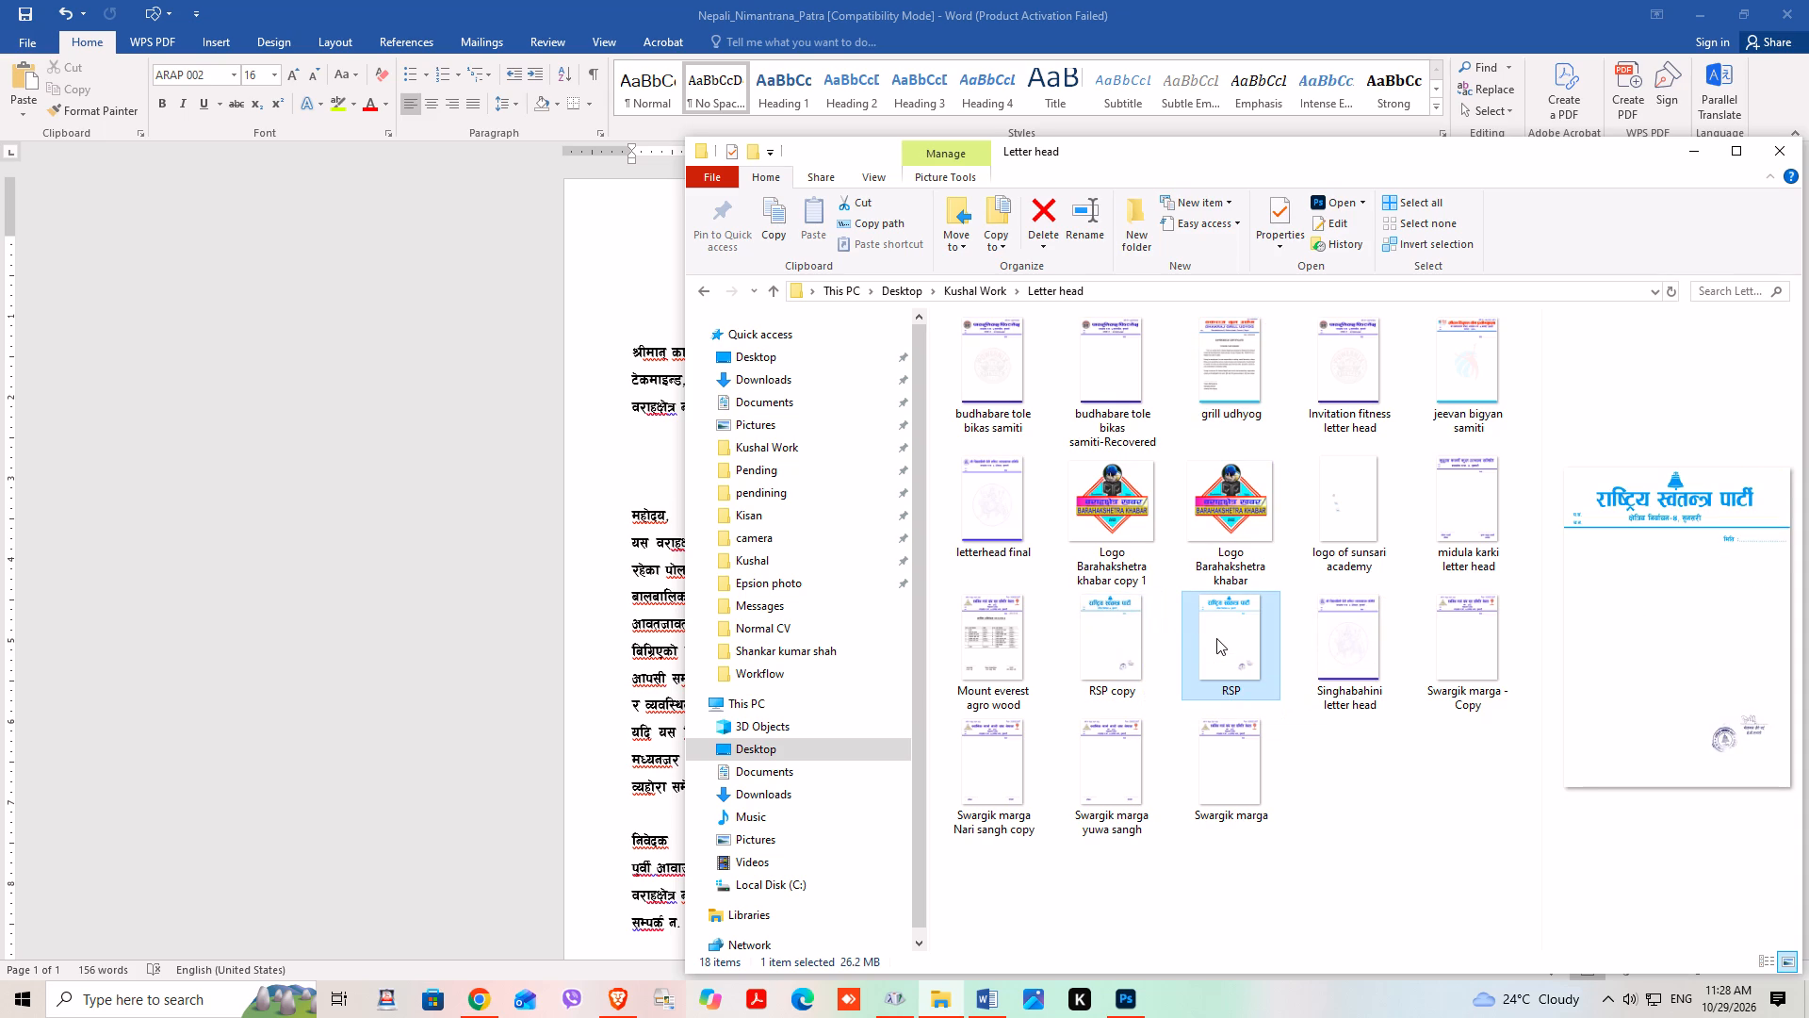
left_click_drag(1229, 603, 1137, 1006)
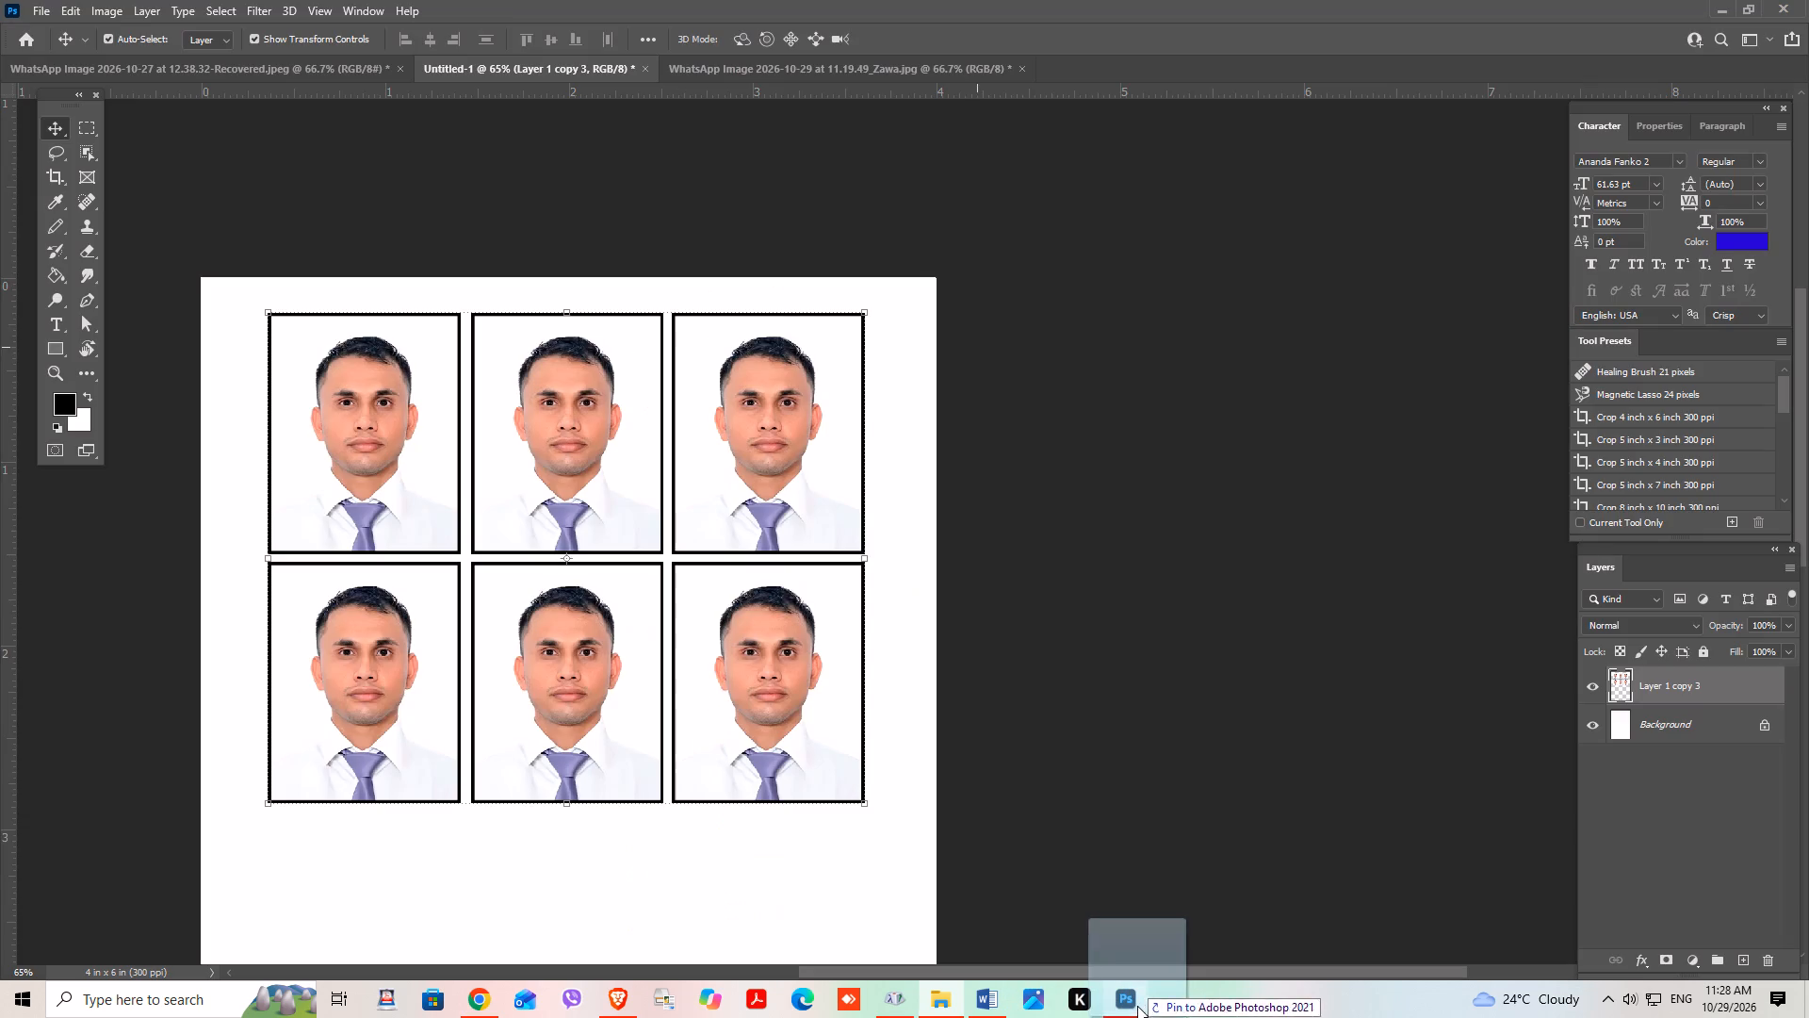
left_click_drag(1137, 1006, 1210, 59)
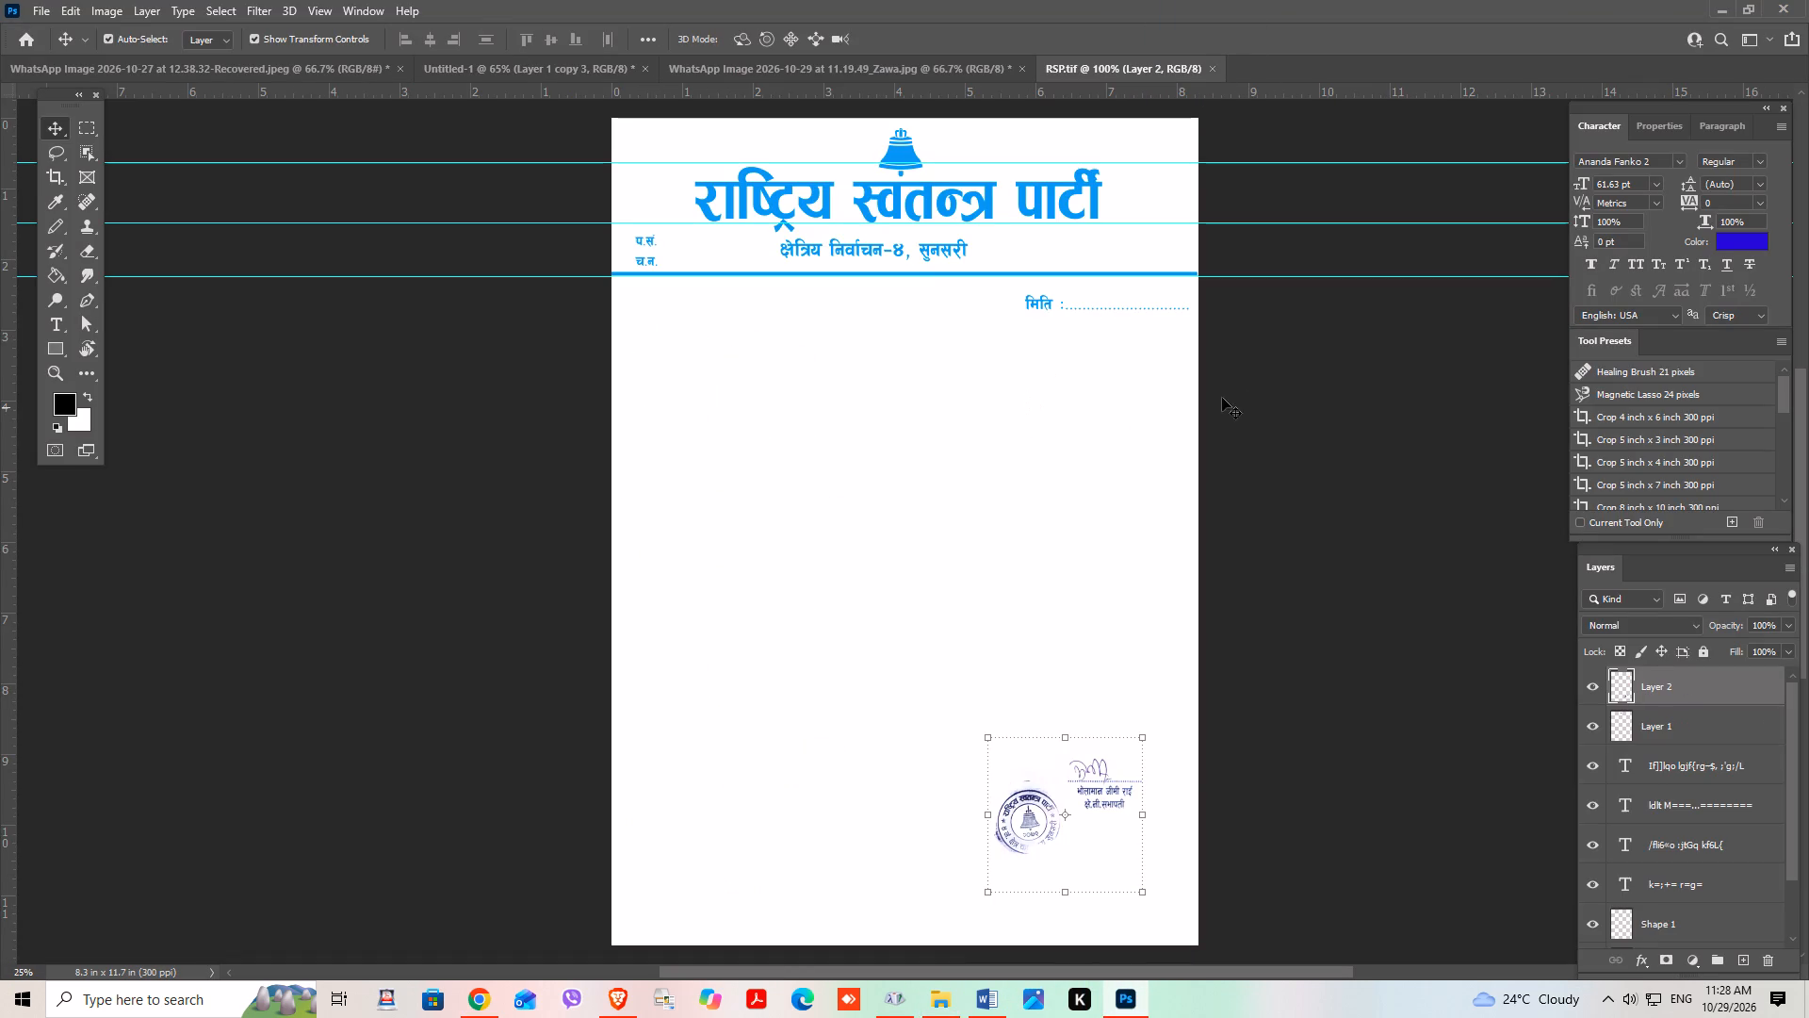
Delete the stamp and signature layer near the bottom of the RSP letterhead page.
left_click(1263, 392)
scroll(1209, 620, "down", 3)
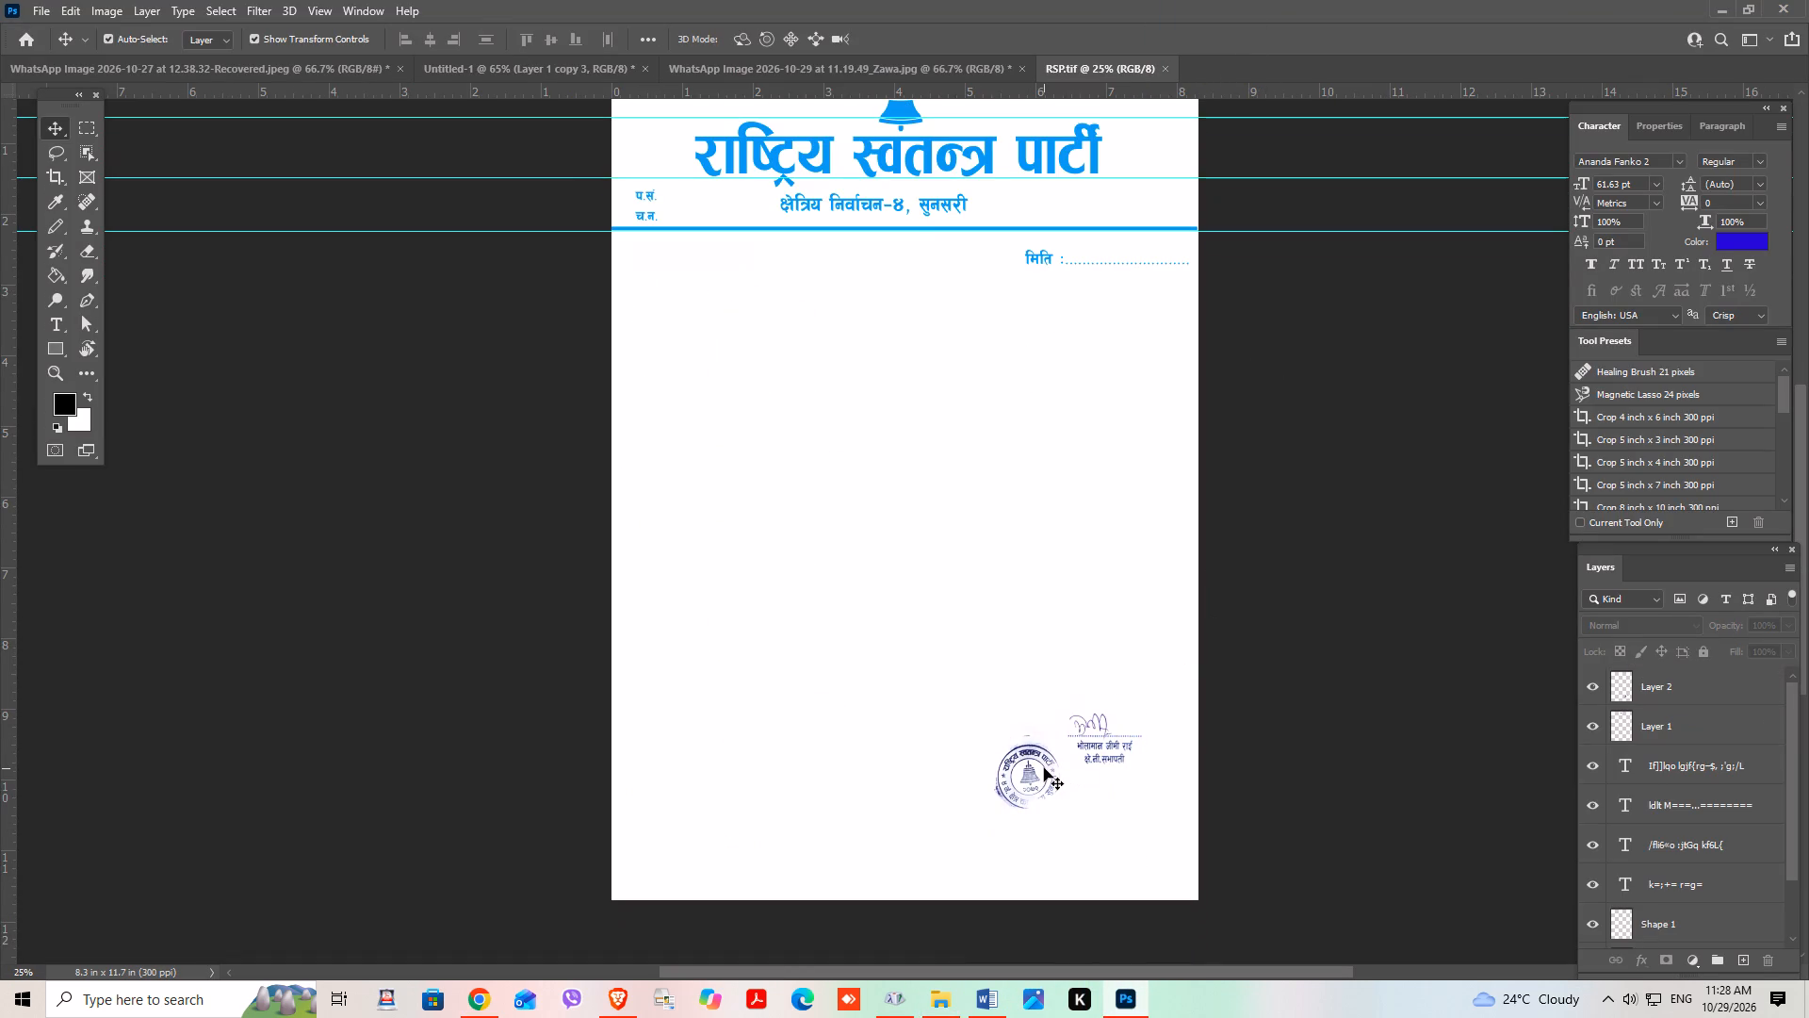
left_click(1042, 767)
scroll(1042, 767, "up", 2)
key("Delete")
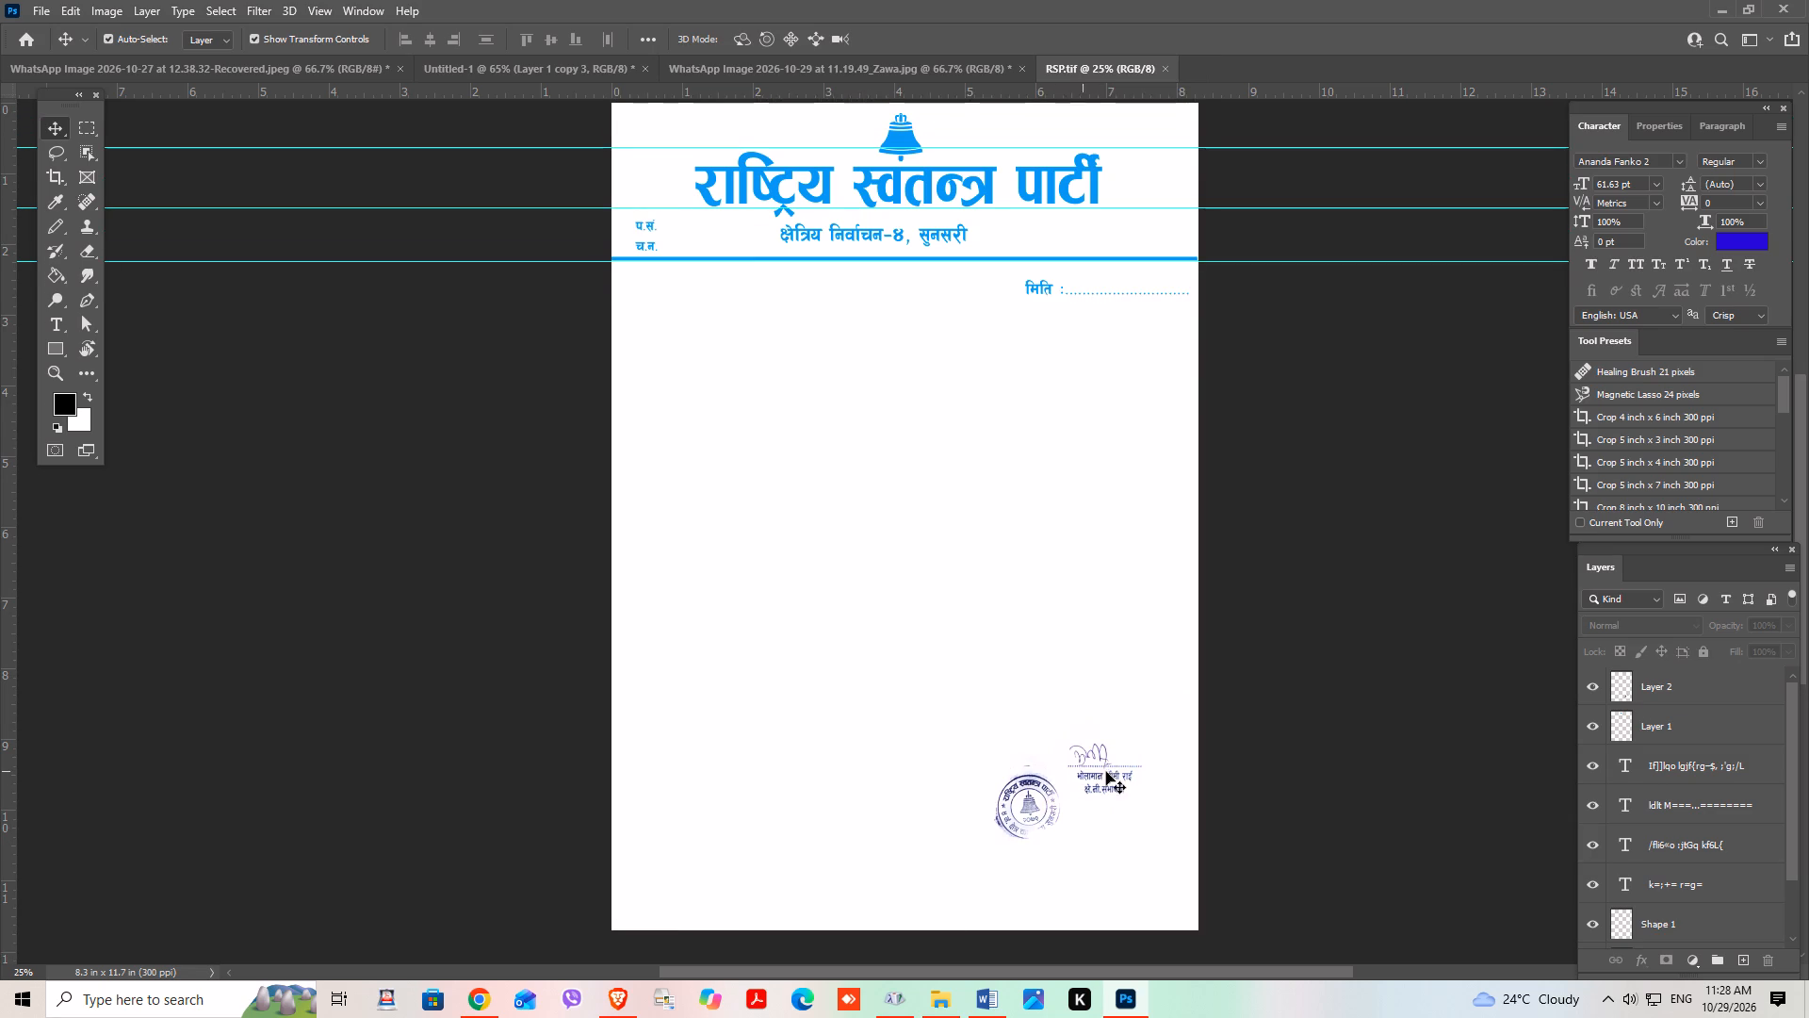
left_click(1300, 750)
scroll(1176, 780, "down", 4)
left_click_drag(1152, 616, 1028, 757)
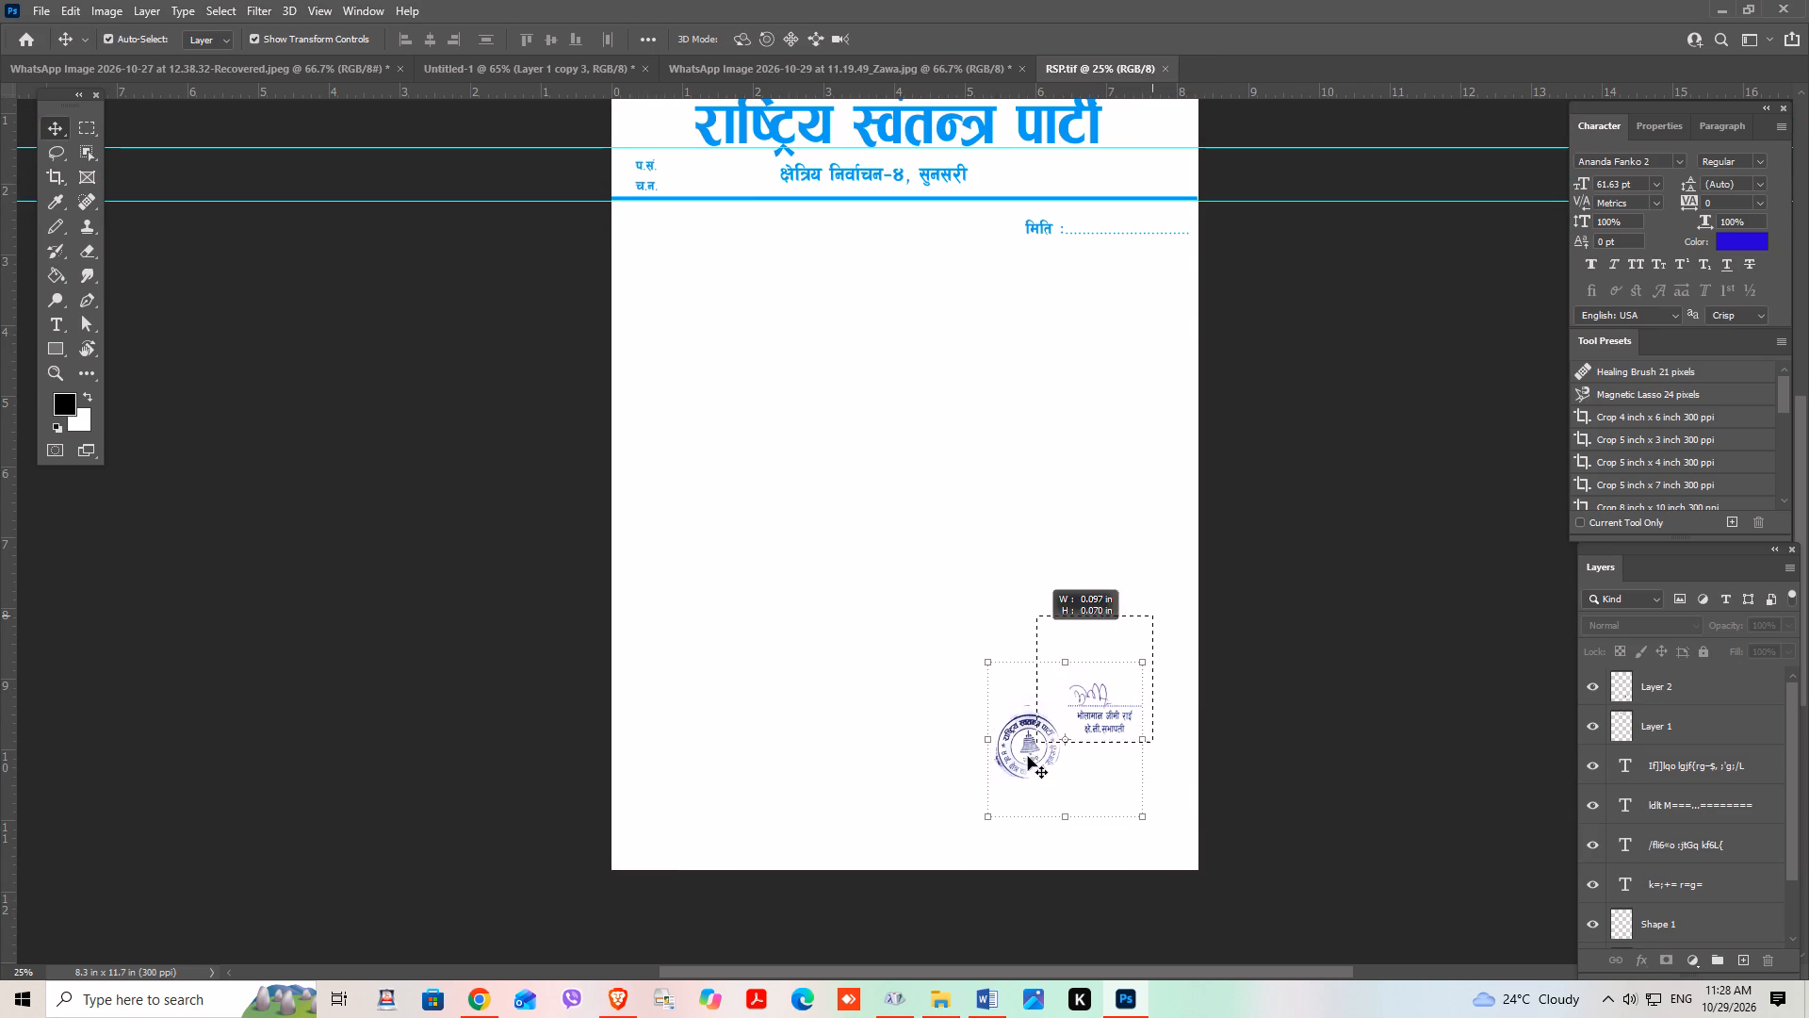
left_click_drag(1028, 757, 1007, 788)
key("Delete")
Delete the blue bell logo layer above the letterhead title.
scroll(1170, 714, "up", 11)
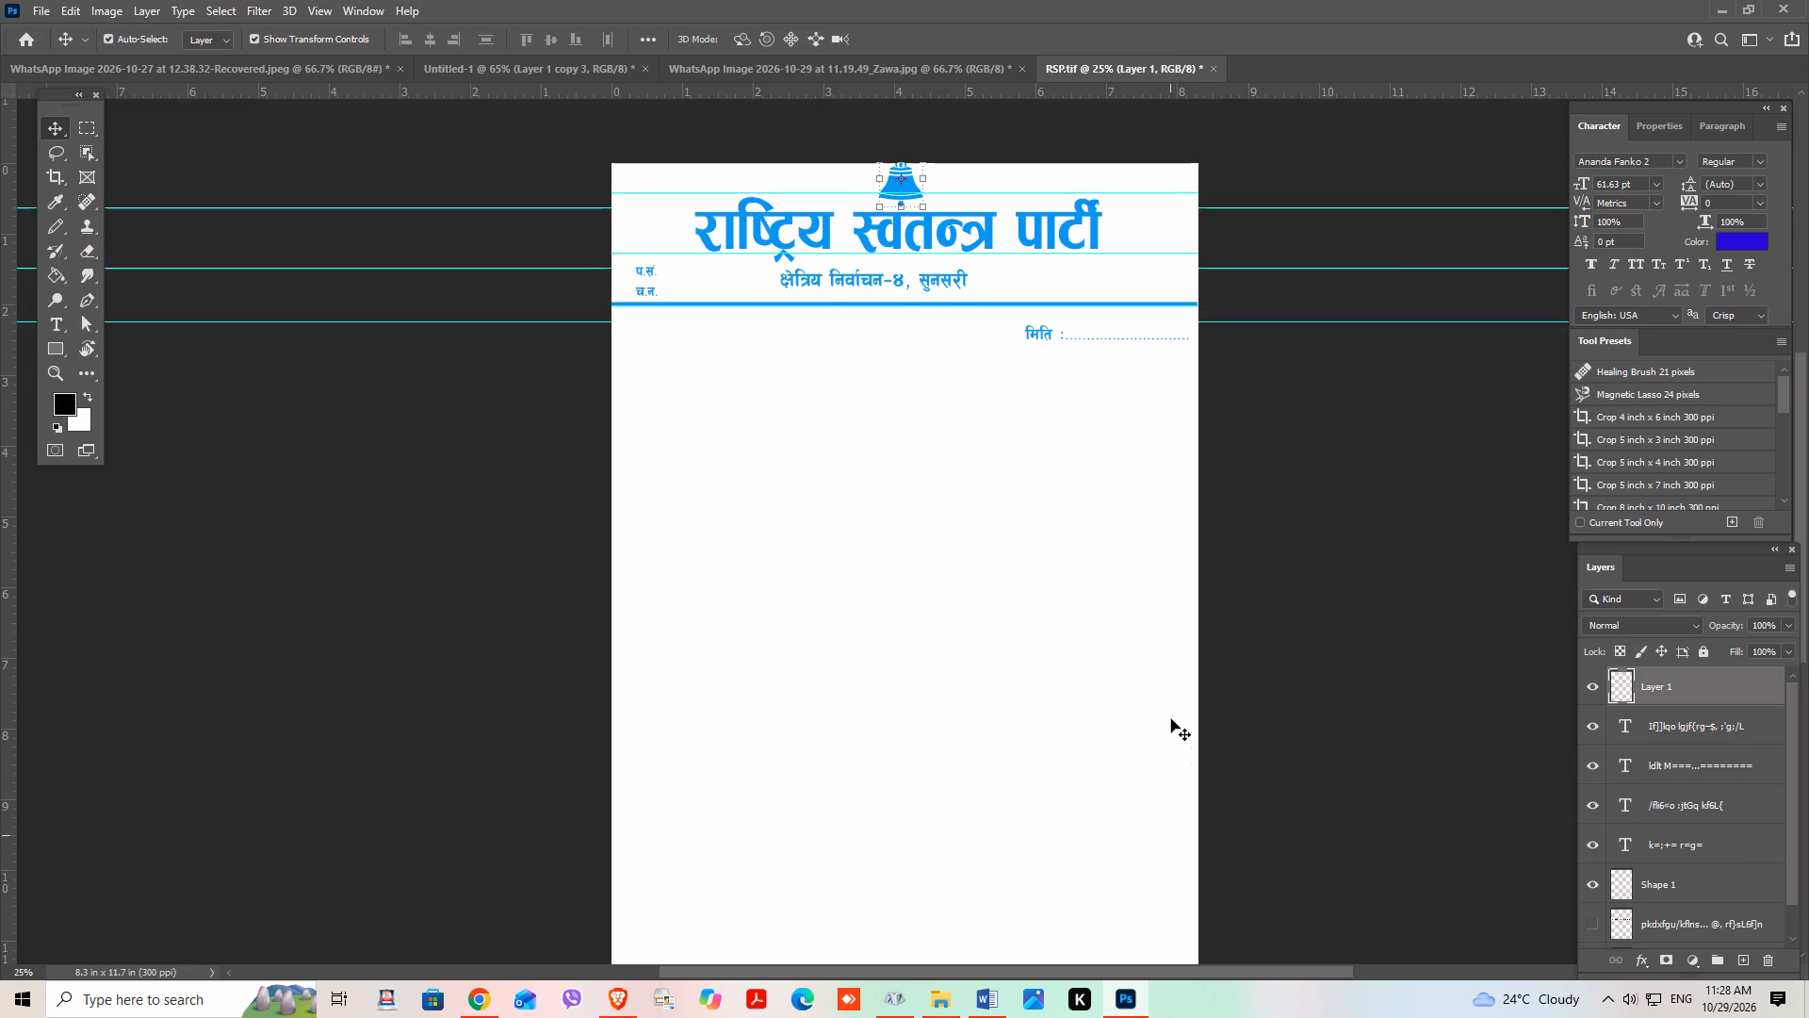
scroll(1171, 719, "up", 3)
scroll(935, 415, "up", 2)
key("Delete")
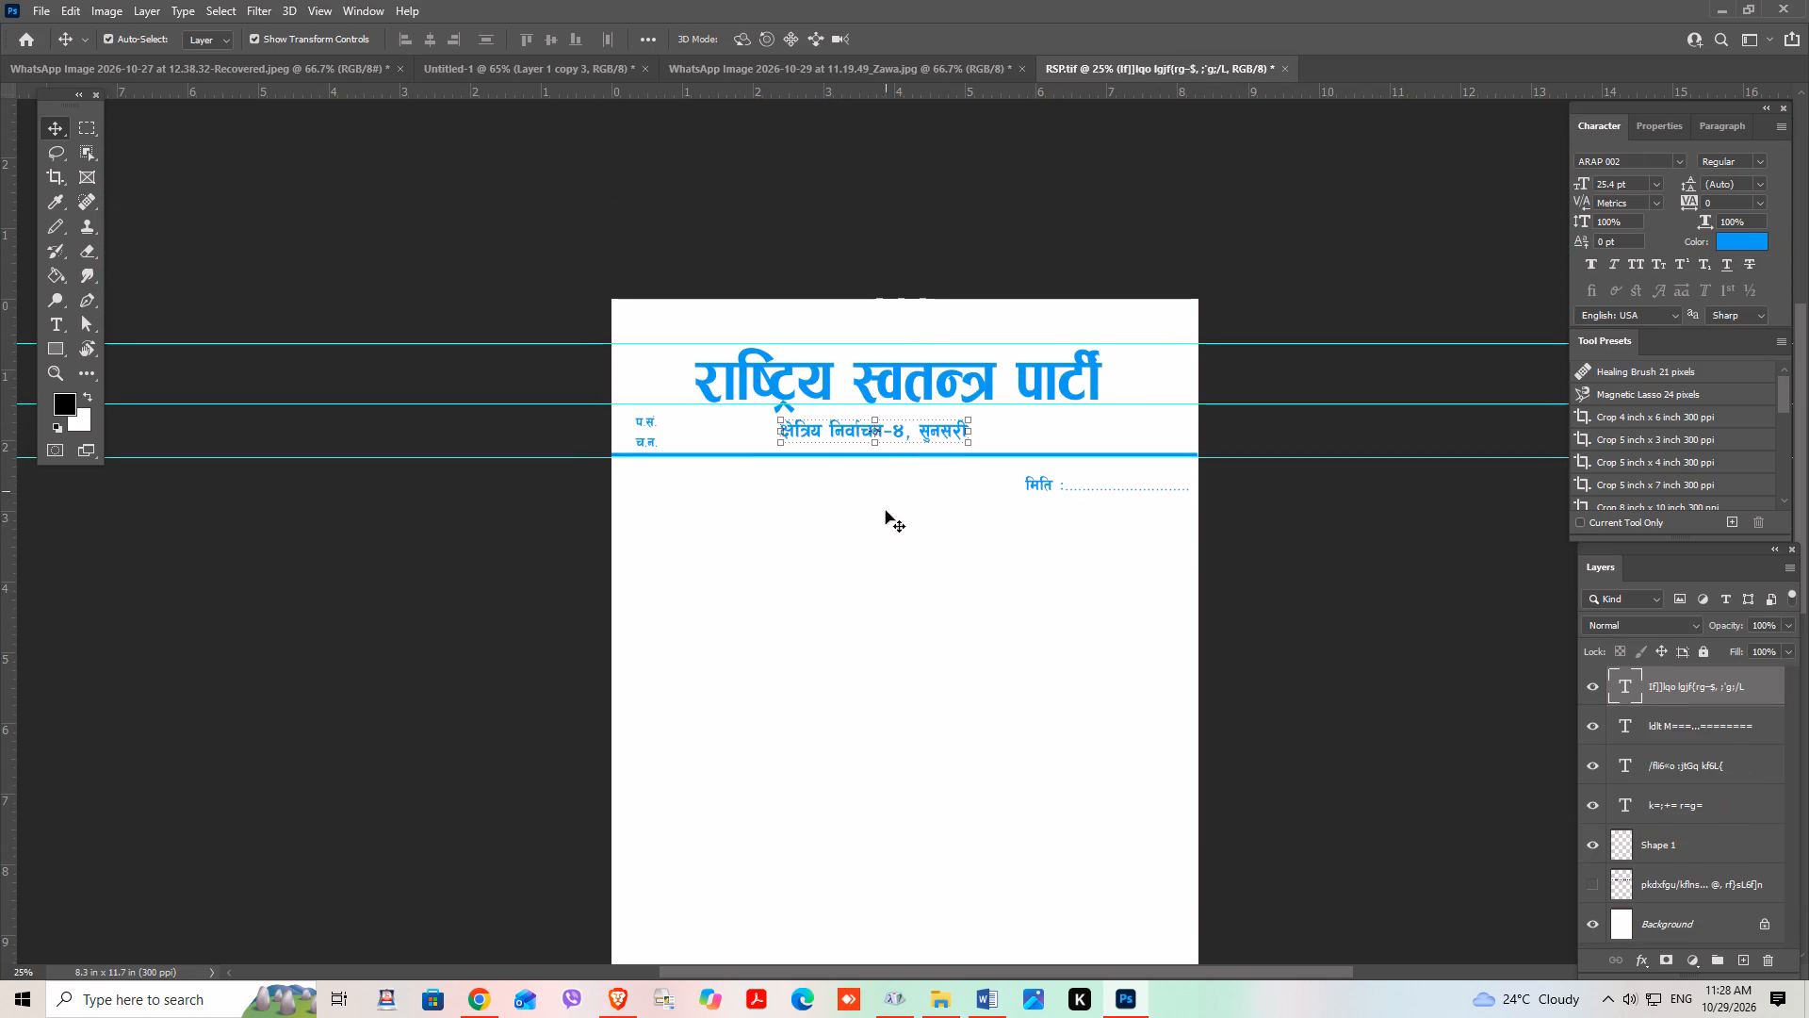
left_click(905, 583)
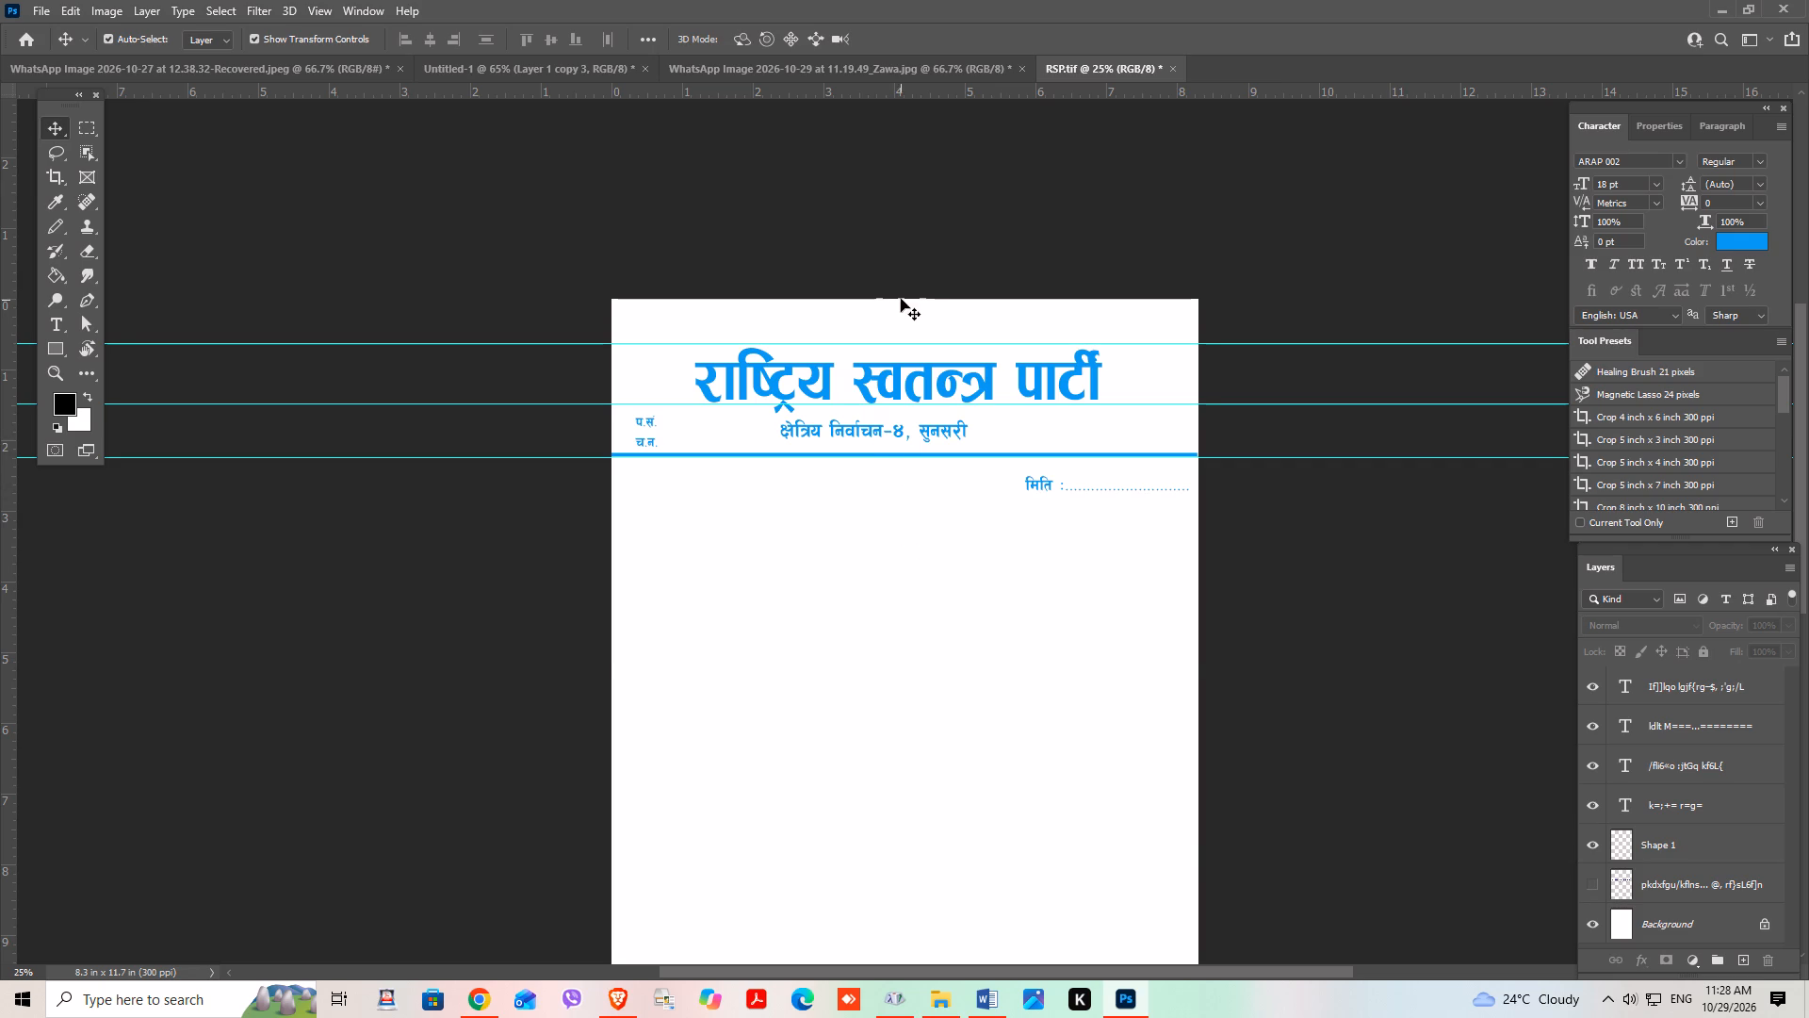
Replace the letterhead title राष्ट्रिय स्वतन्त्र पार्टी with the opening syllable पु, copying its vowel sign from Character Map.
scroll(863, 309, "up", 9, "alt")
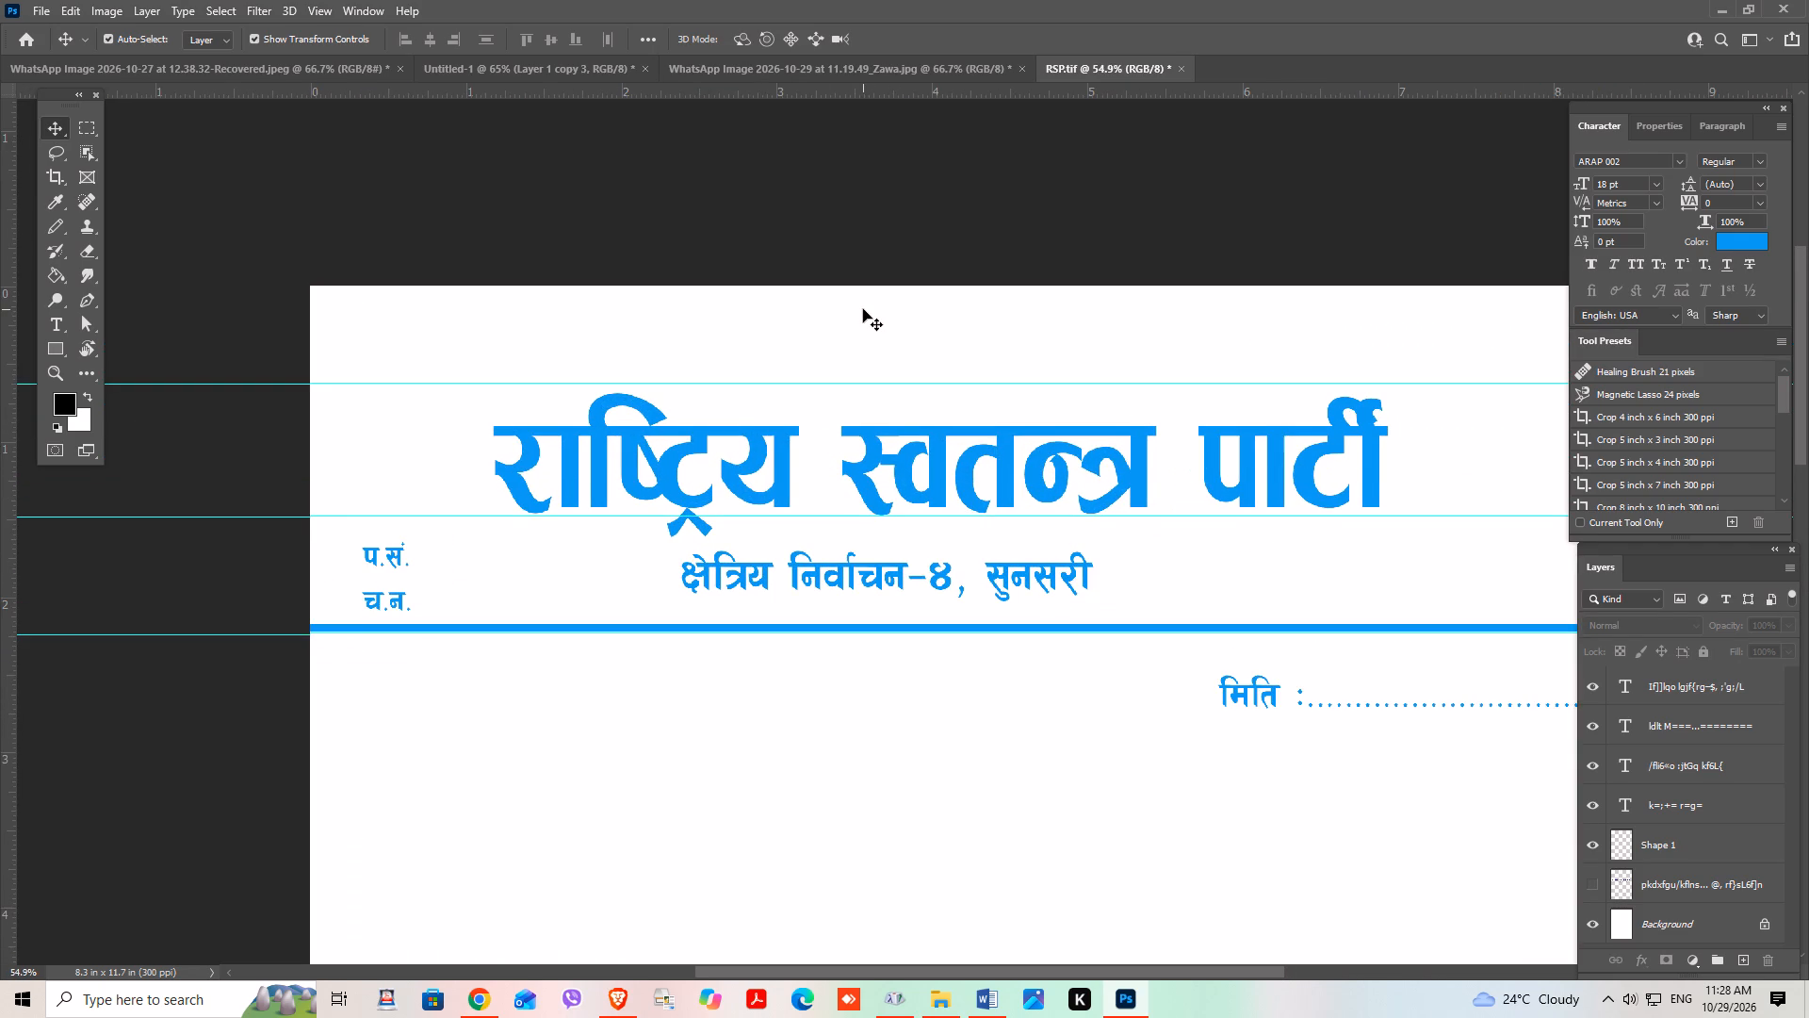
scroll(863, 309, "down", 4, "ctrl")
left_click(907, 481)
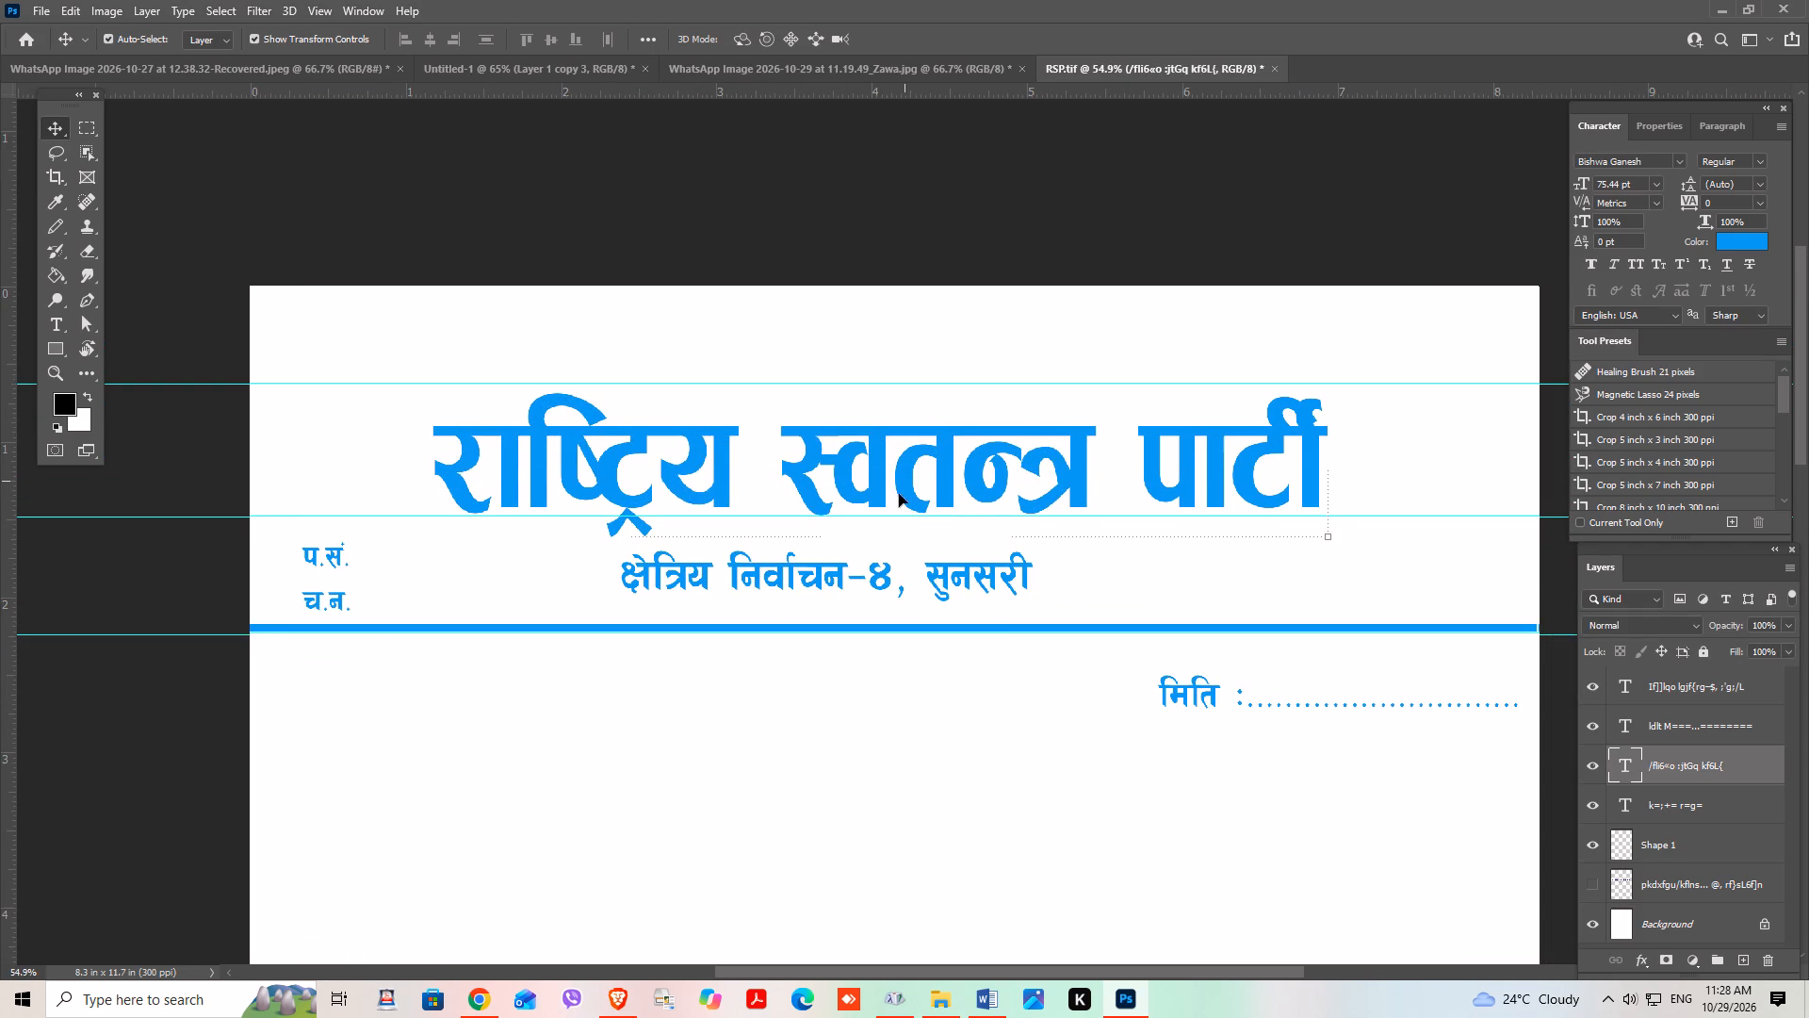
left_click(51, 317)
left_click(490, 463)
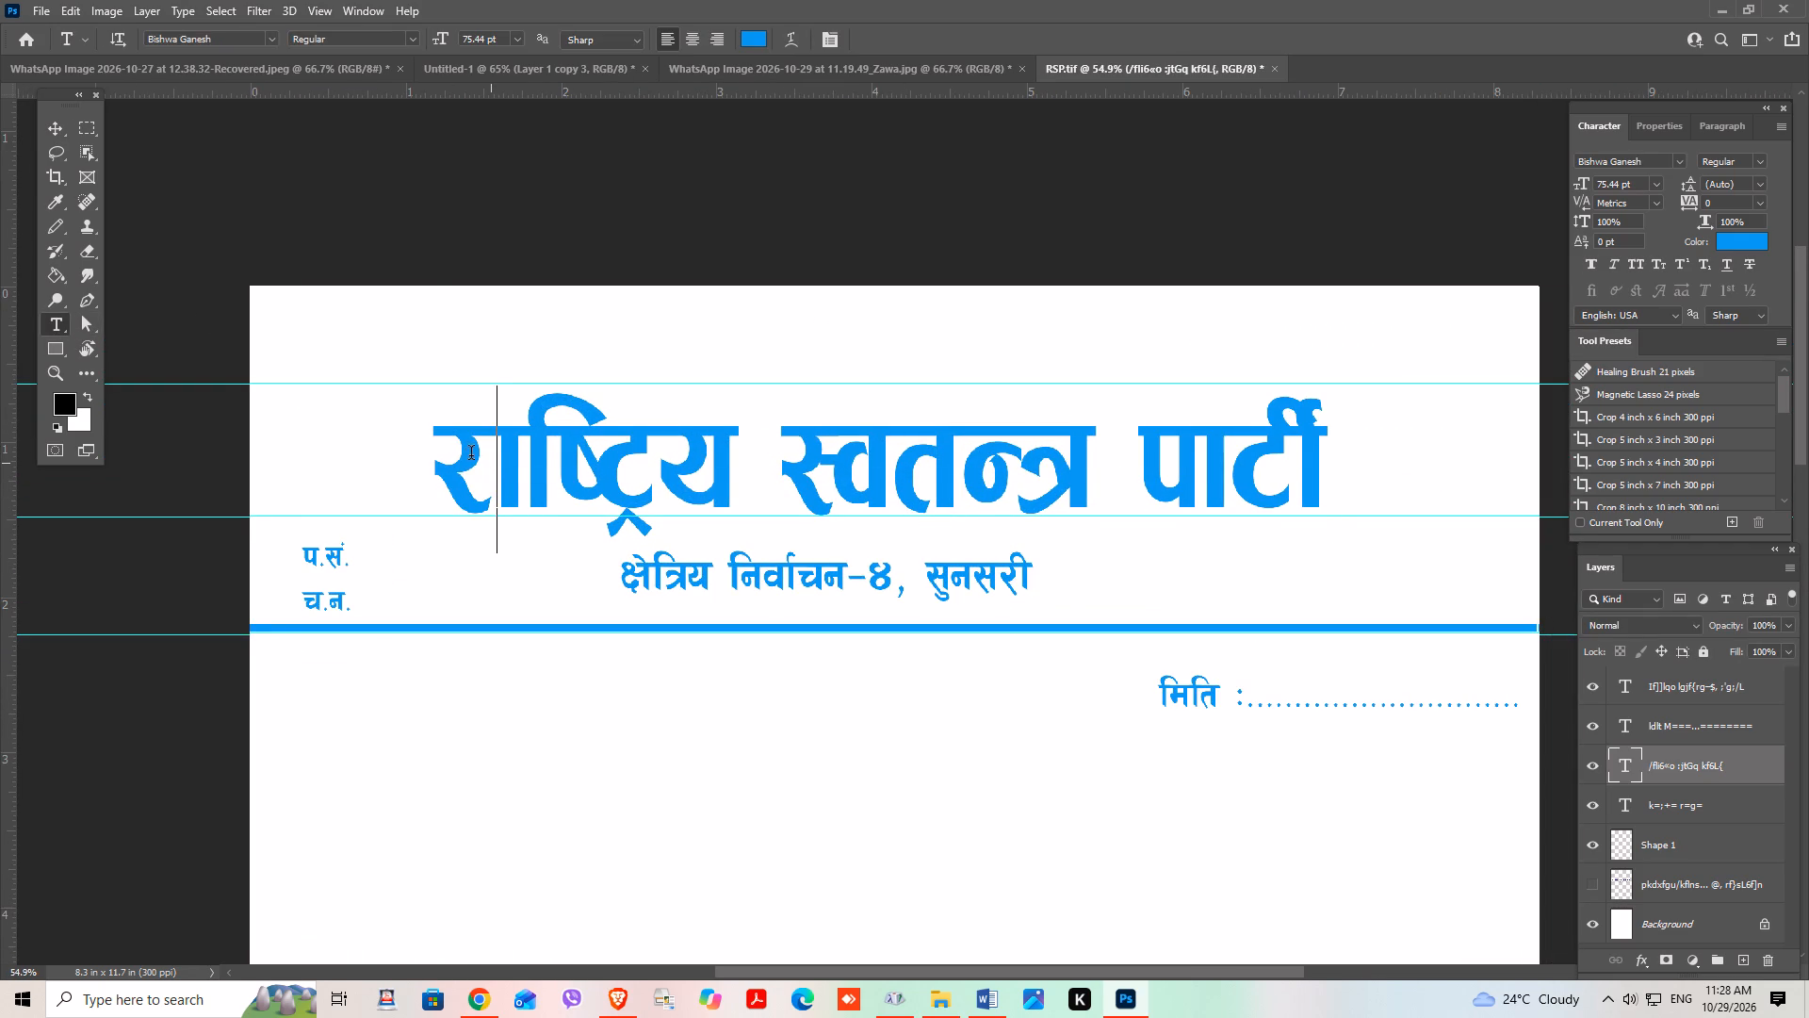
left_click_drag(435, 451, 1491, 479)
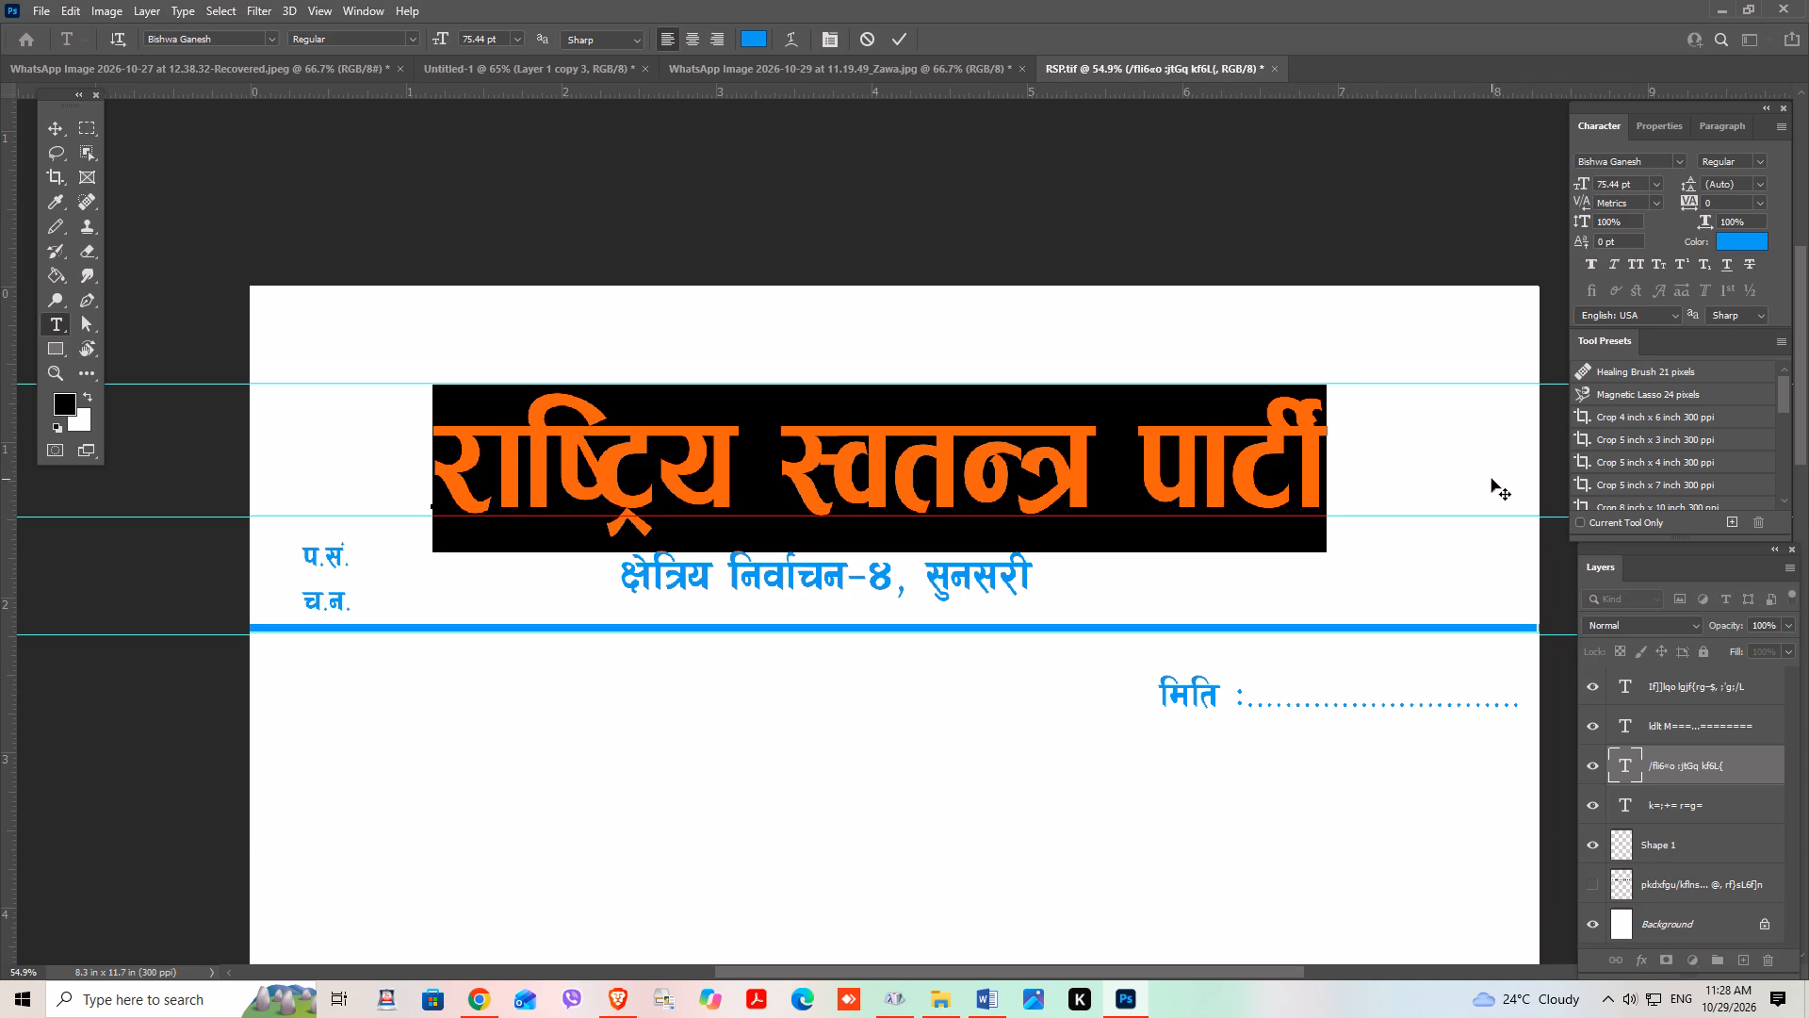
key("k")
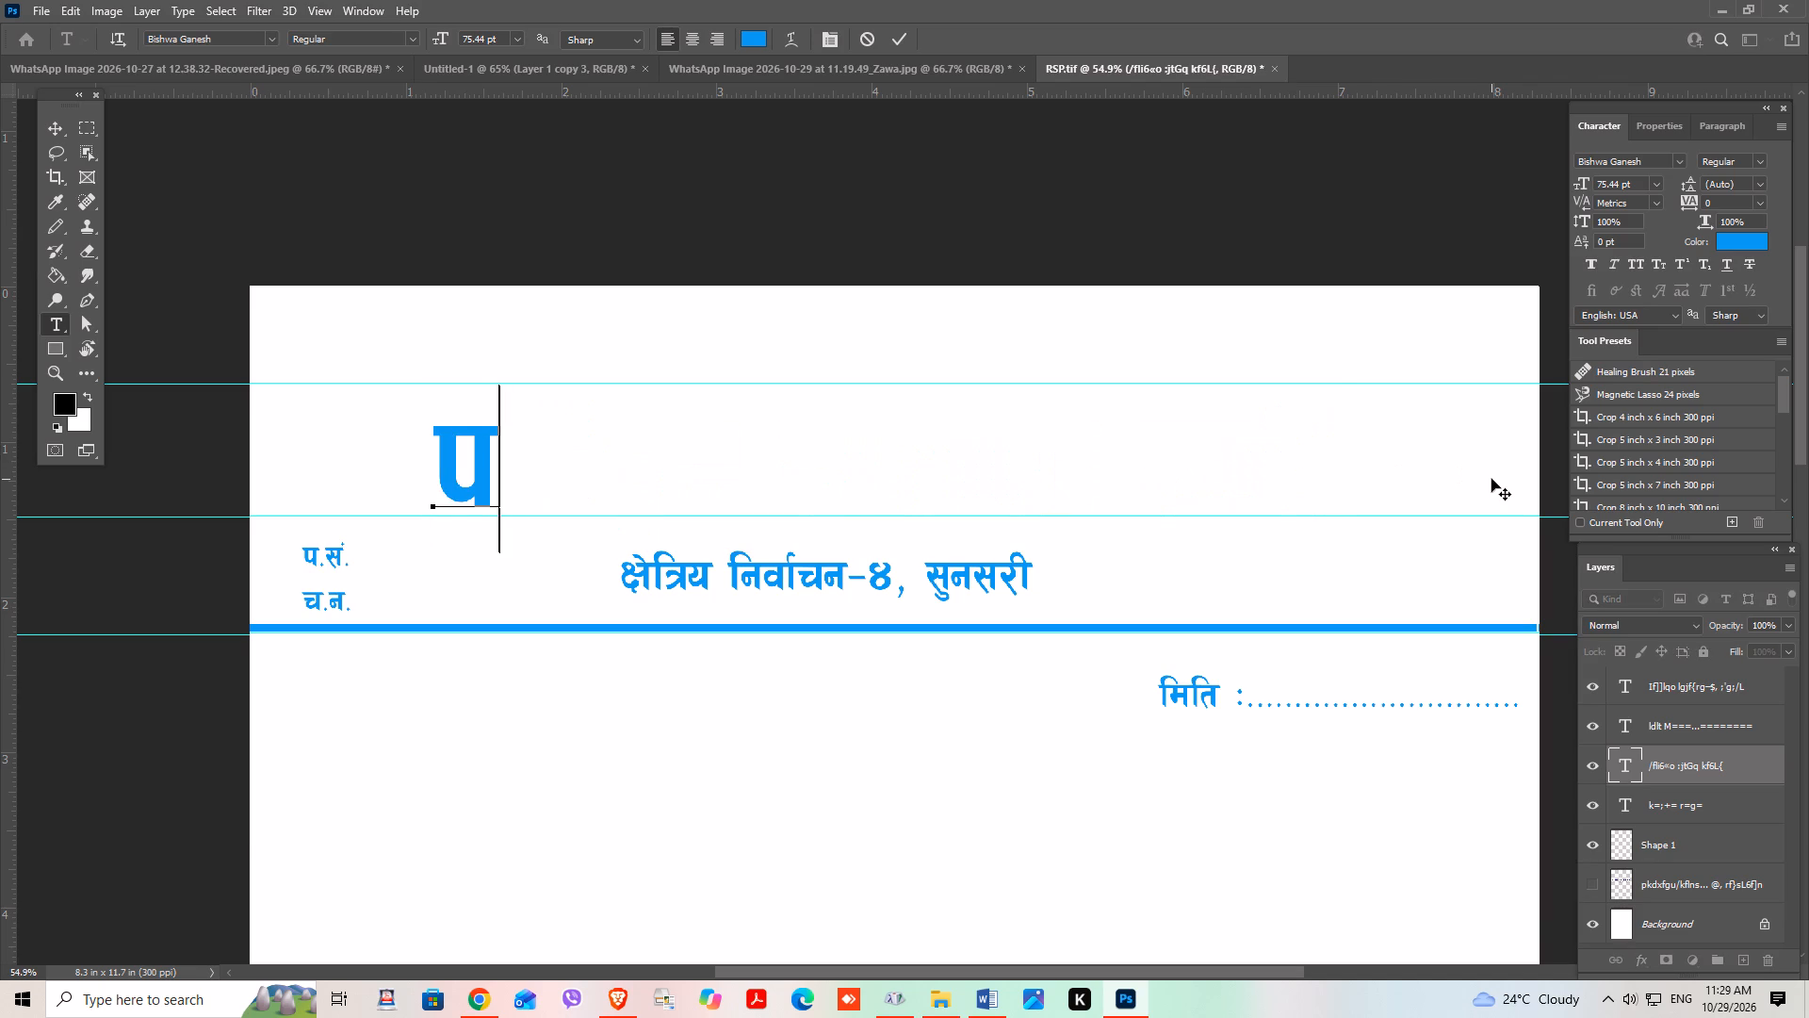
left_click(885, 1002)
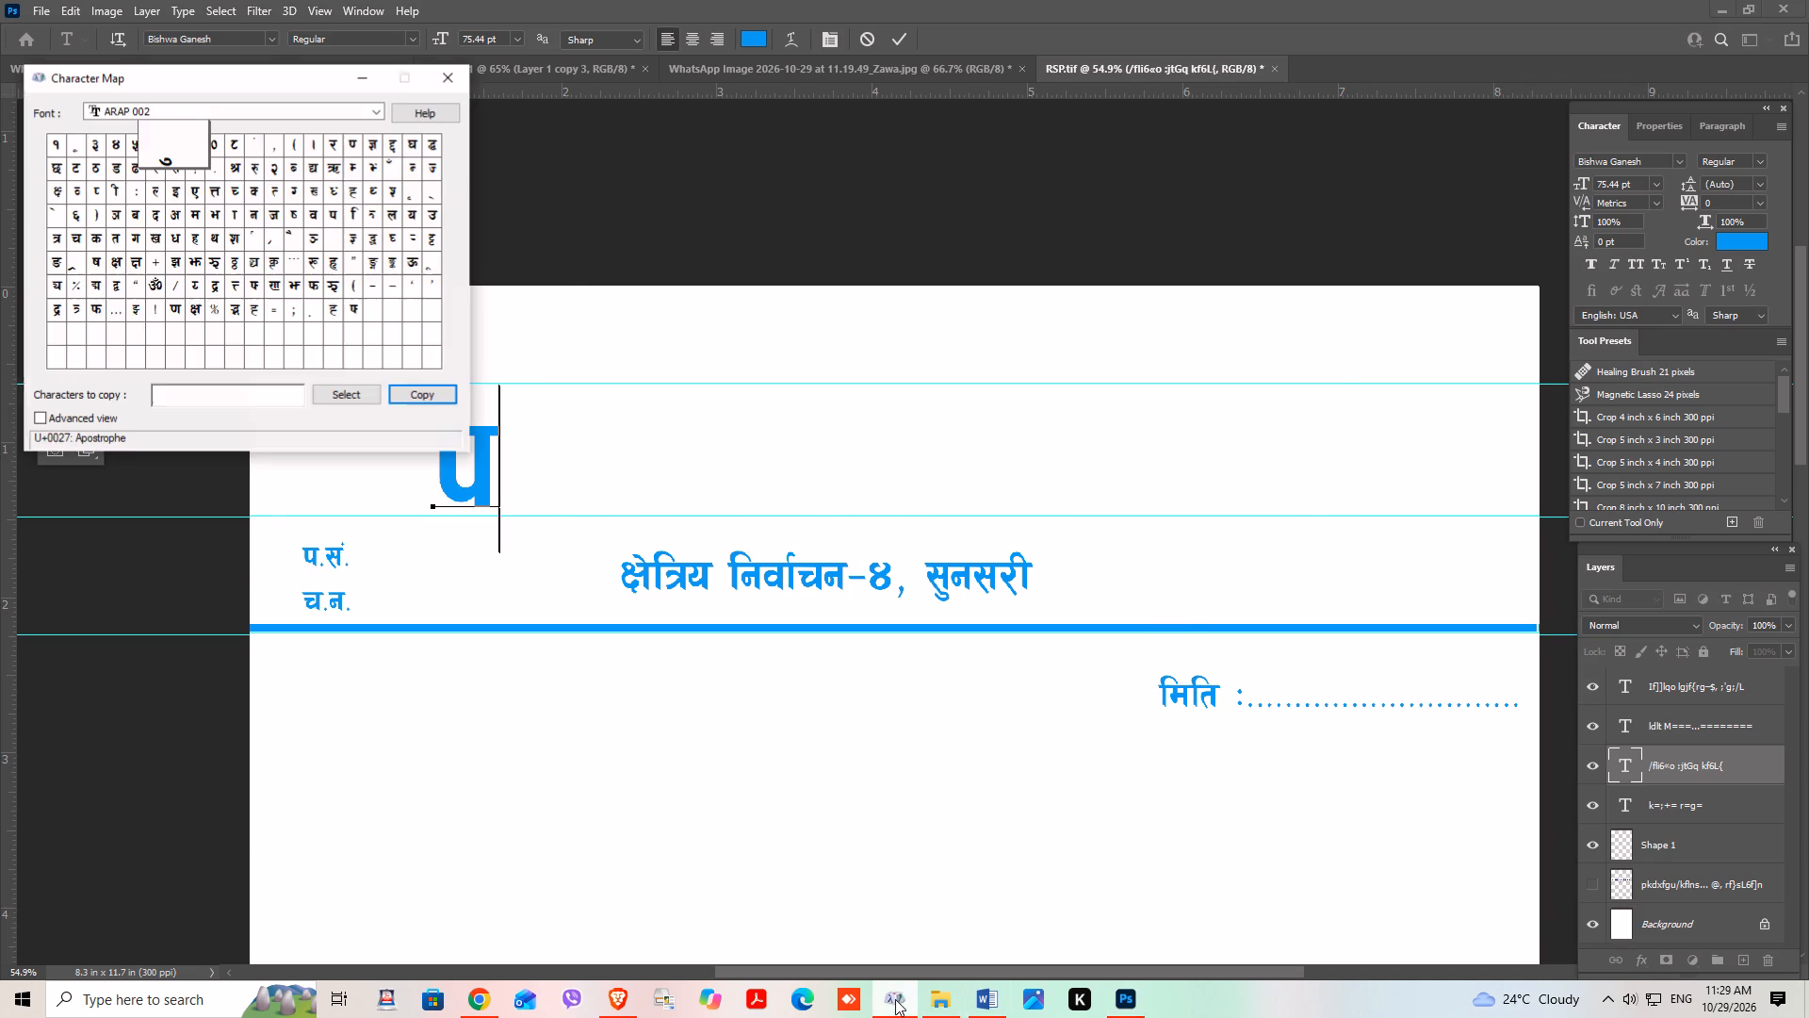
left_click(415, 392)
left_click(359, 82)
key("ctrl+v")
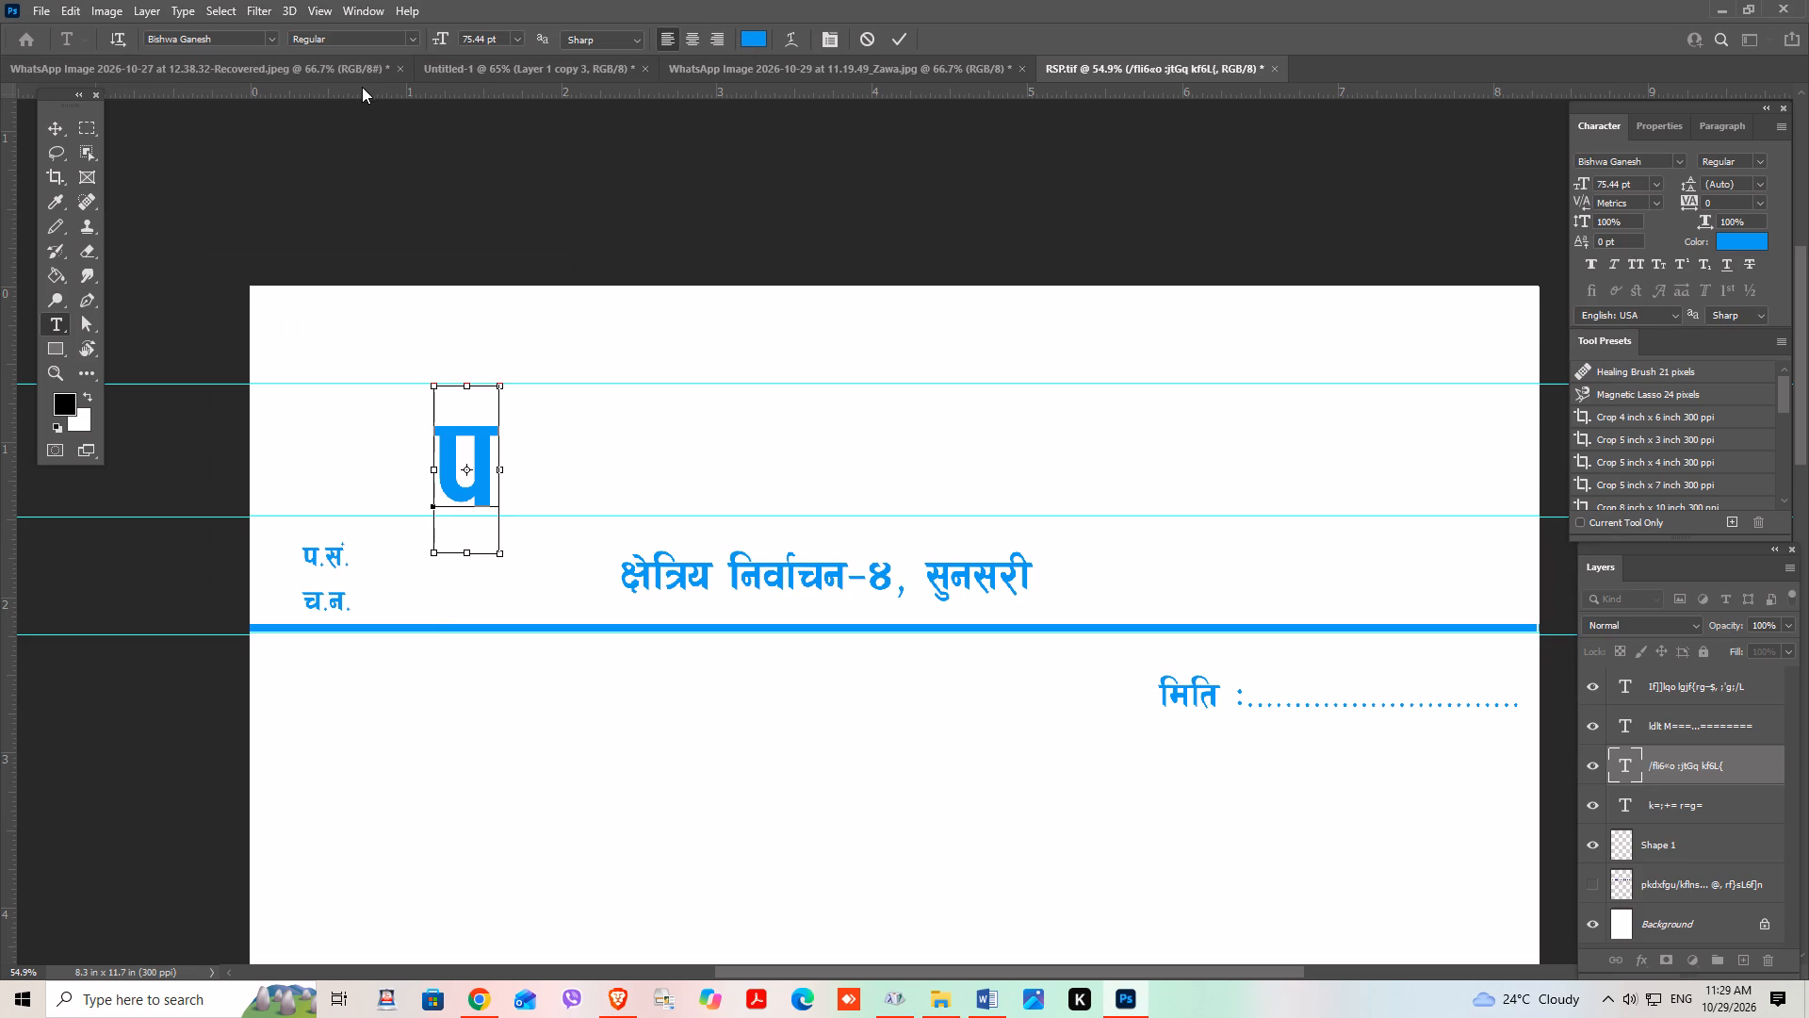
Complete the letterhead title text so it reads पुर्वी आवाज मिडिया प्रा.लि.
type("jL{ cf")
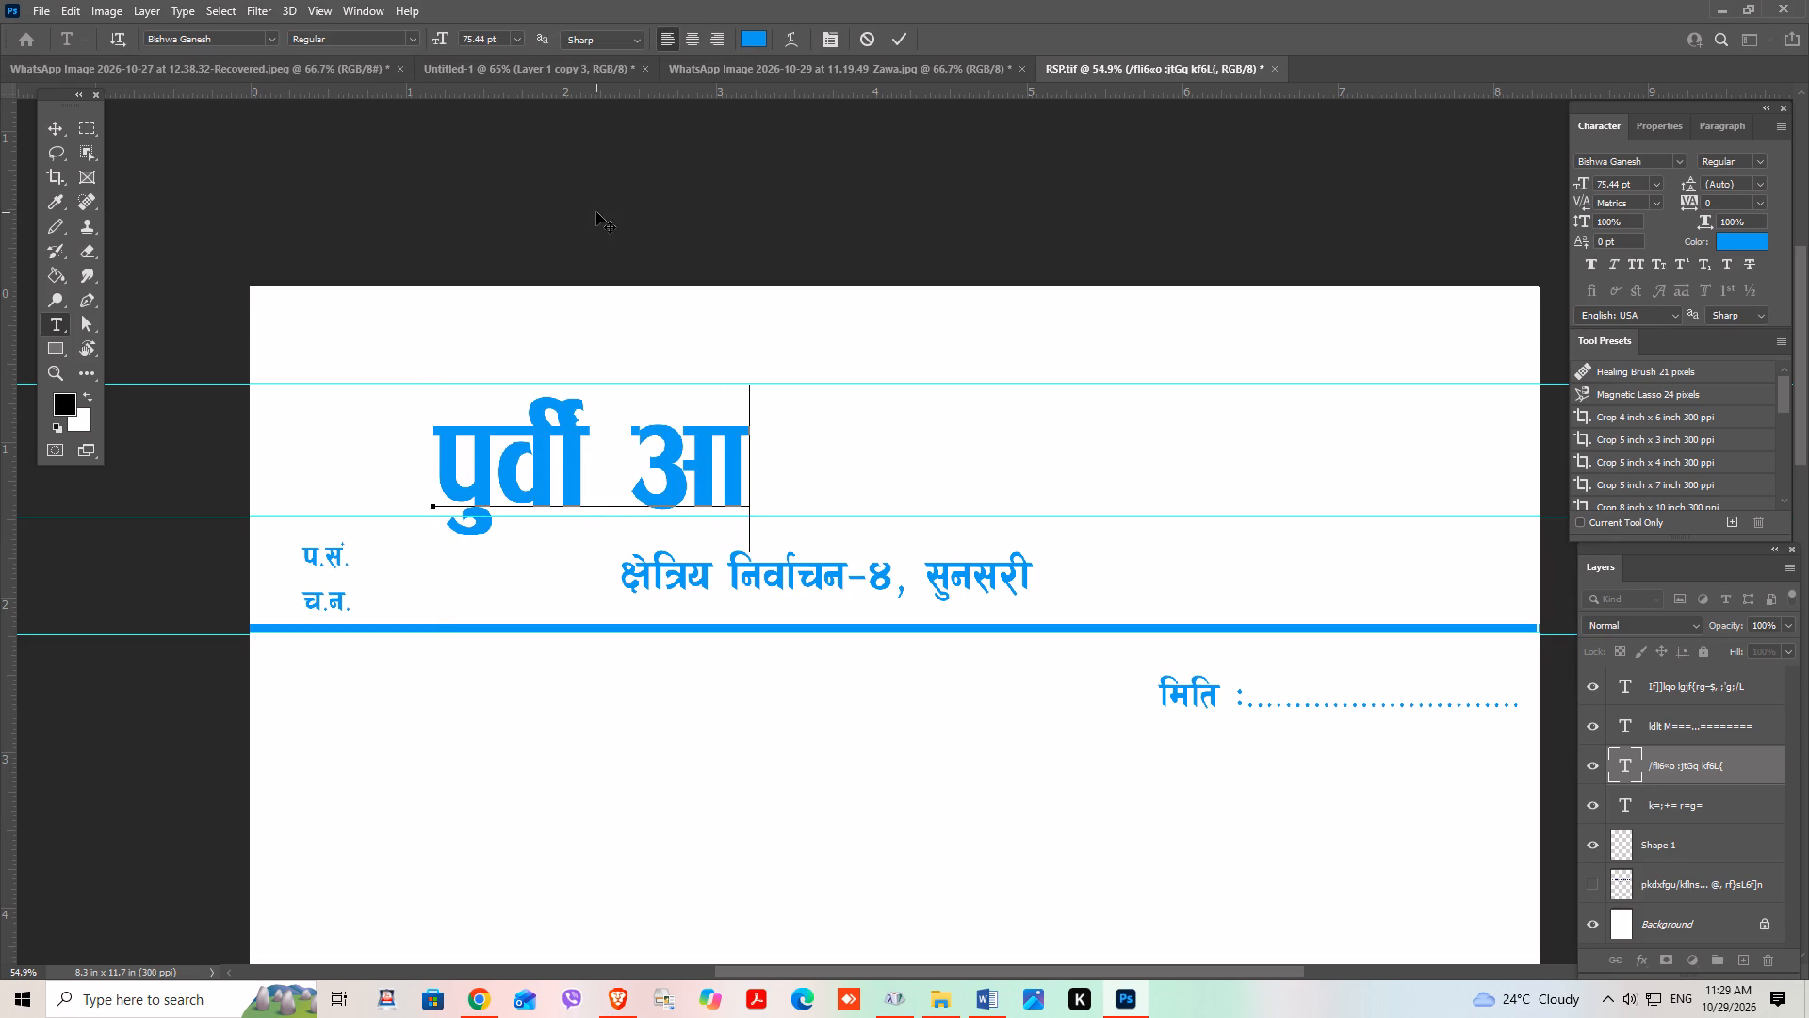
type("jf")
key("j")
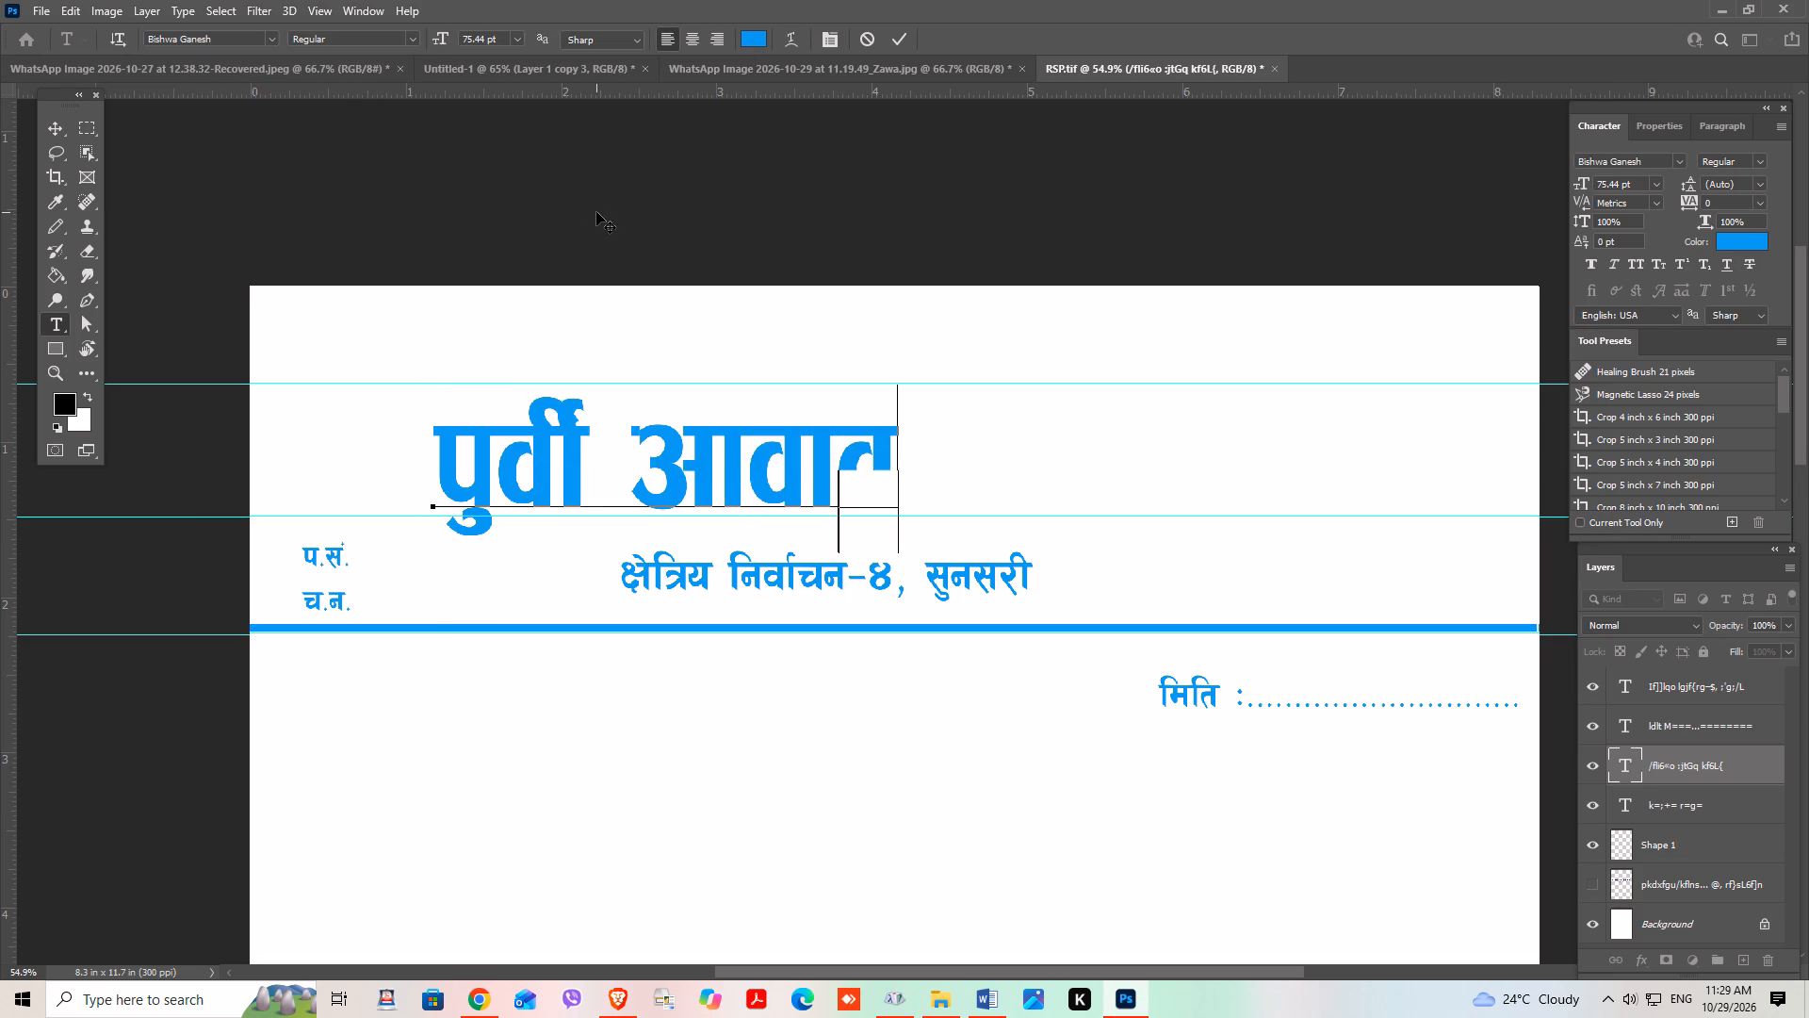
key("BackSpace")
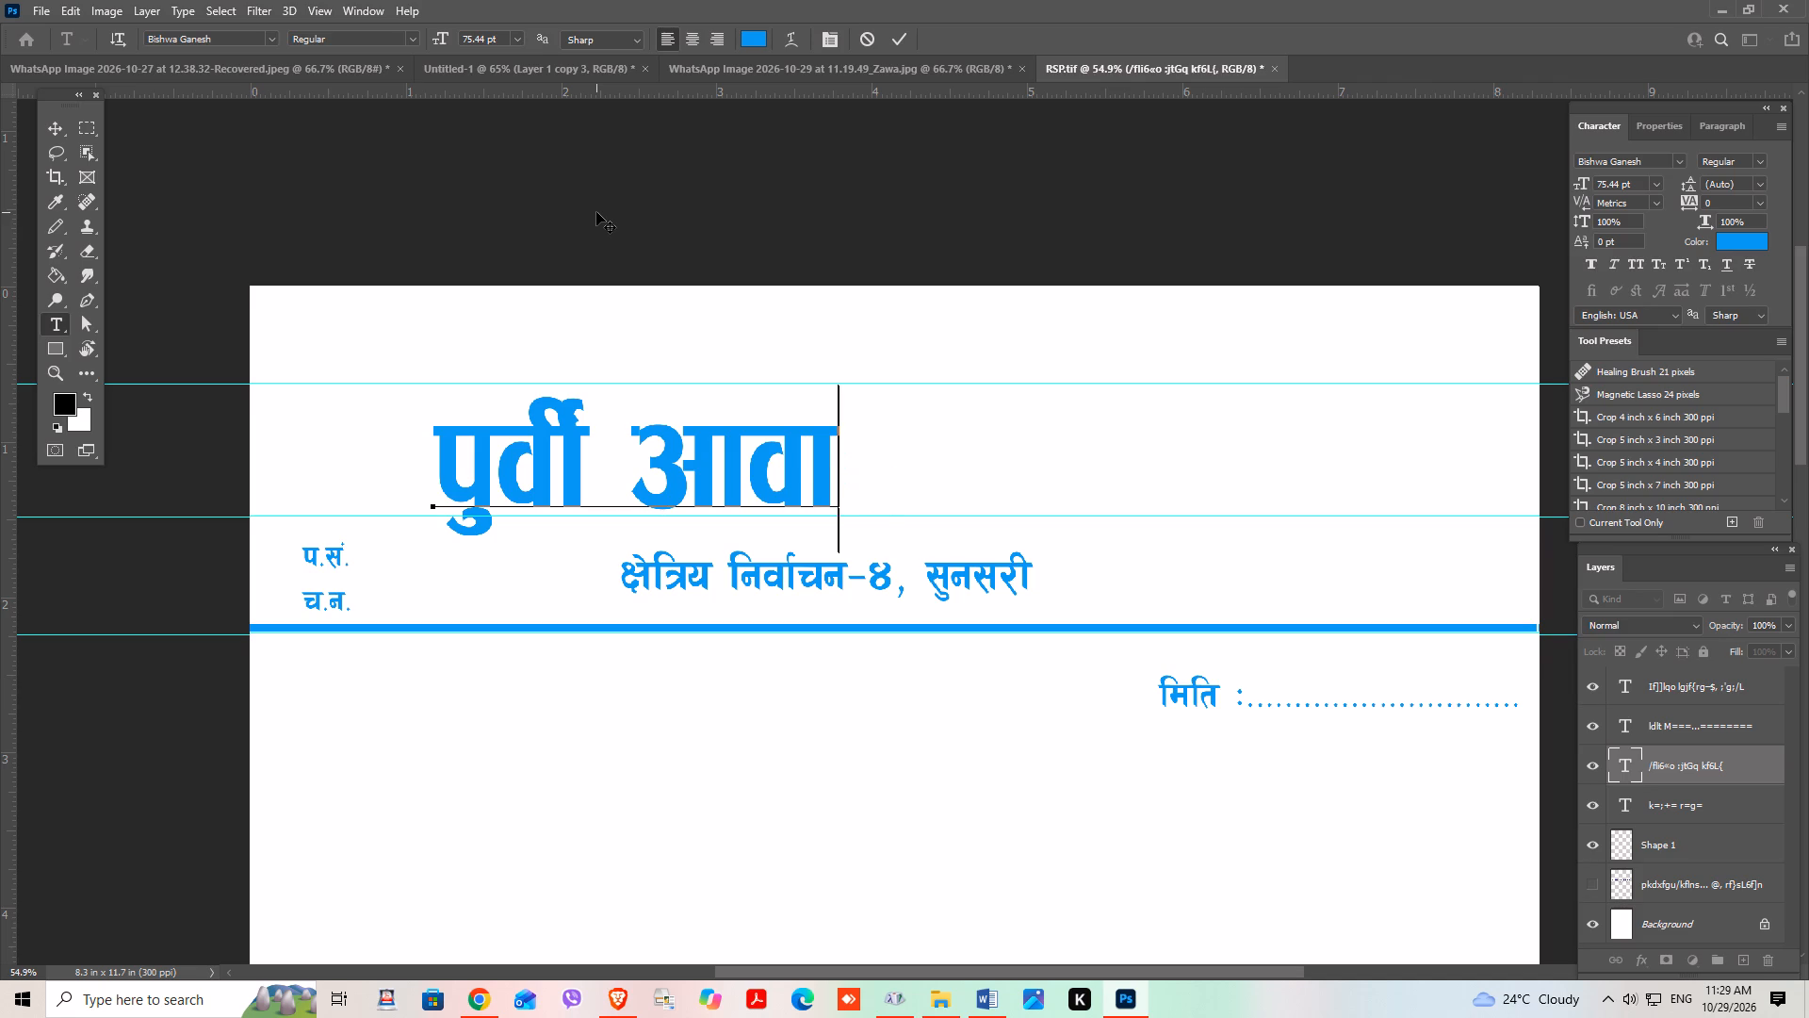
type("h ldl")
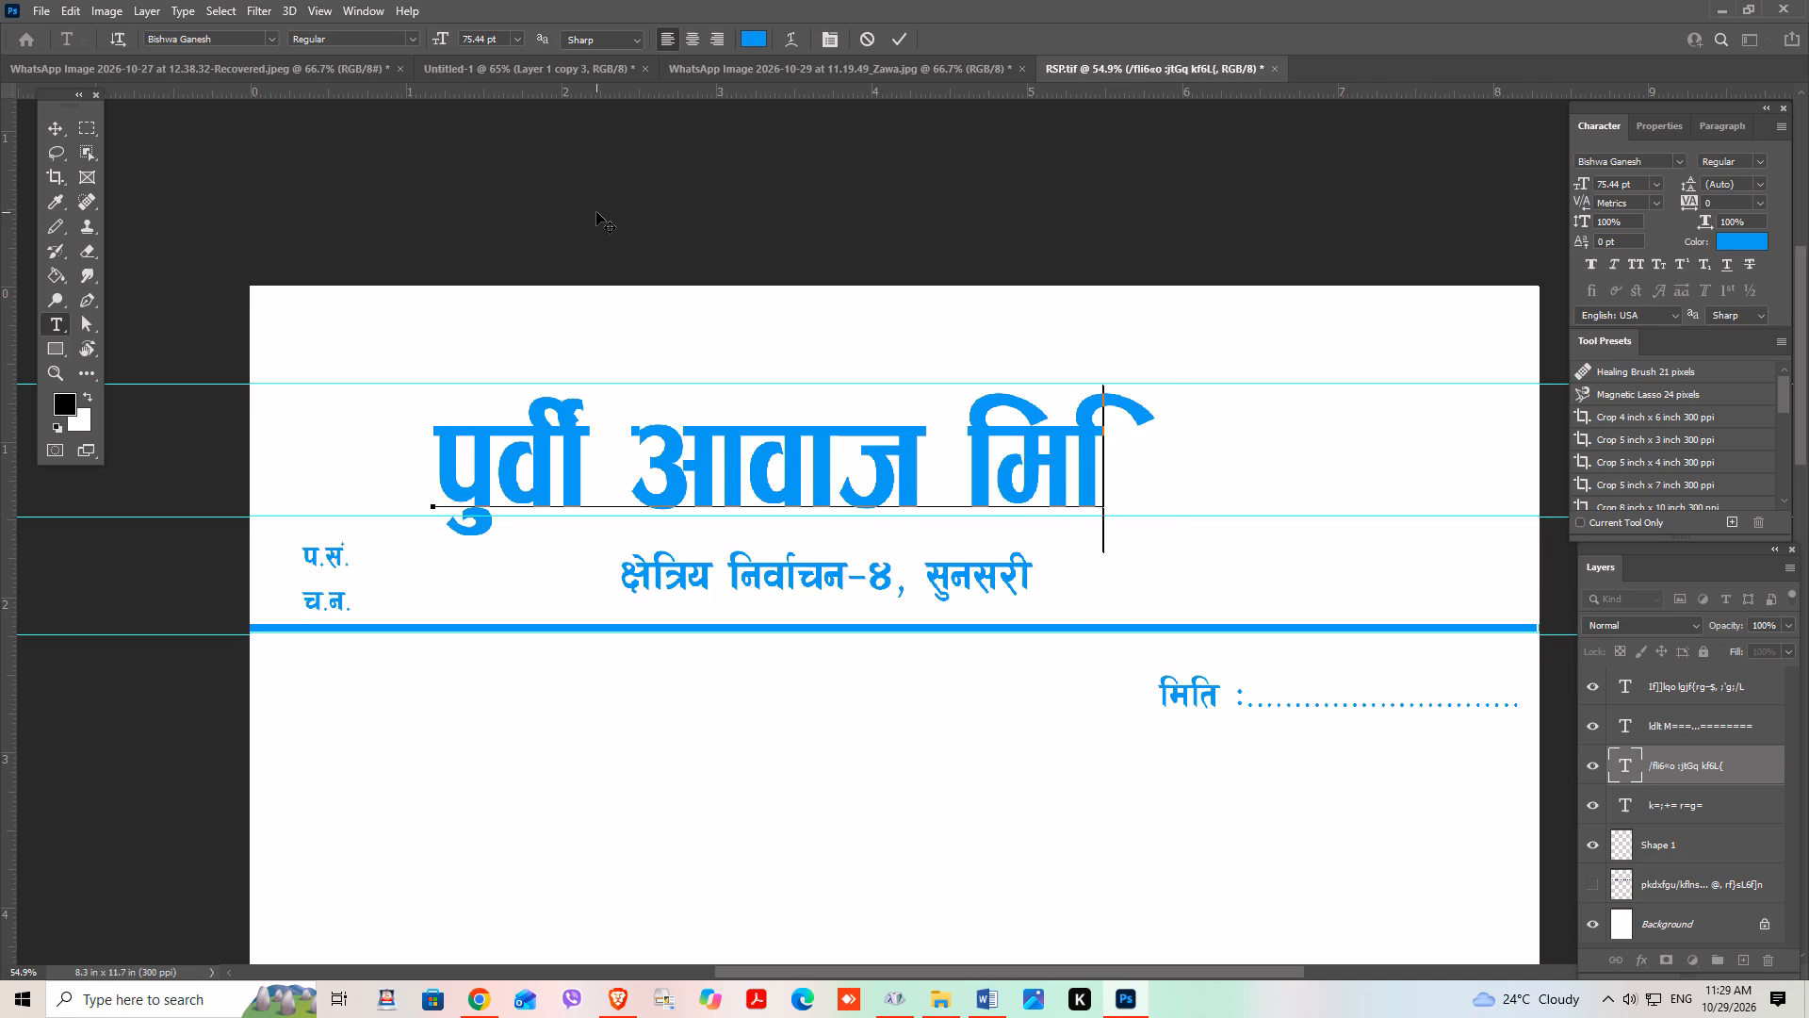
key("9")
key("BackSpace")
type("8of")
key("space")
type("k|f")
type("=ln")
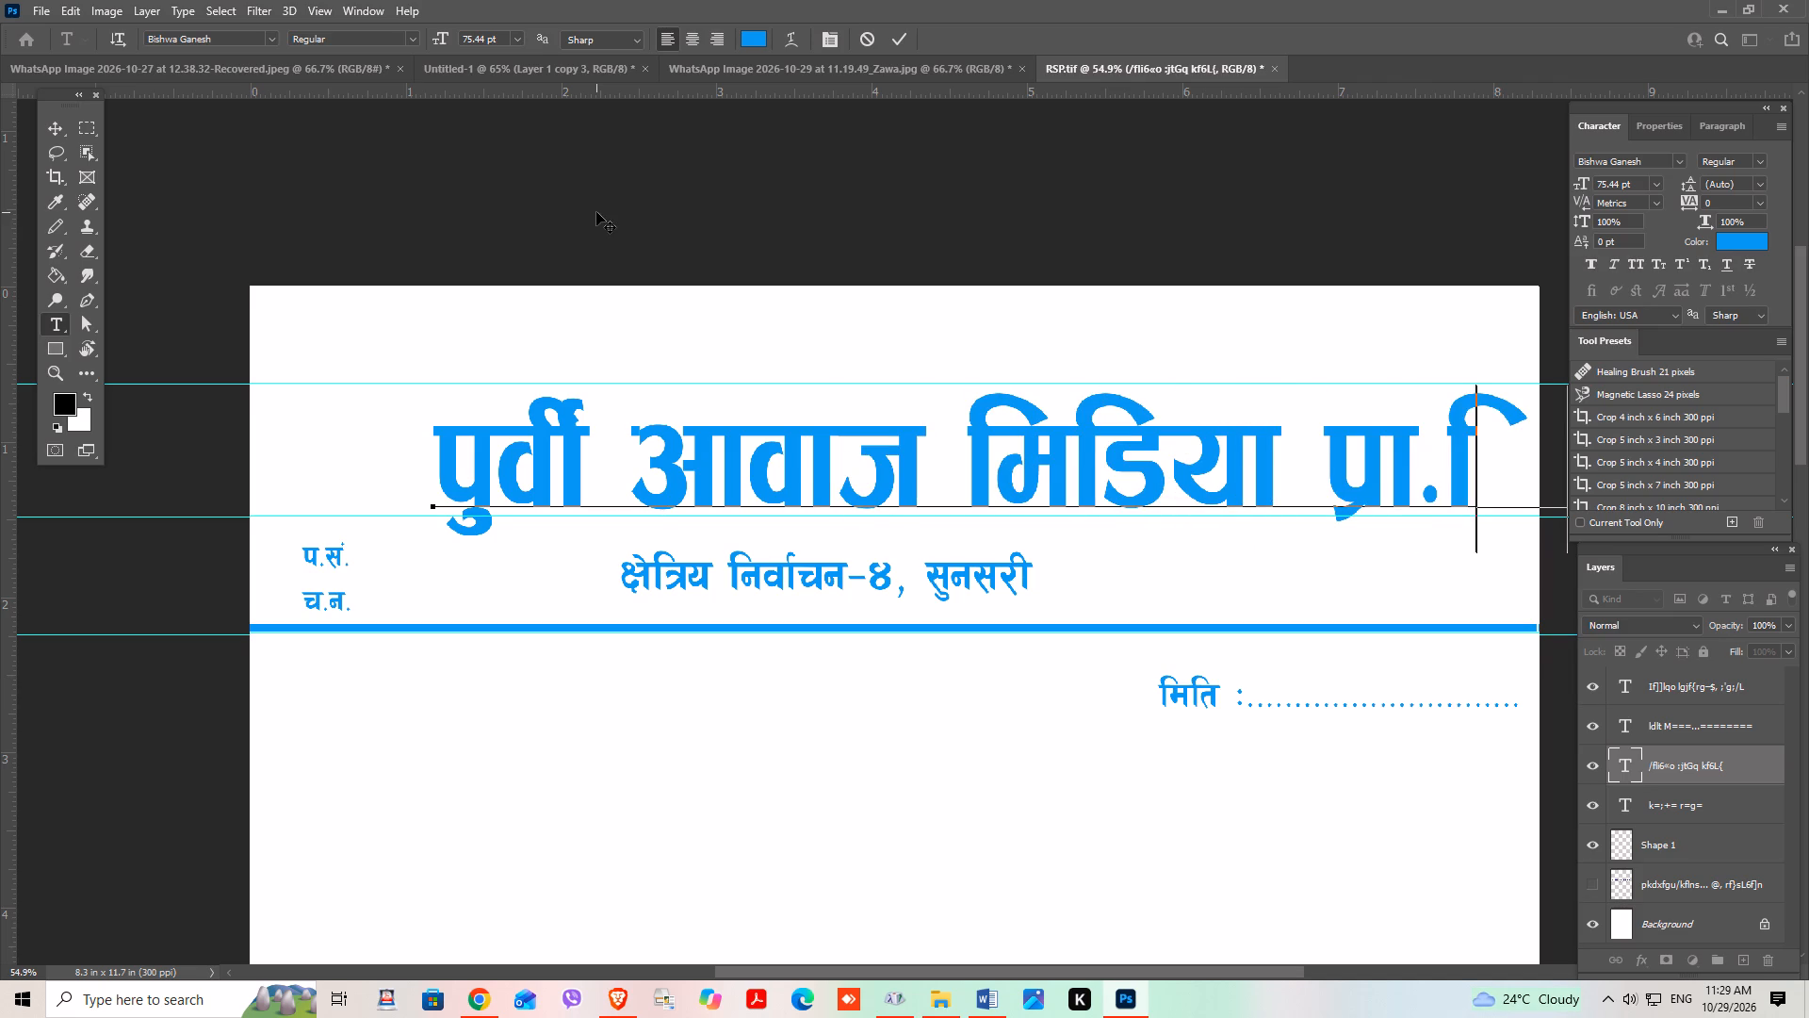
key("equal")
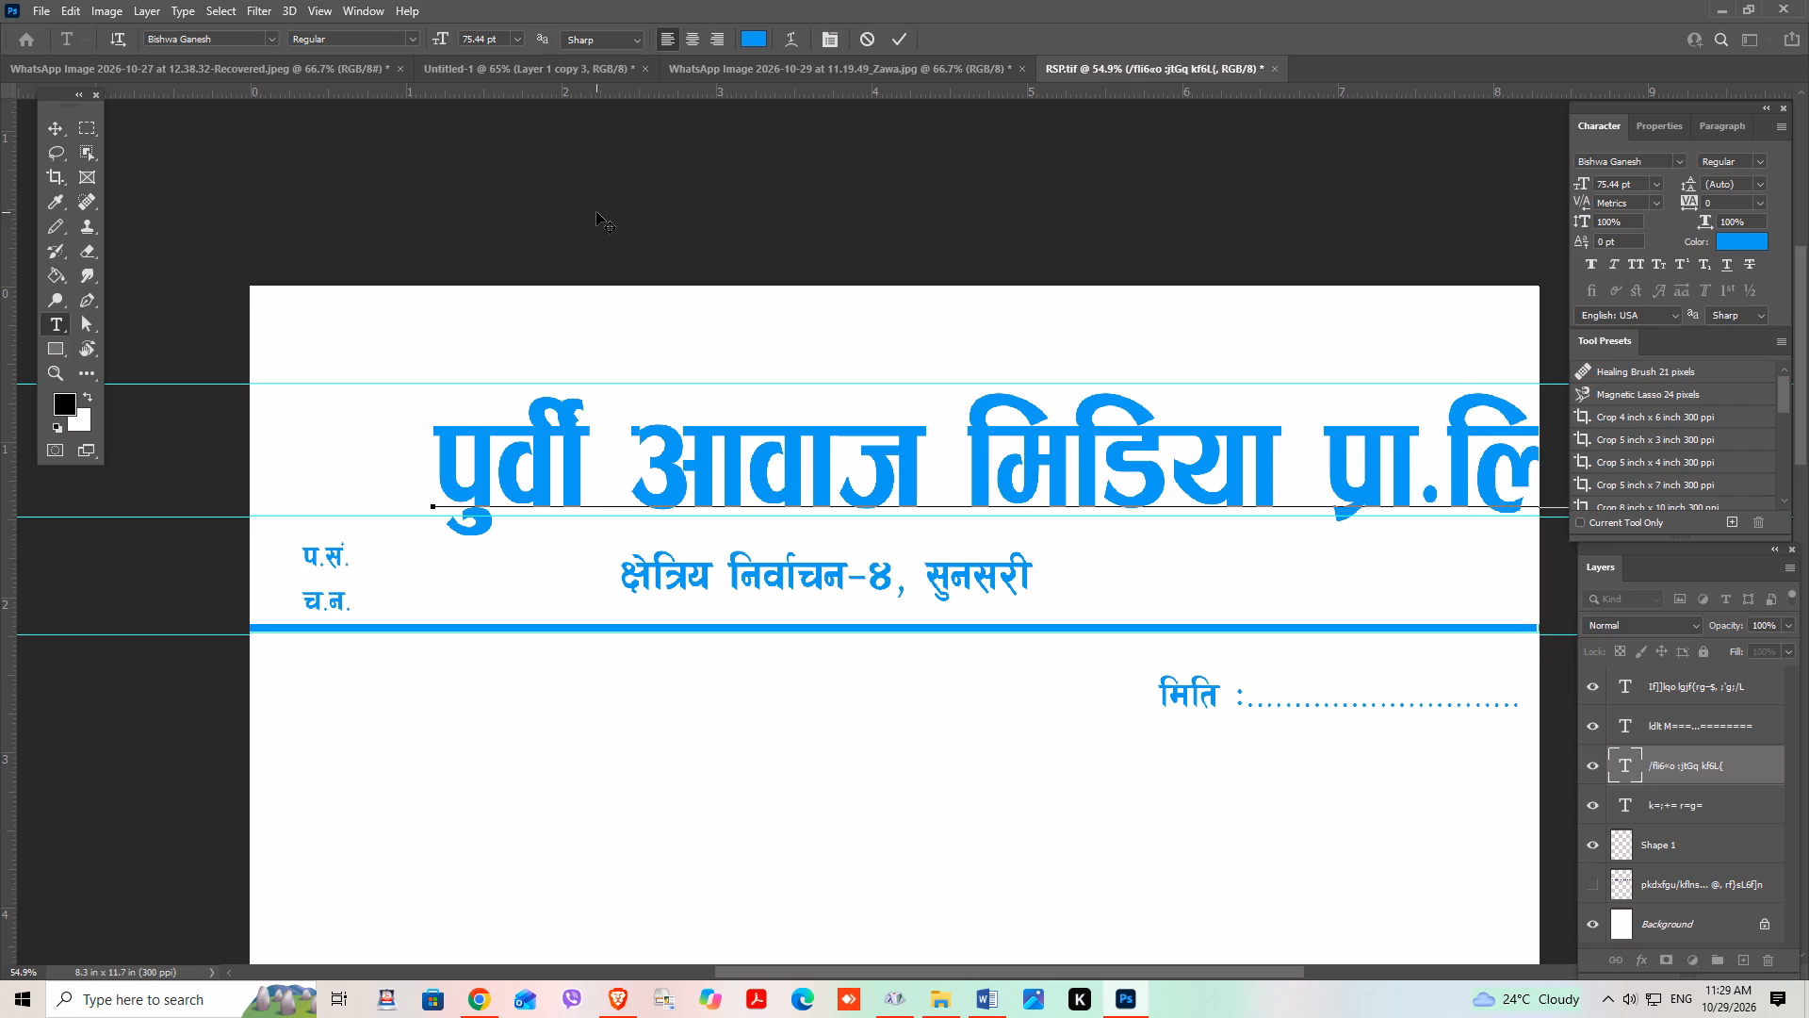
left_click(61, 122)
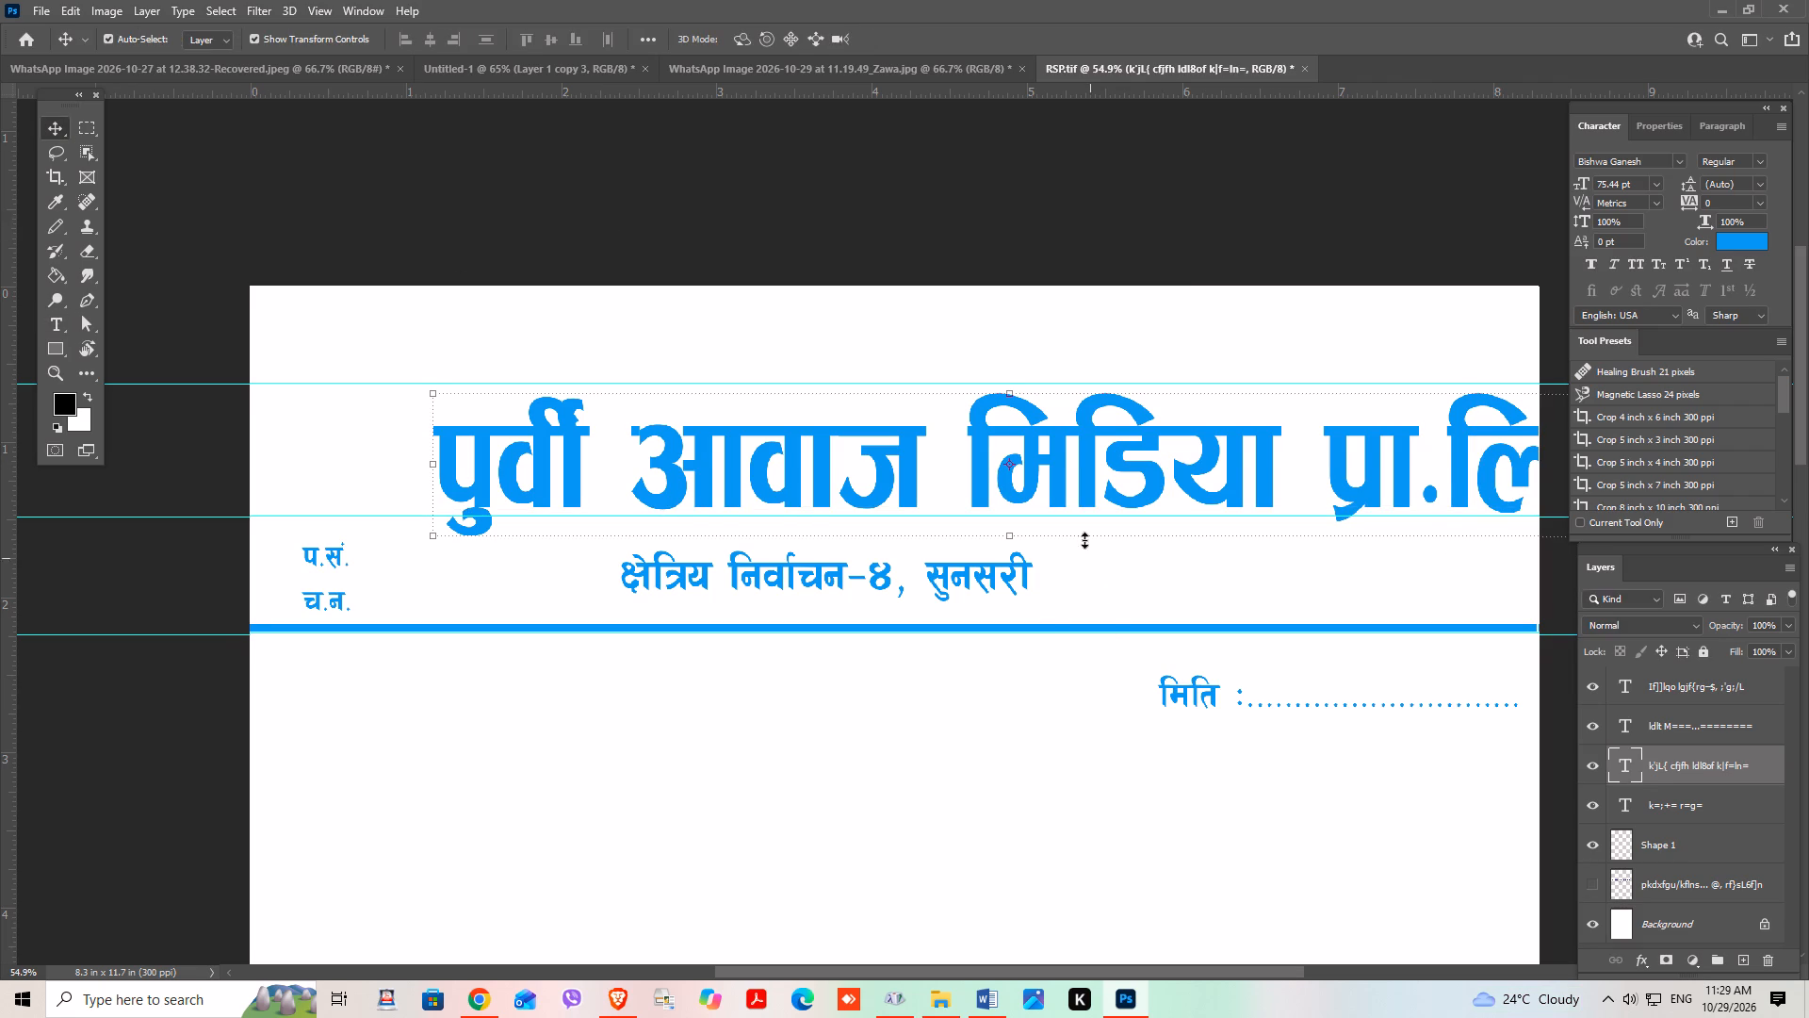
Move the new title upward and to the left so the whole line fits within the page width.
left_click(1094, 478)
scroll(1091, 478, "up", 2)
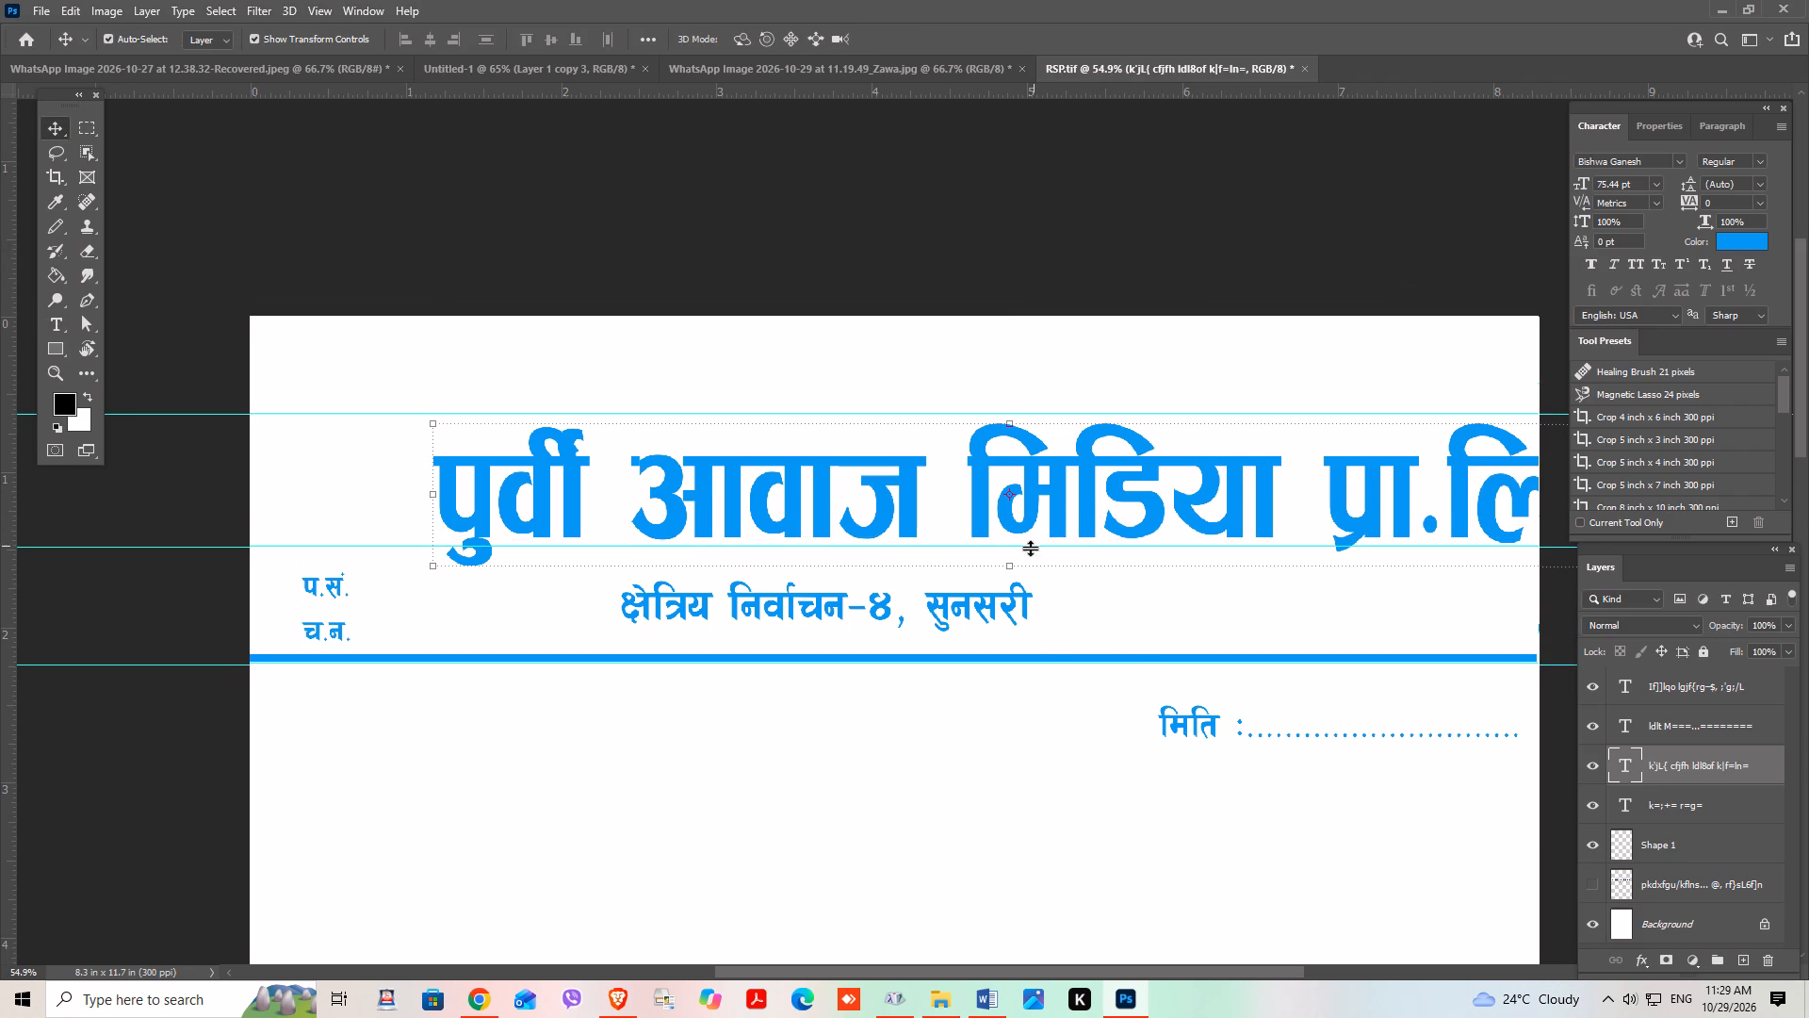
left_click_drag(1014, 566, 1012, 553, "shift")
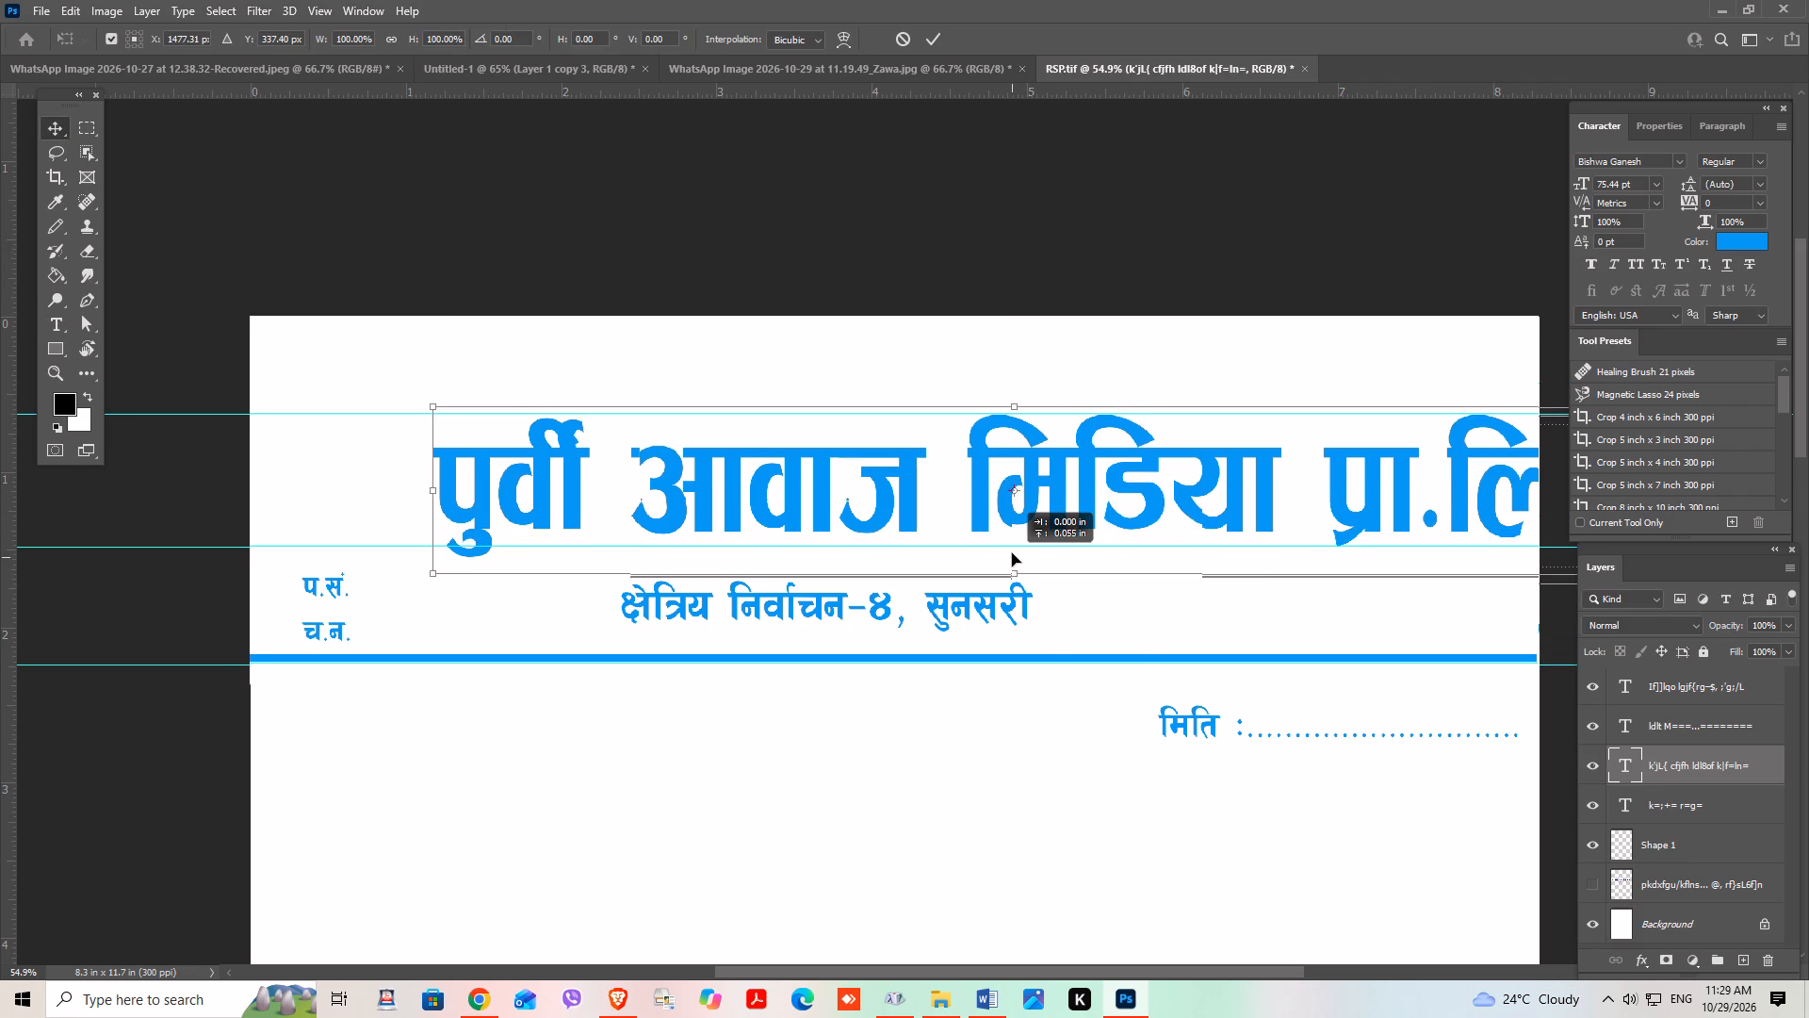
left_click_drag(1012, 553, 1012, 551, "shift")
left_click_drag(1150, 484, 1091, 467)
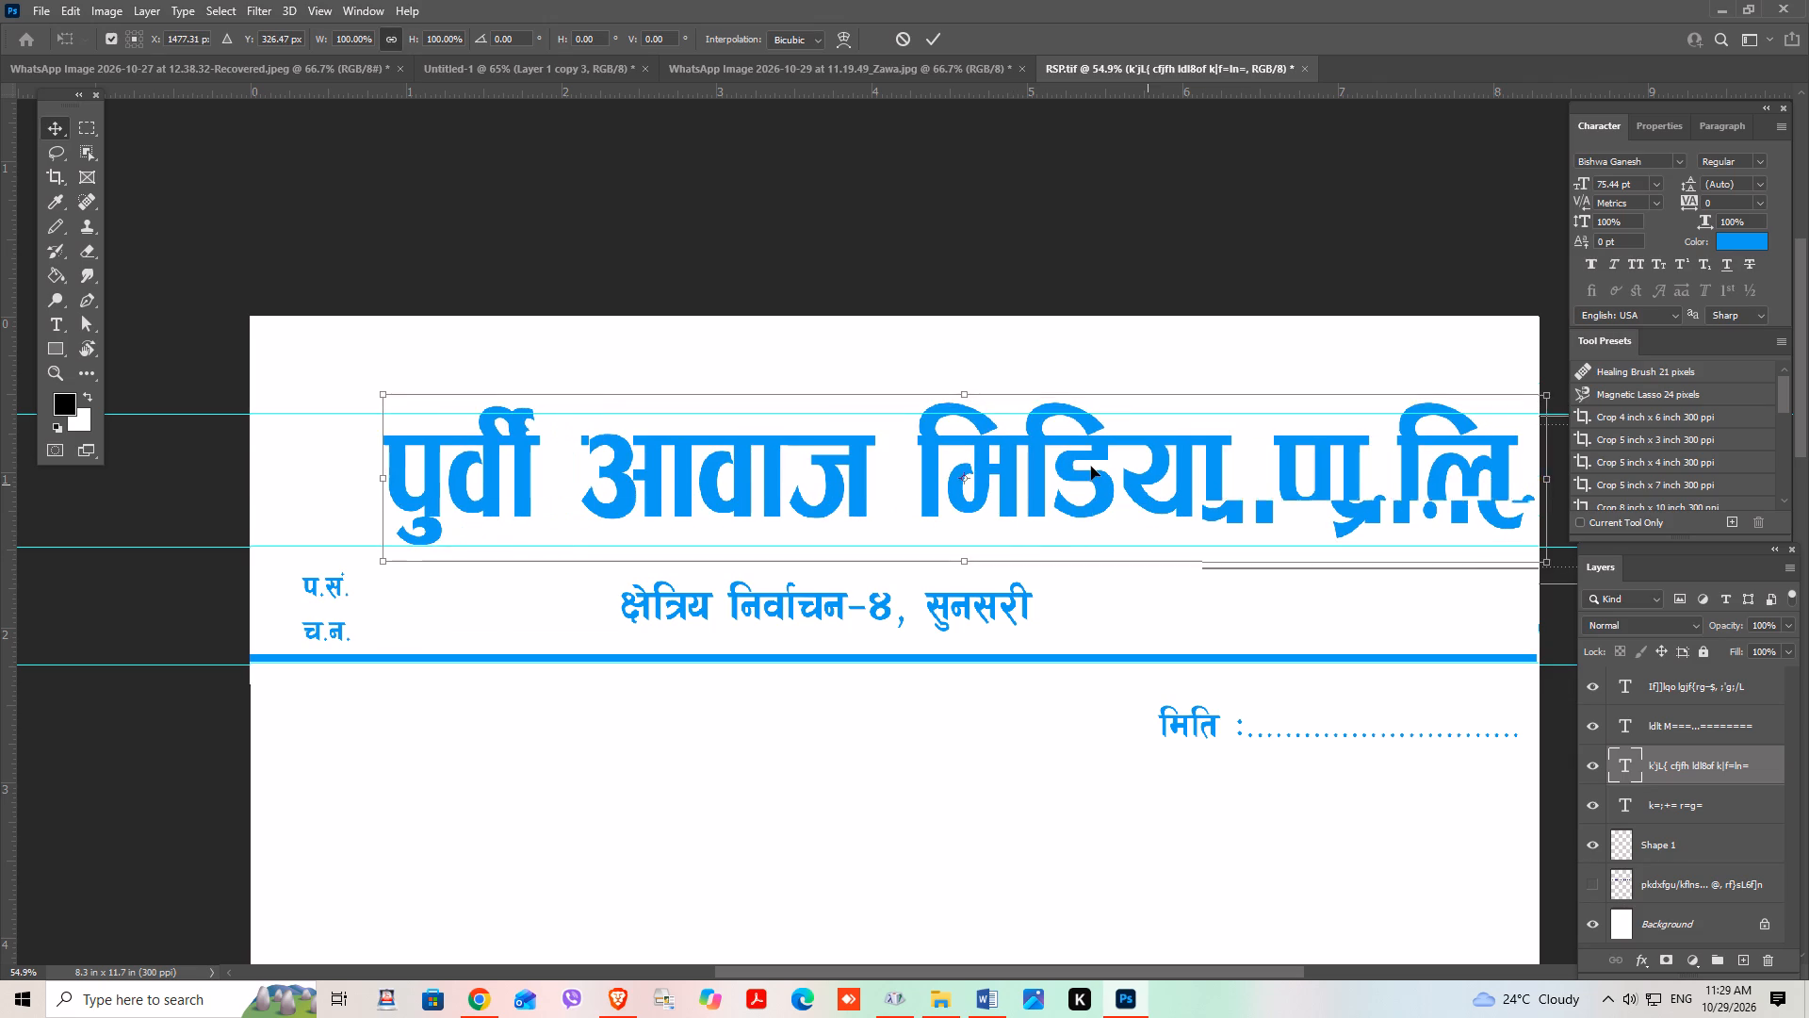
left_click_drag(1091, 467, 1090, 450)
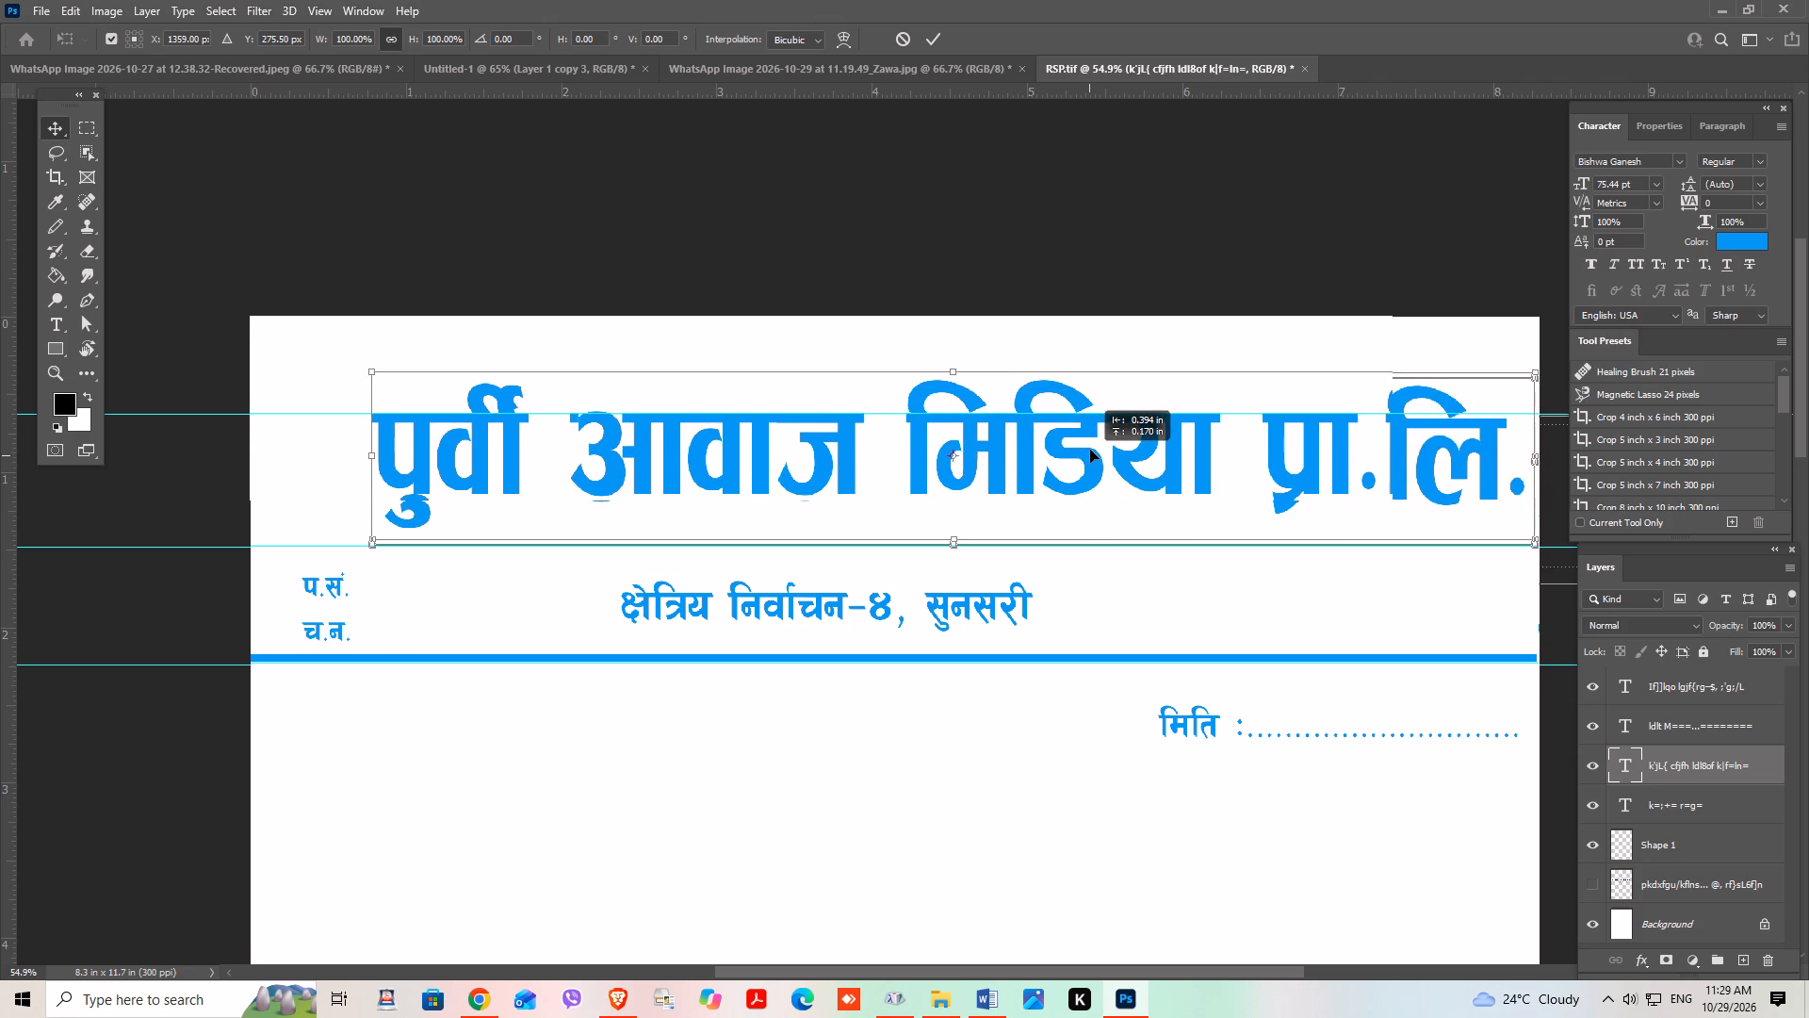
left_click_drag(1090, 450, 1085, 435)
Scale the title down to about 91% width and 92% height, narrowing it from its left end.
scroll(1082, 449, "up", 2)
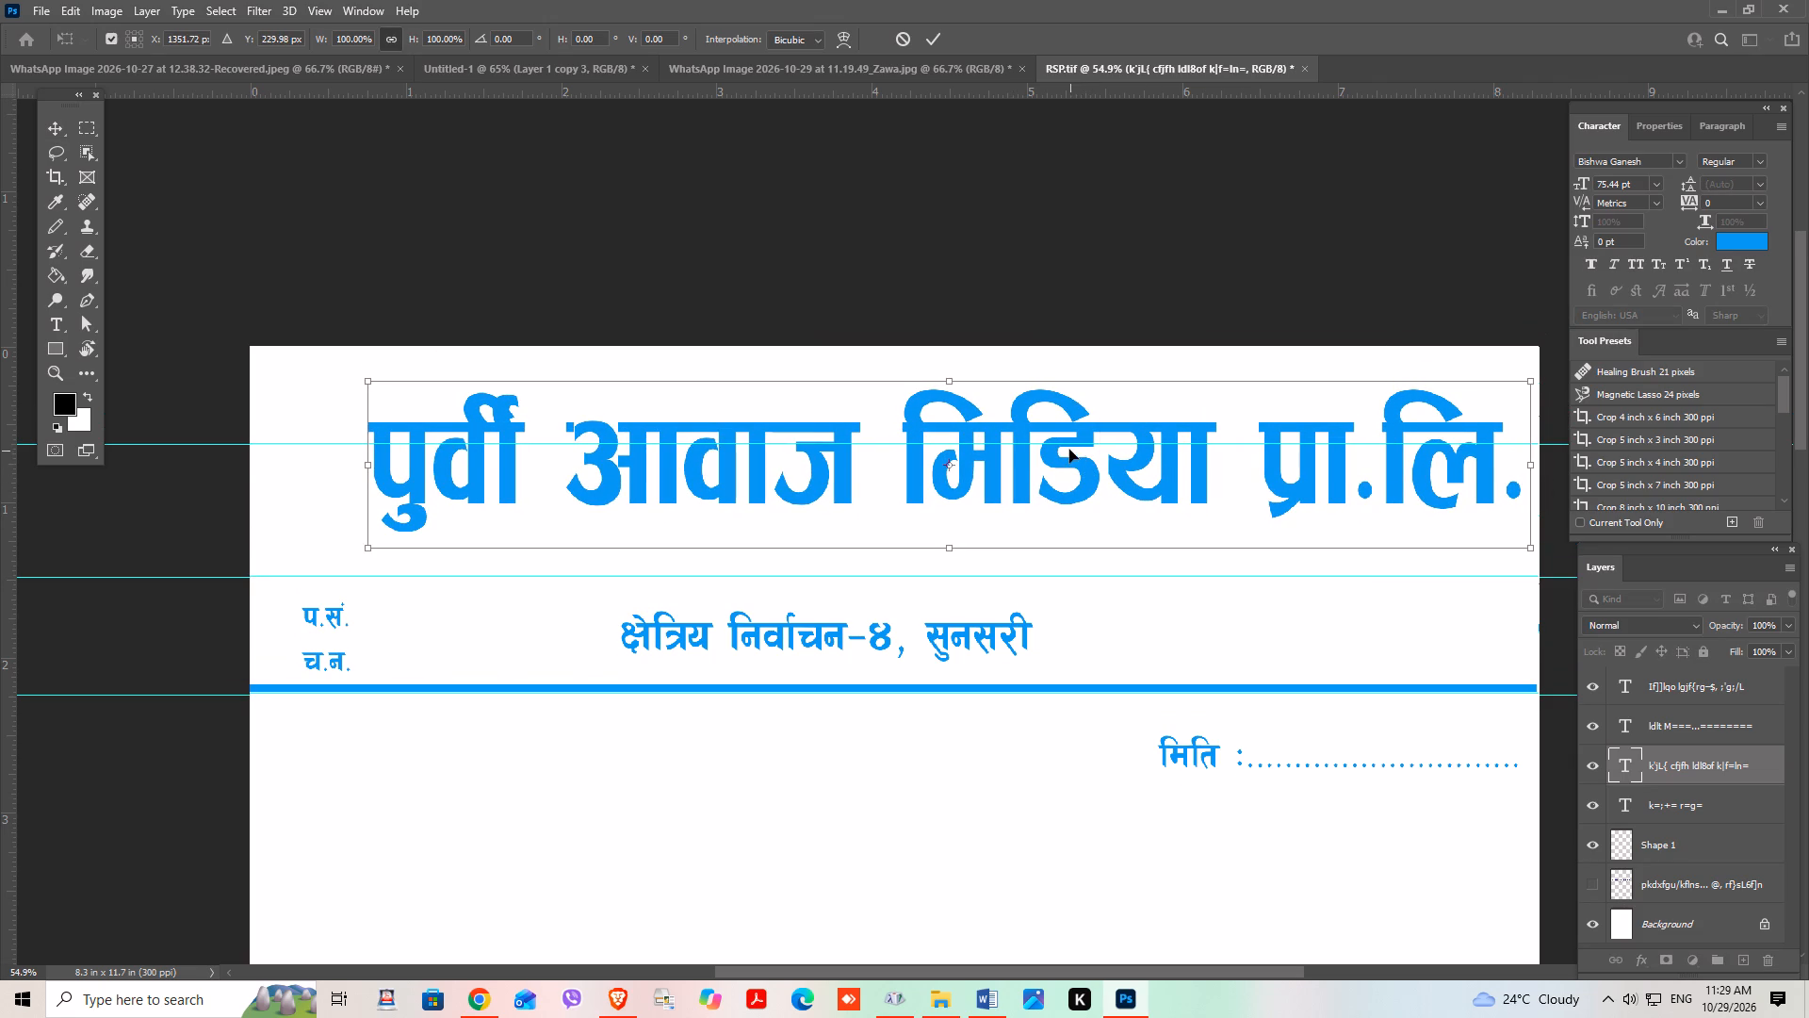
left_click(950, 379)
left_click_drag(950, 379, 952, 392, "shift")
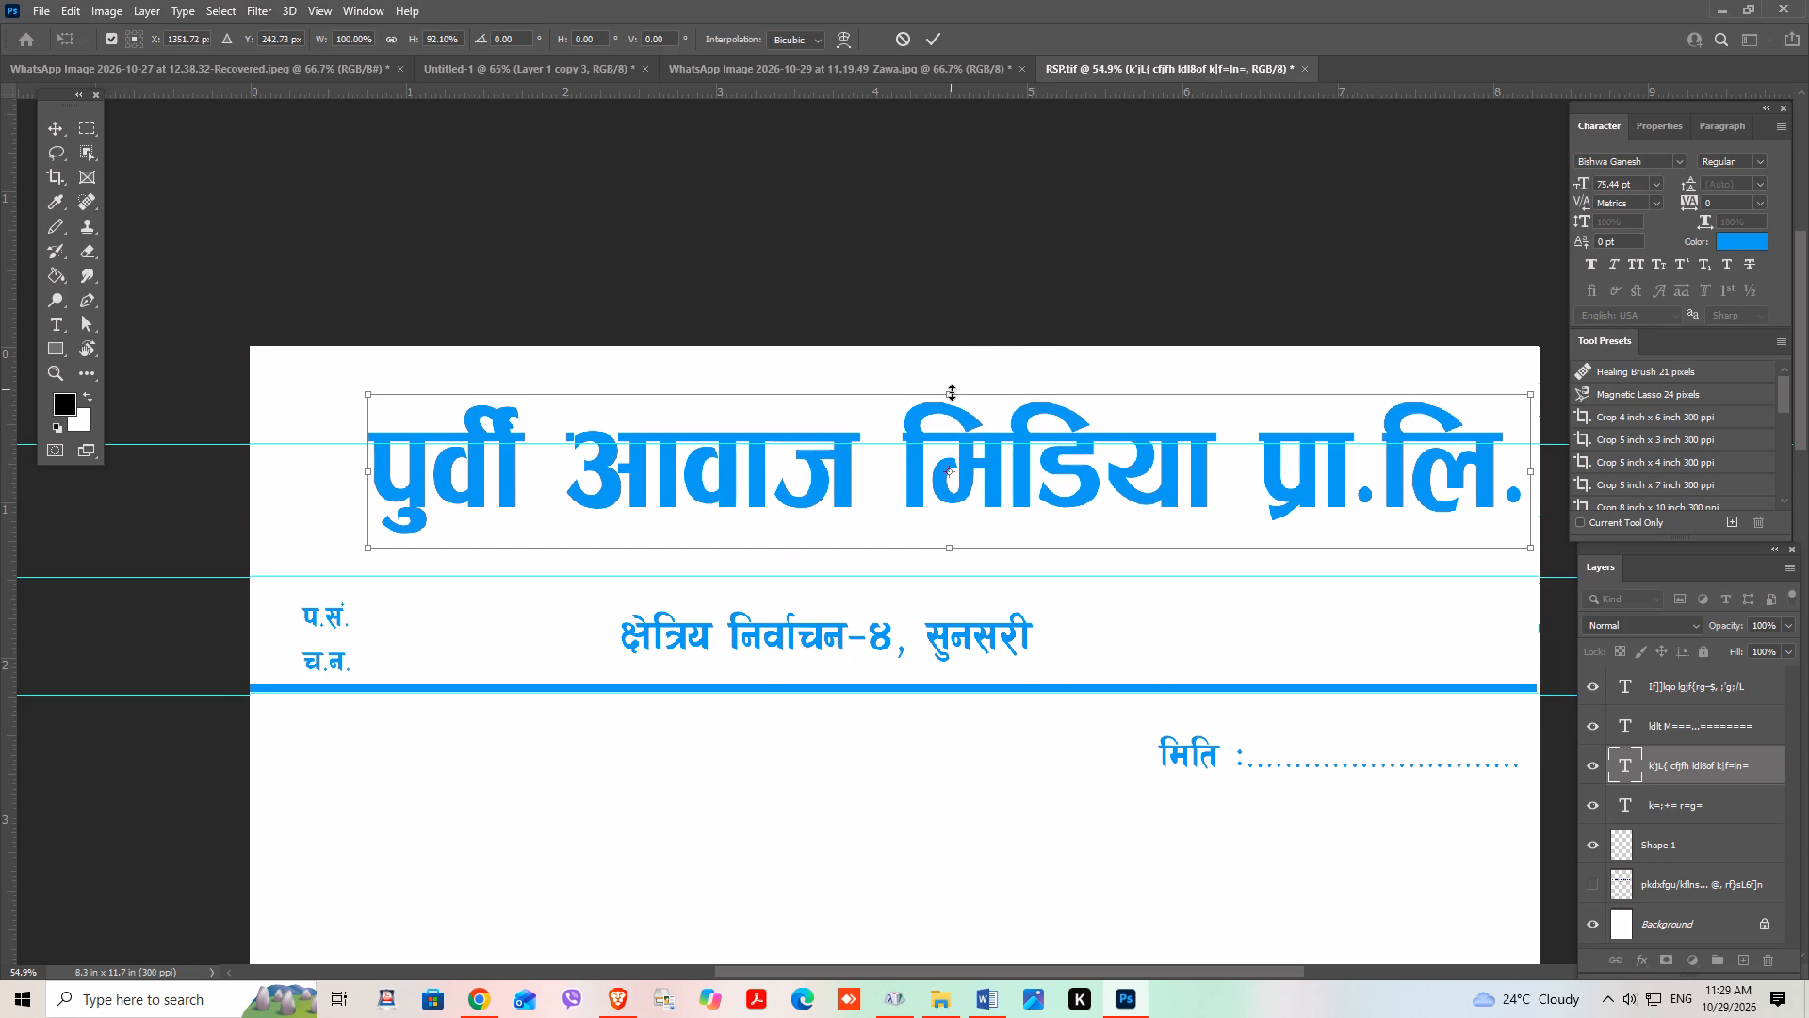
left_click_drag(367, 468, 442, 467, "shift")
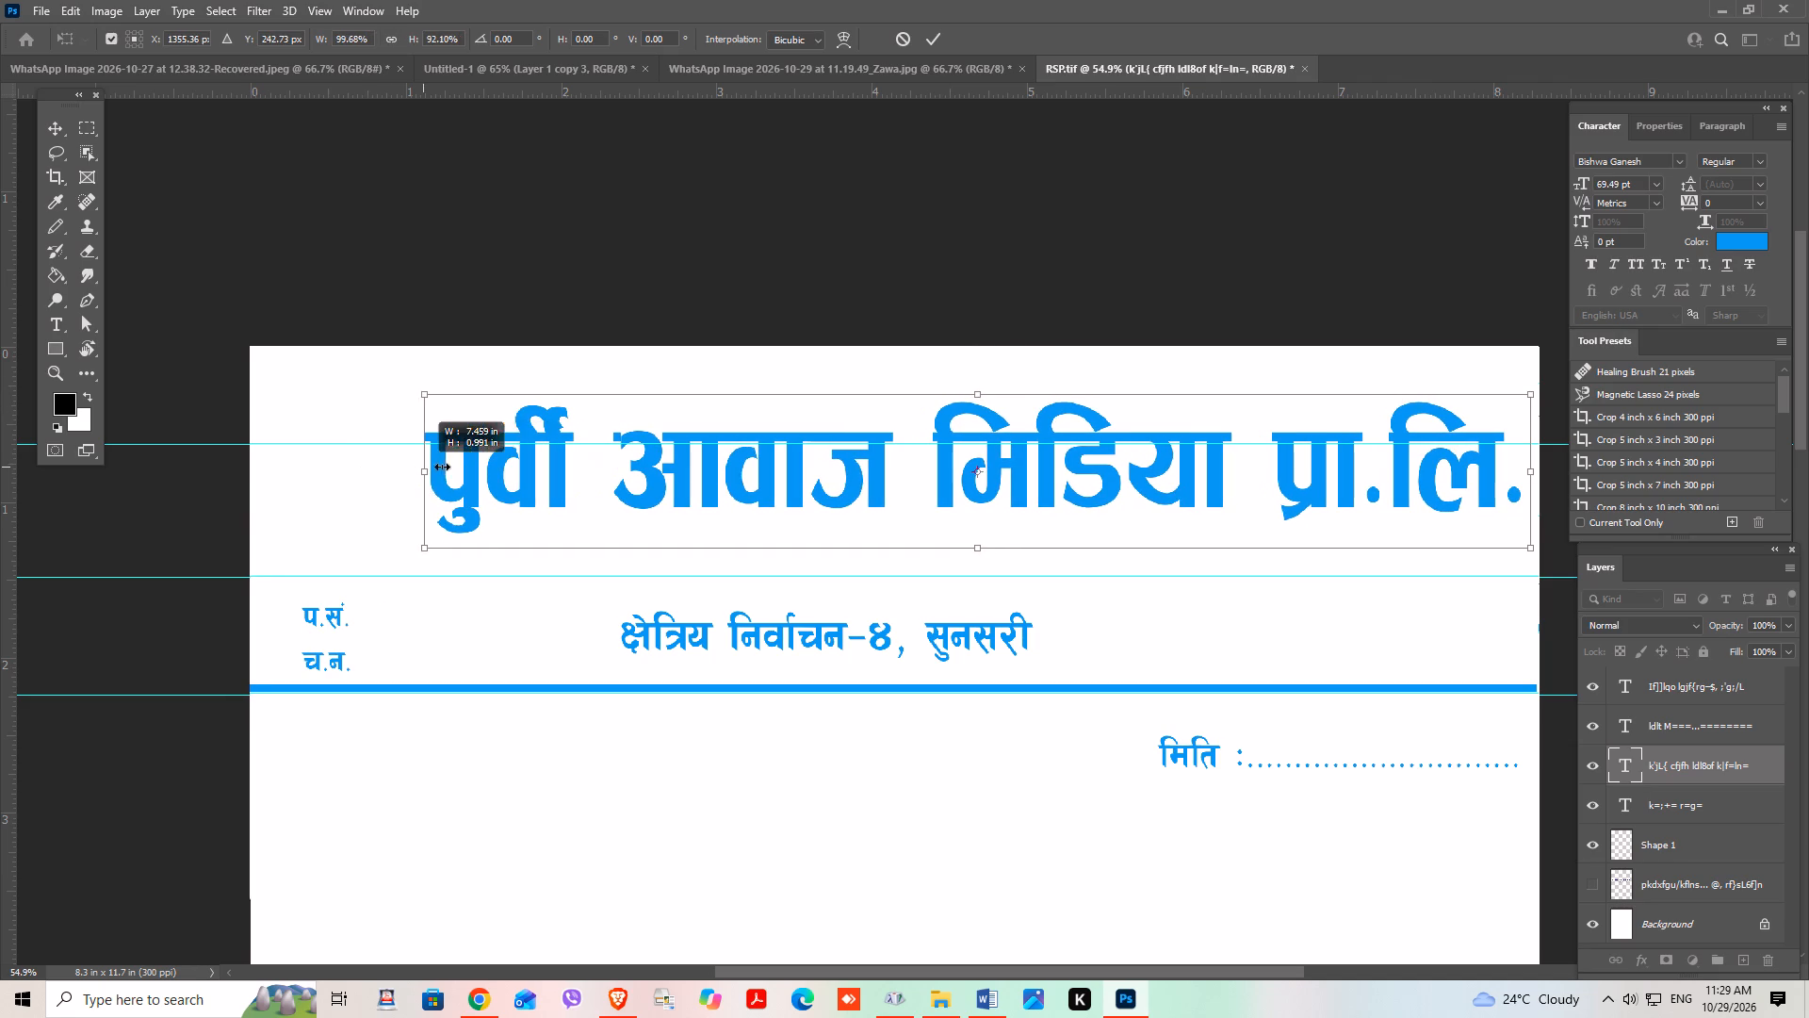
left_click_drag(442, 467, 468, 467, "shift")
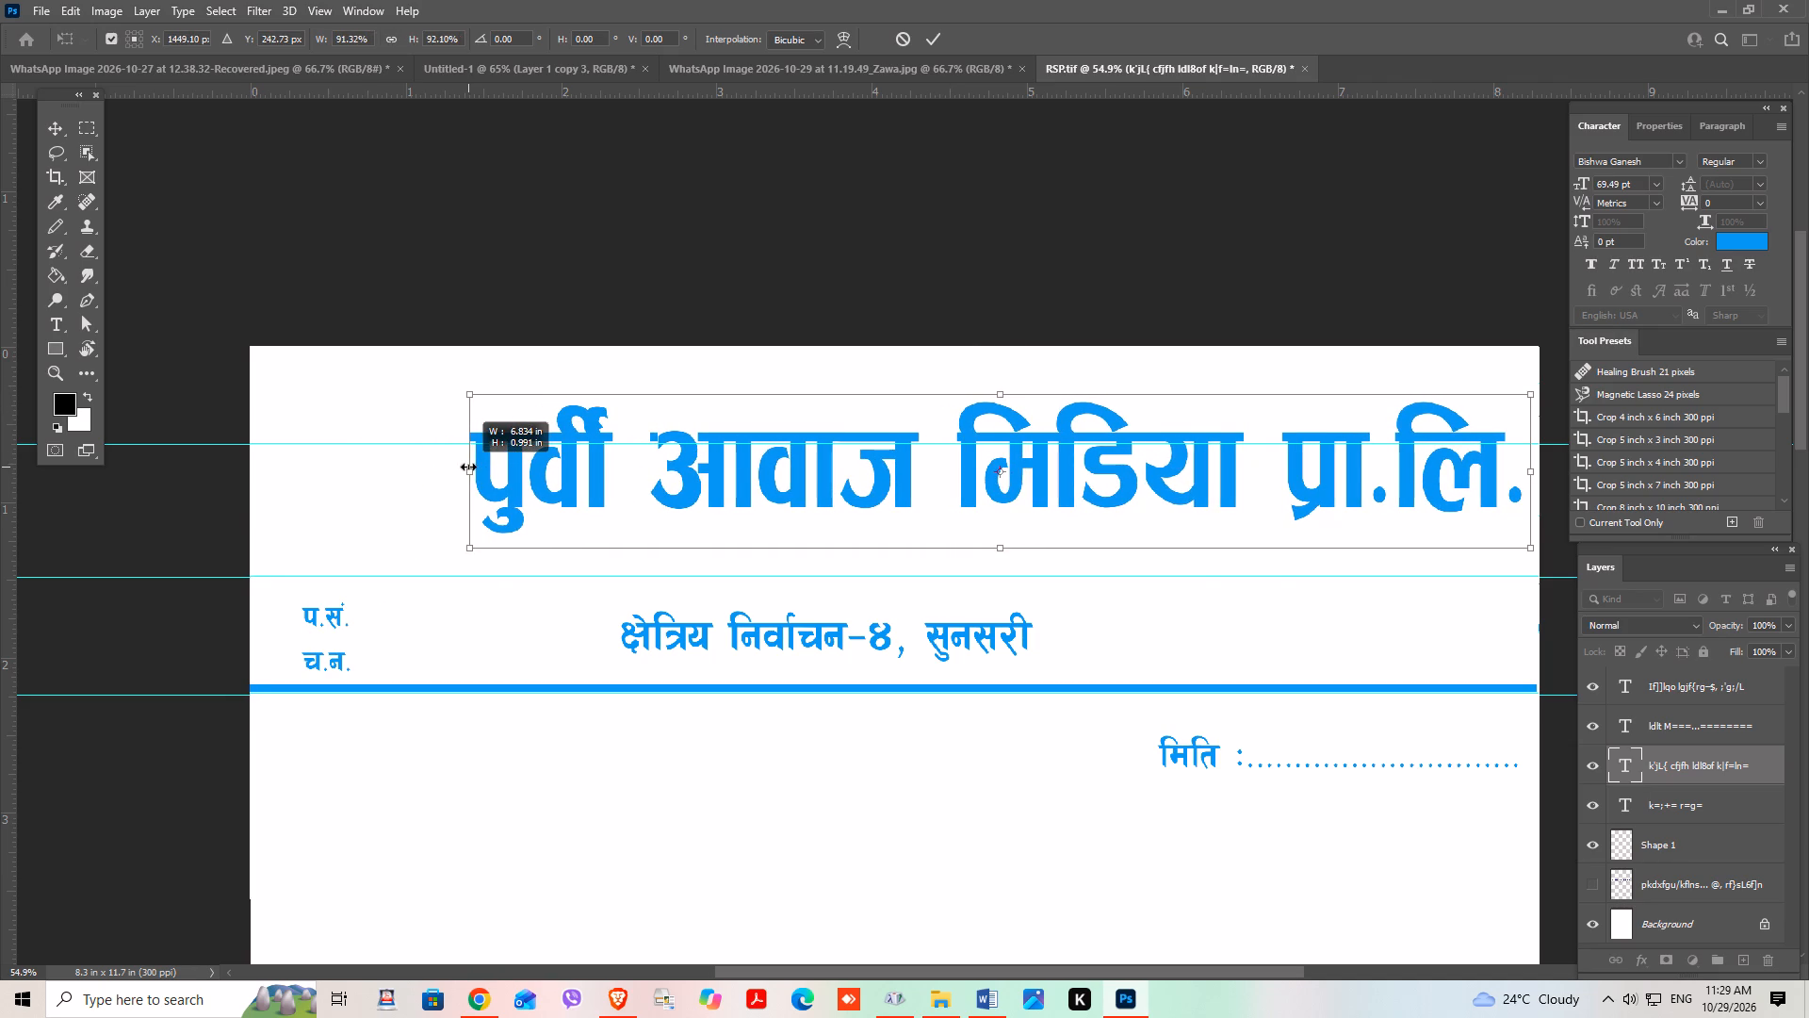
left_click_drag(468, 467, 474, 467, "shift")
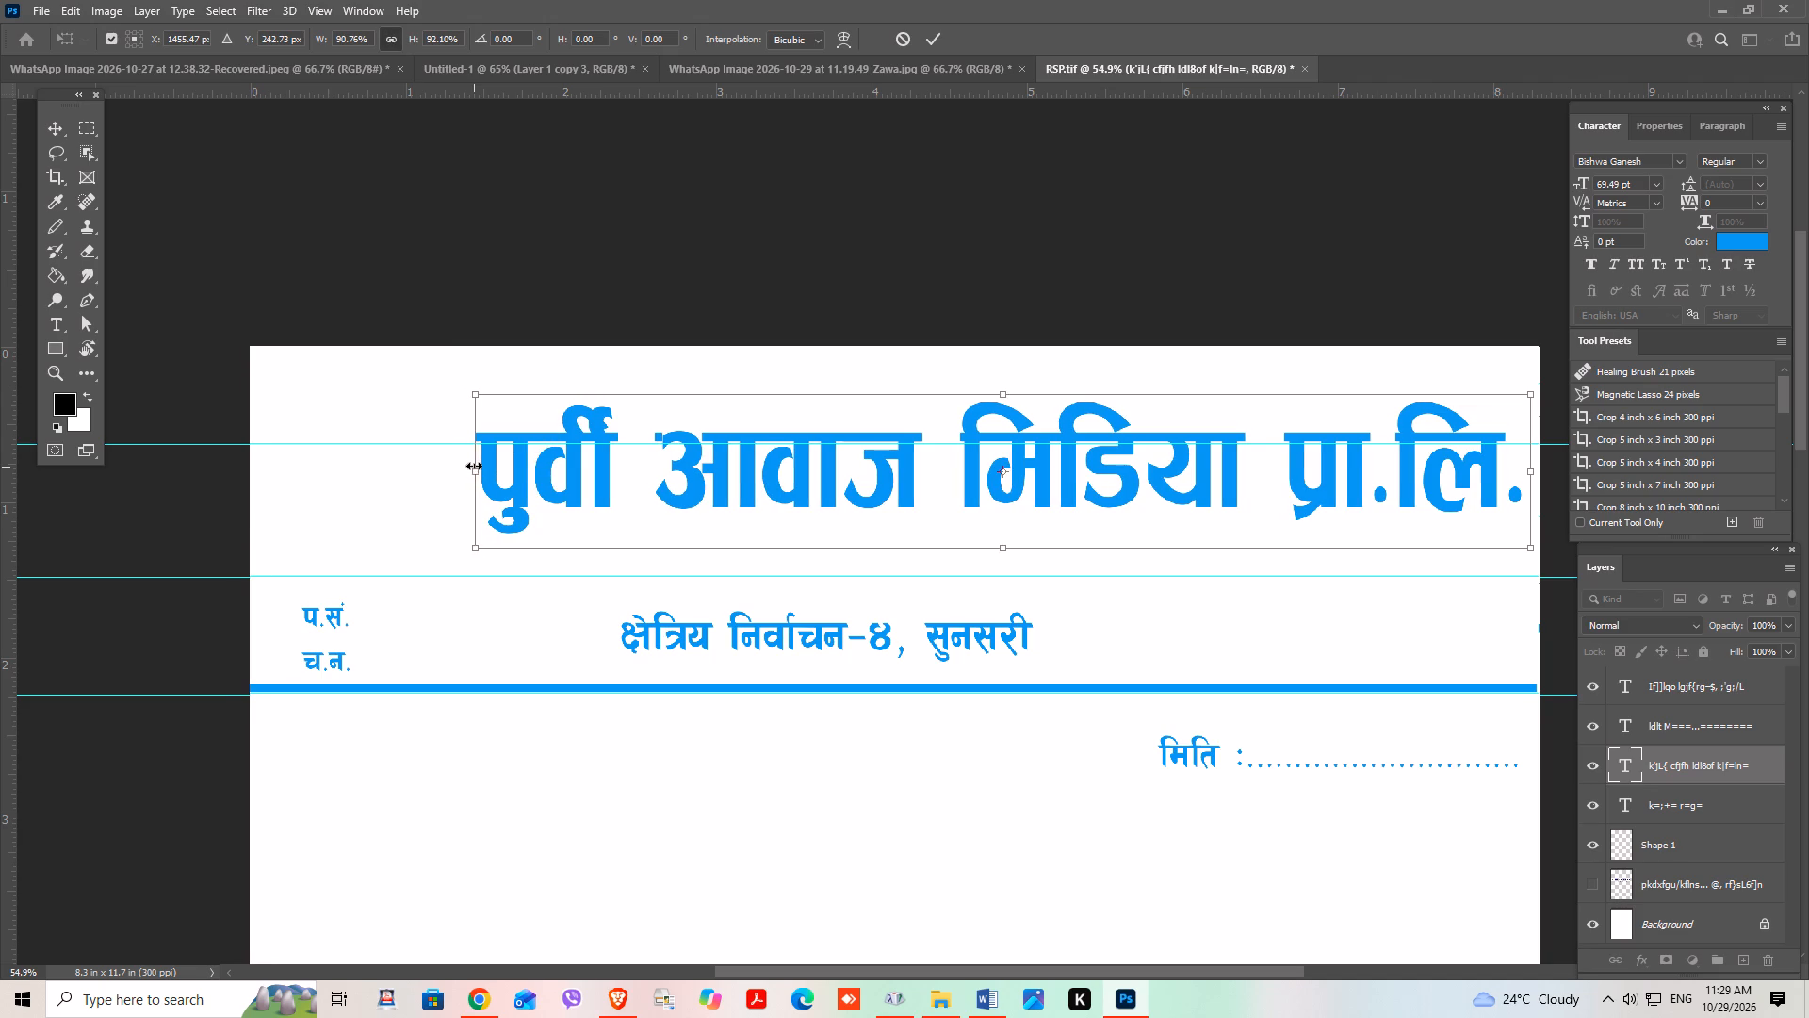
left_click(929, 33)
left_click(1148, 242)
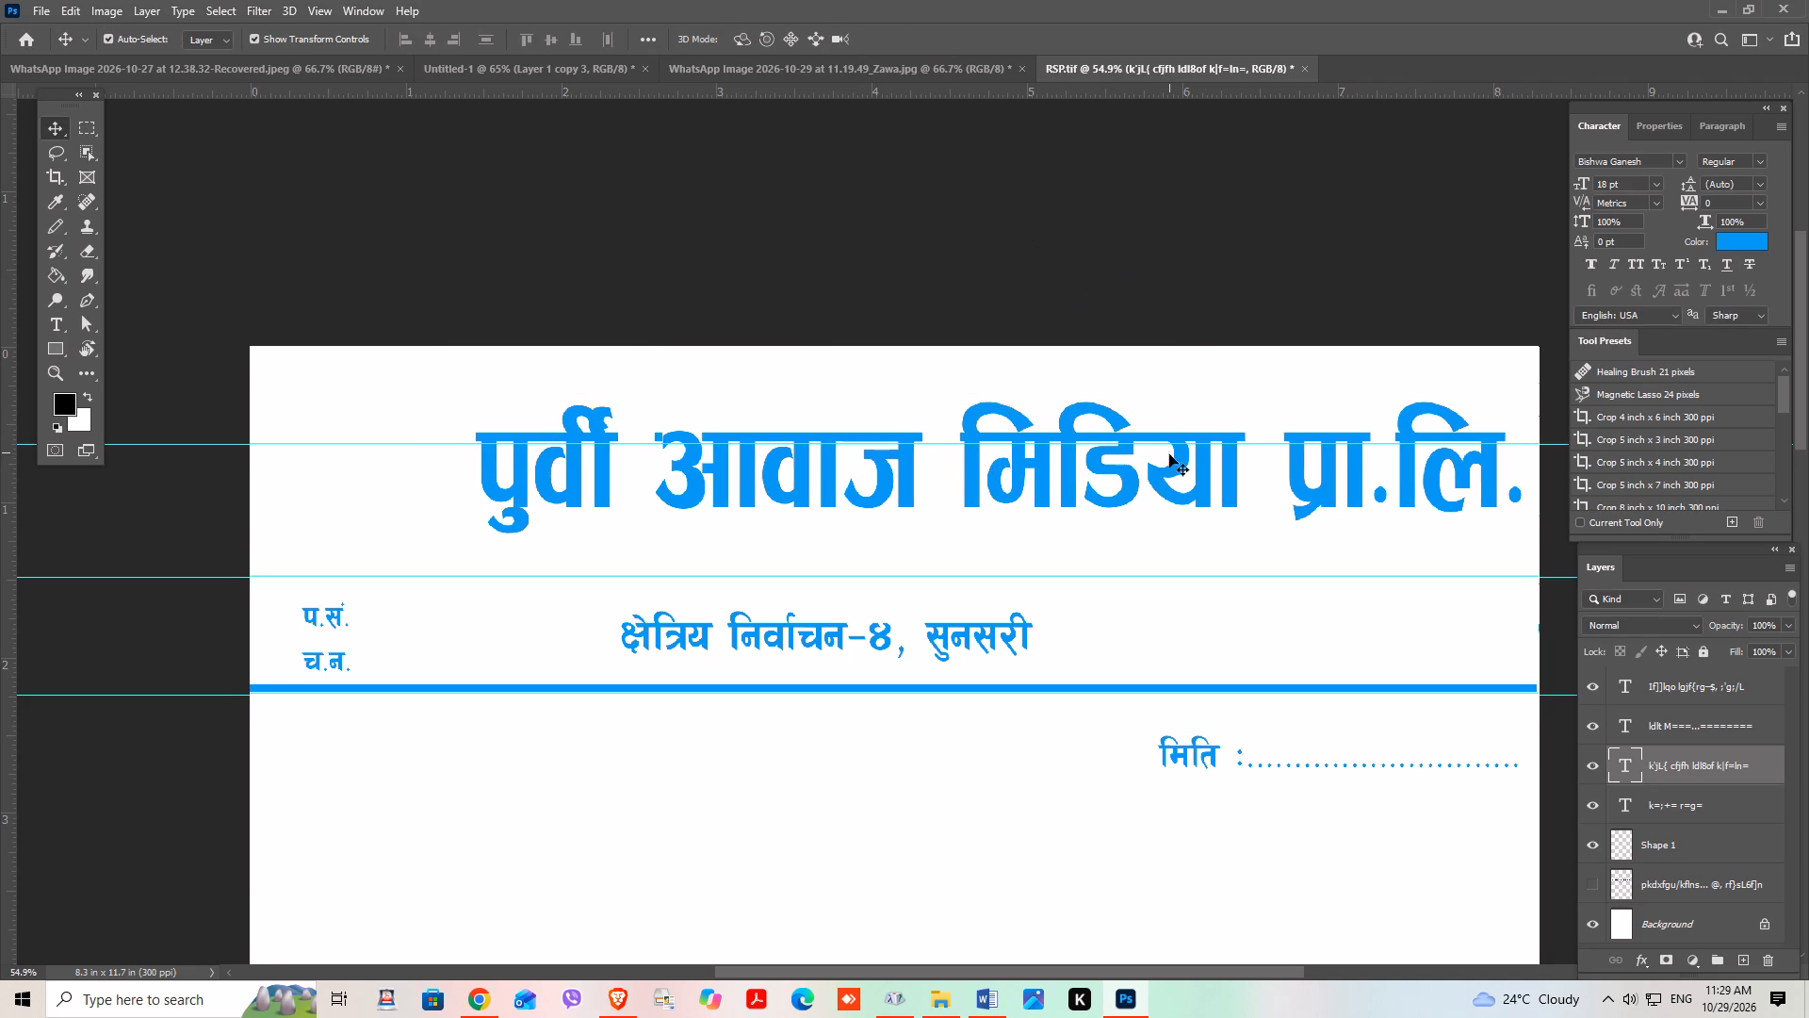
Change the title's text colour to dark blue, #001fda.
left_click(1164, 477)
left_click(1752, 244)
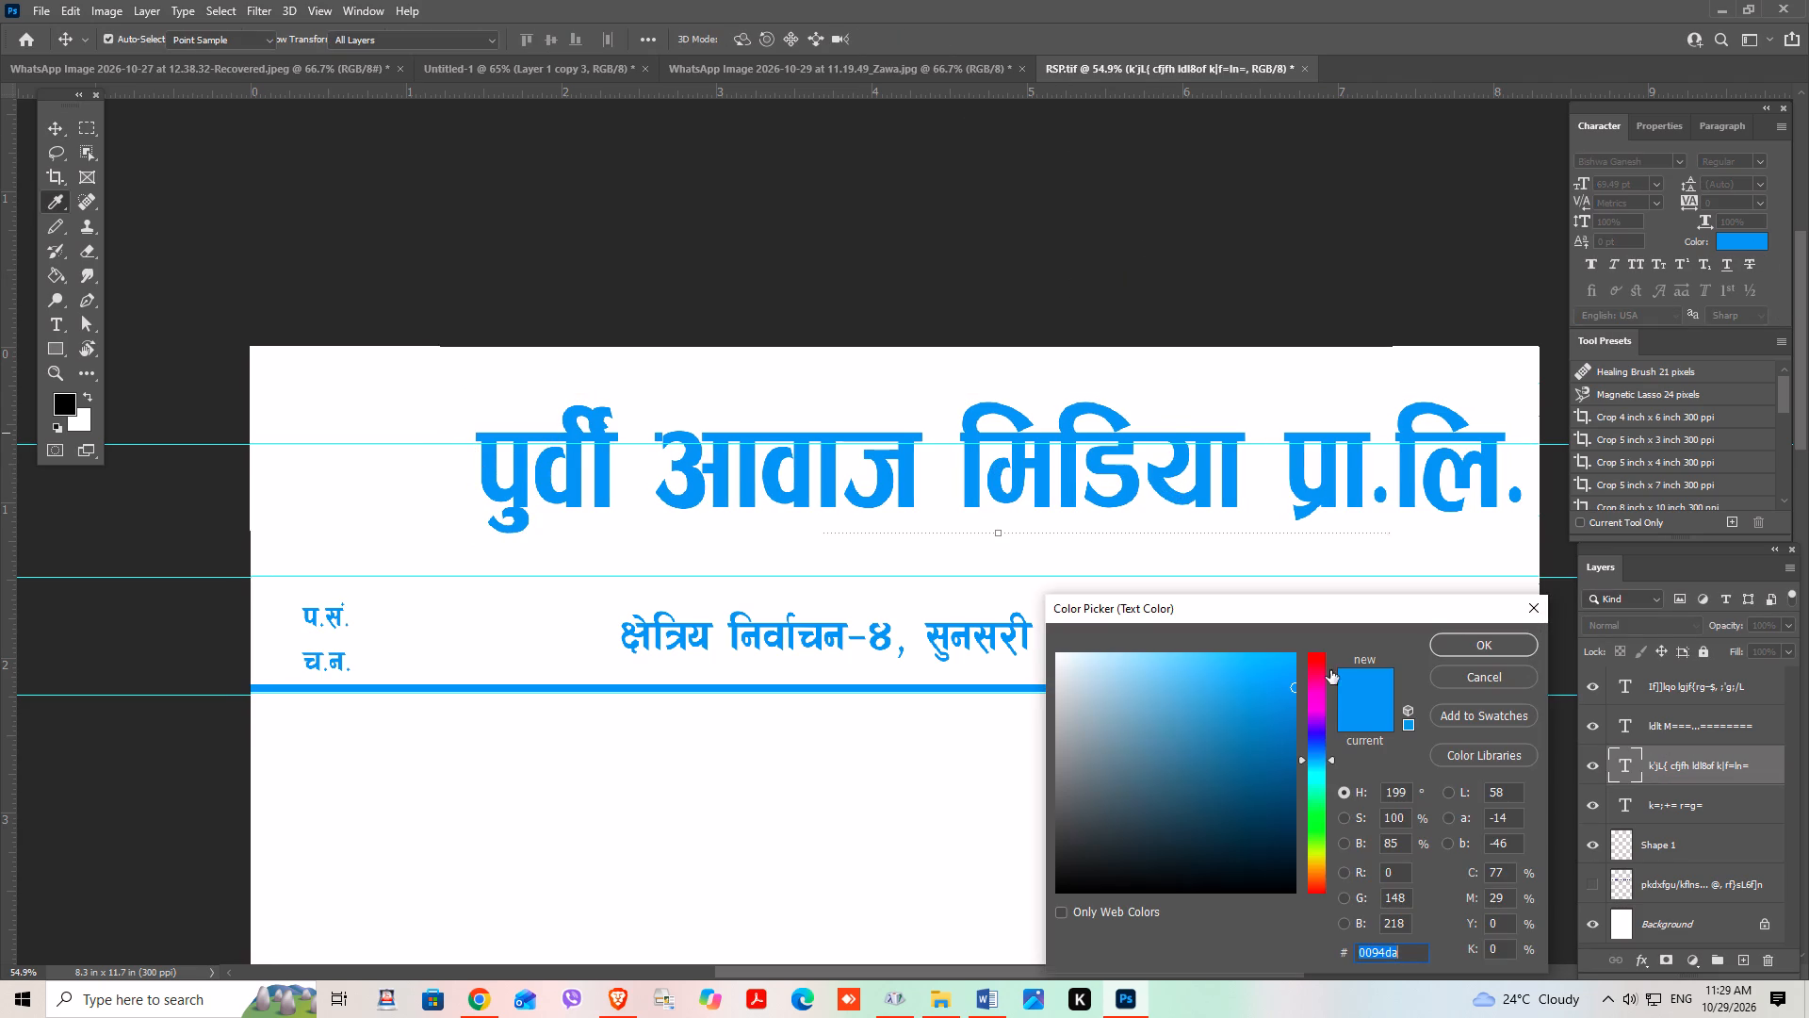
left_click(1323, 737)
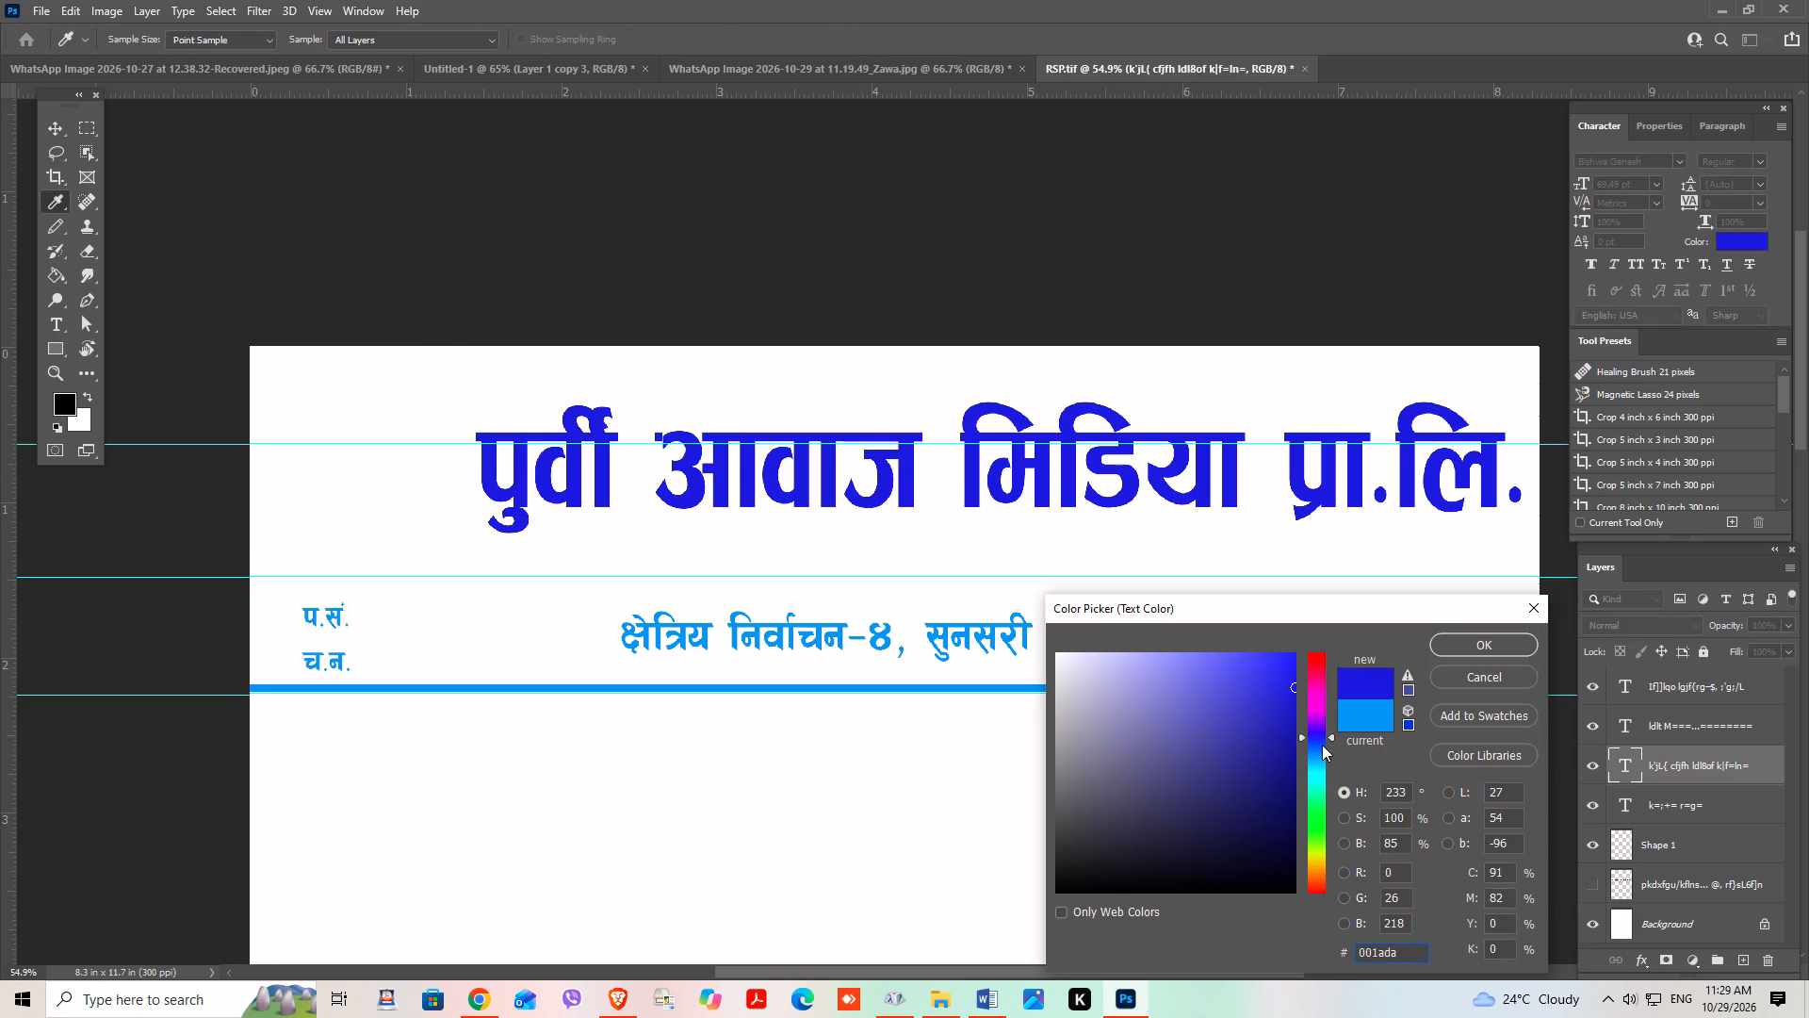
left_click(1322, 745)
left_click(1318, 734)
left_click(1319, 738)
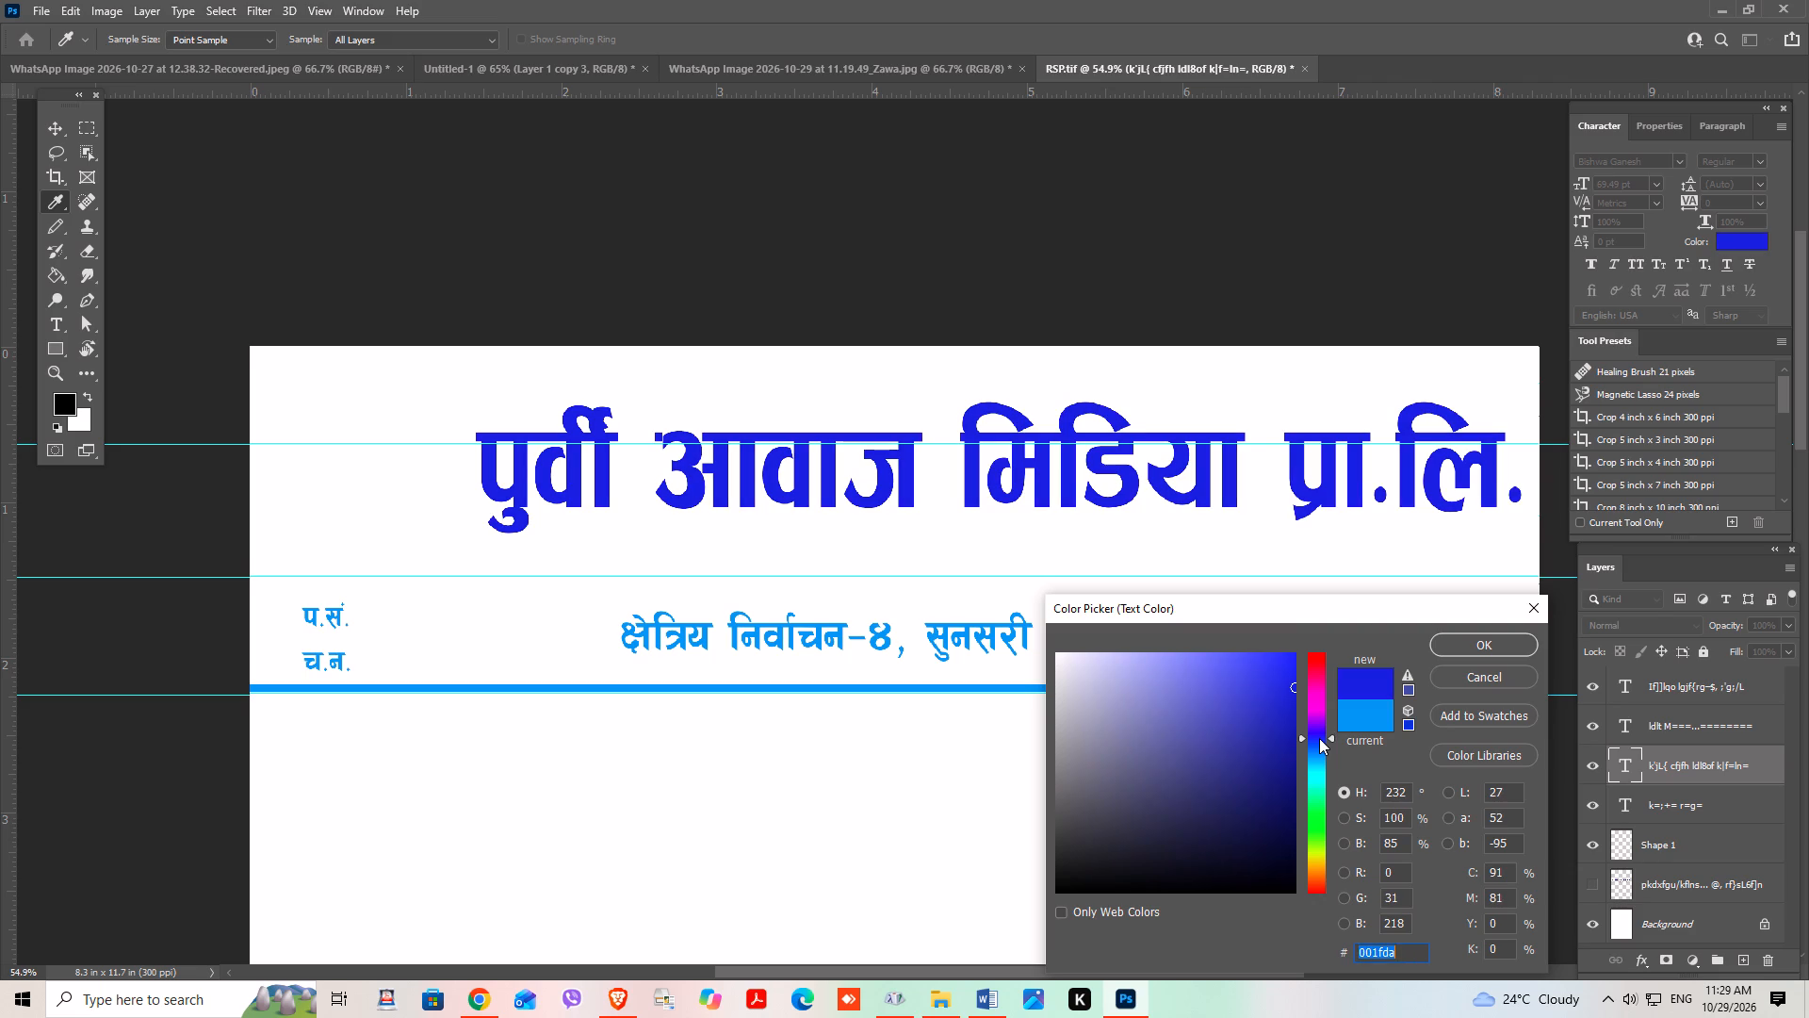
left_click(1319, 738)
left_click(1470, 642)
left_click(856, 777)
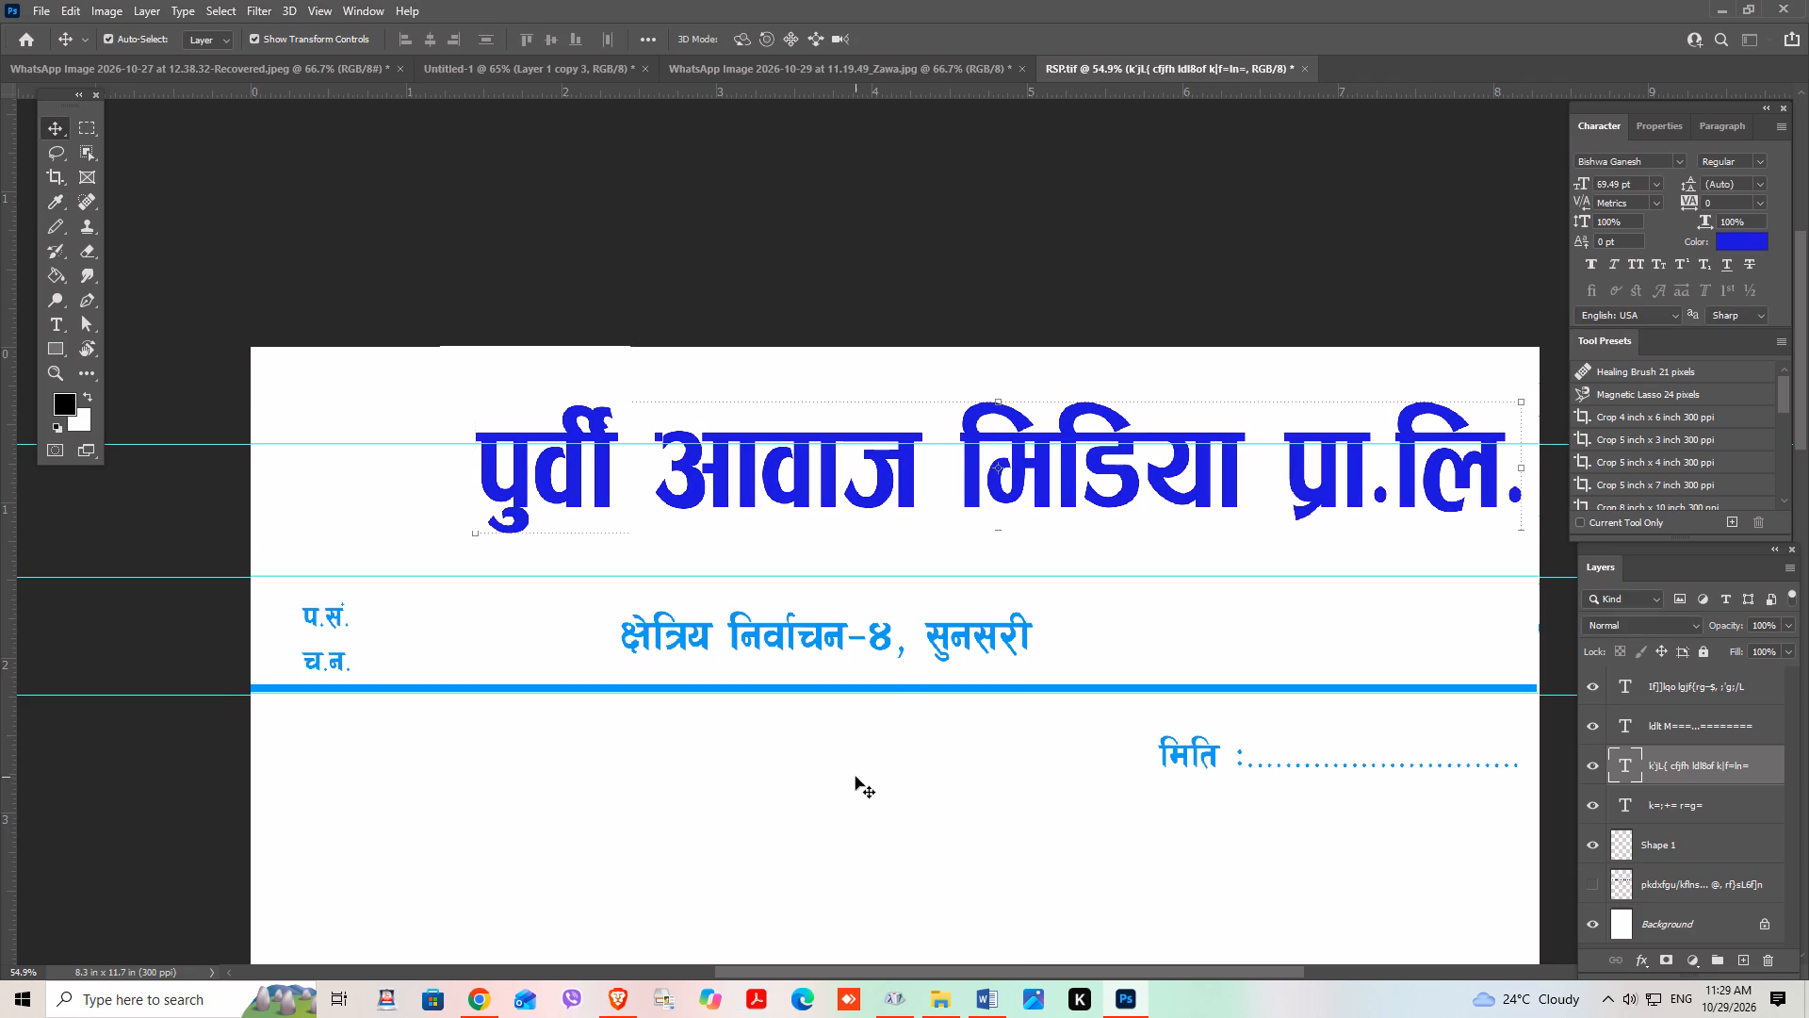
Replace क्षेत्रिय निर्वाचन-४ in the address line under the title with बराहक्षेत्र, keeping the comma and सुनसरी.
left_click(886, 636)
scroll(884, 636, "up", 2)
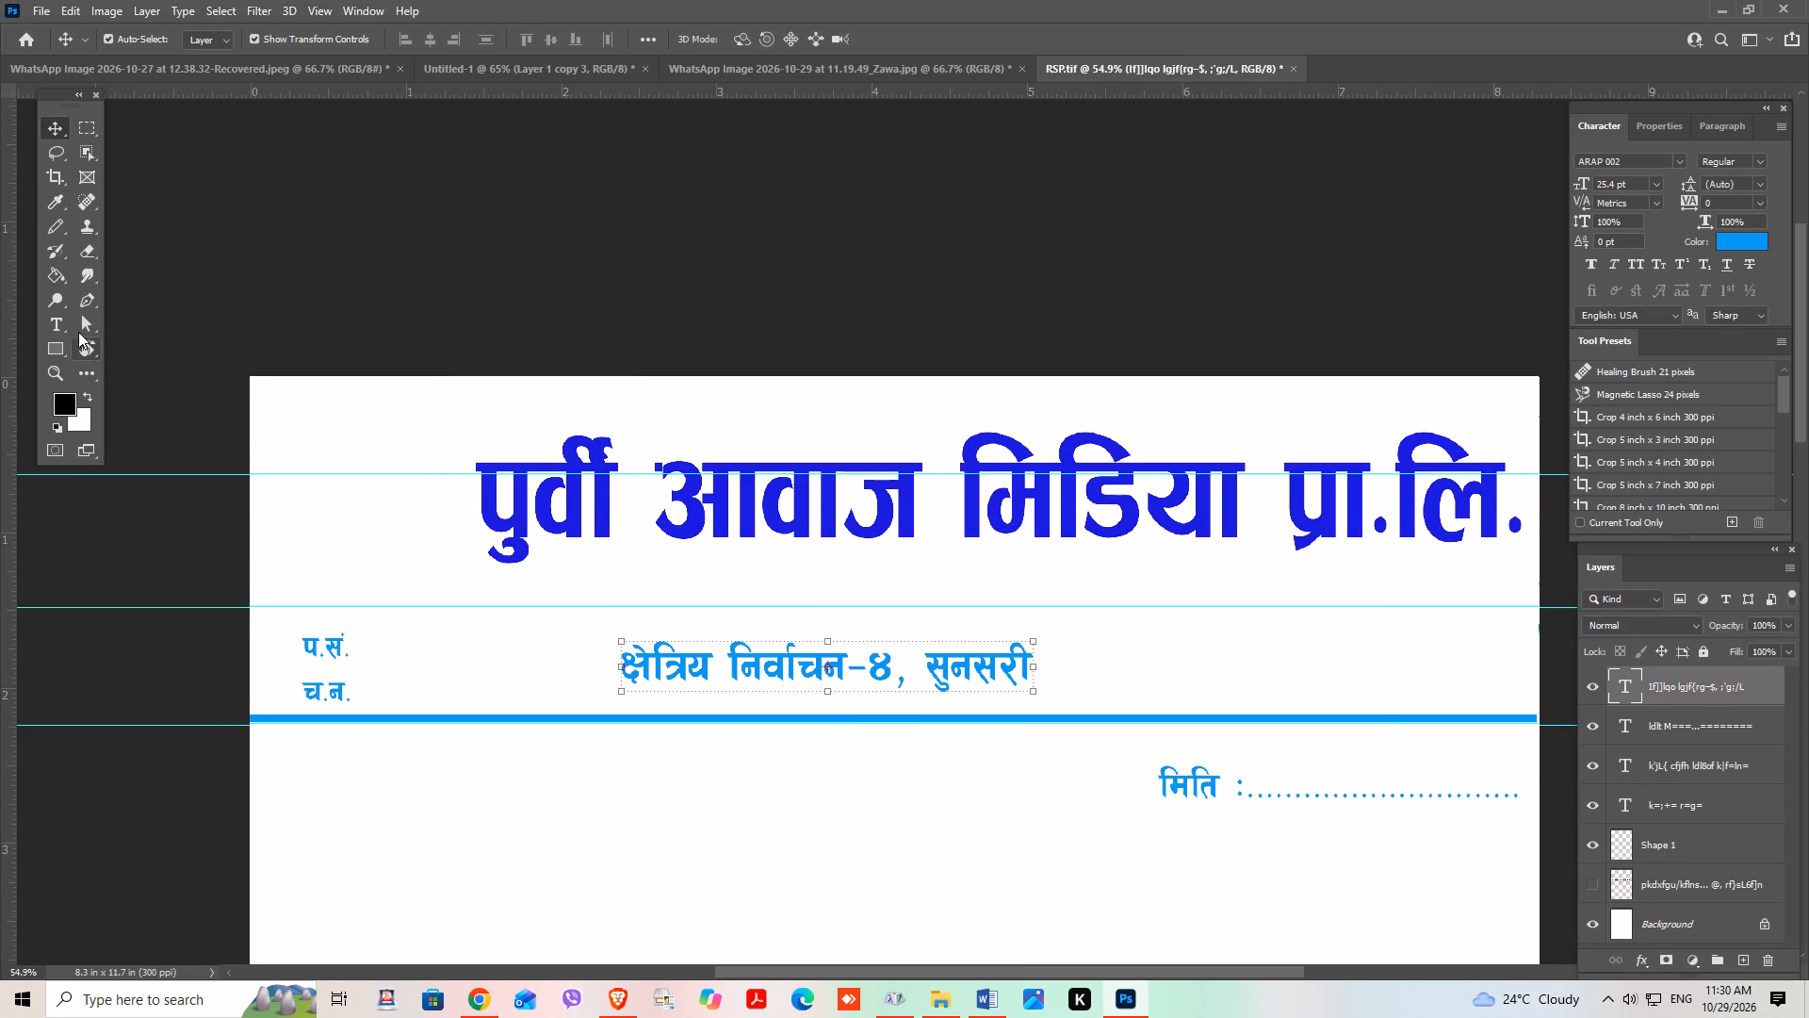
left_click(63, 320)
left_click(720, 666)
left_click_drag(618, 663, 623, 663)
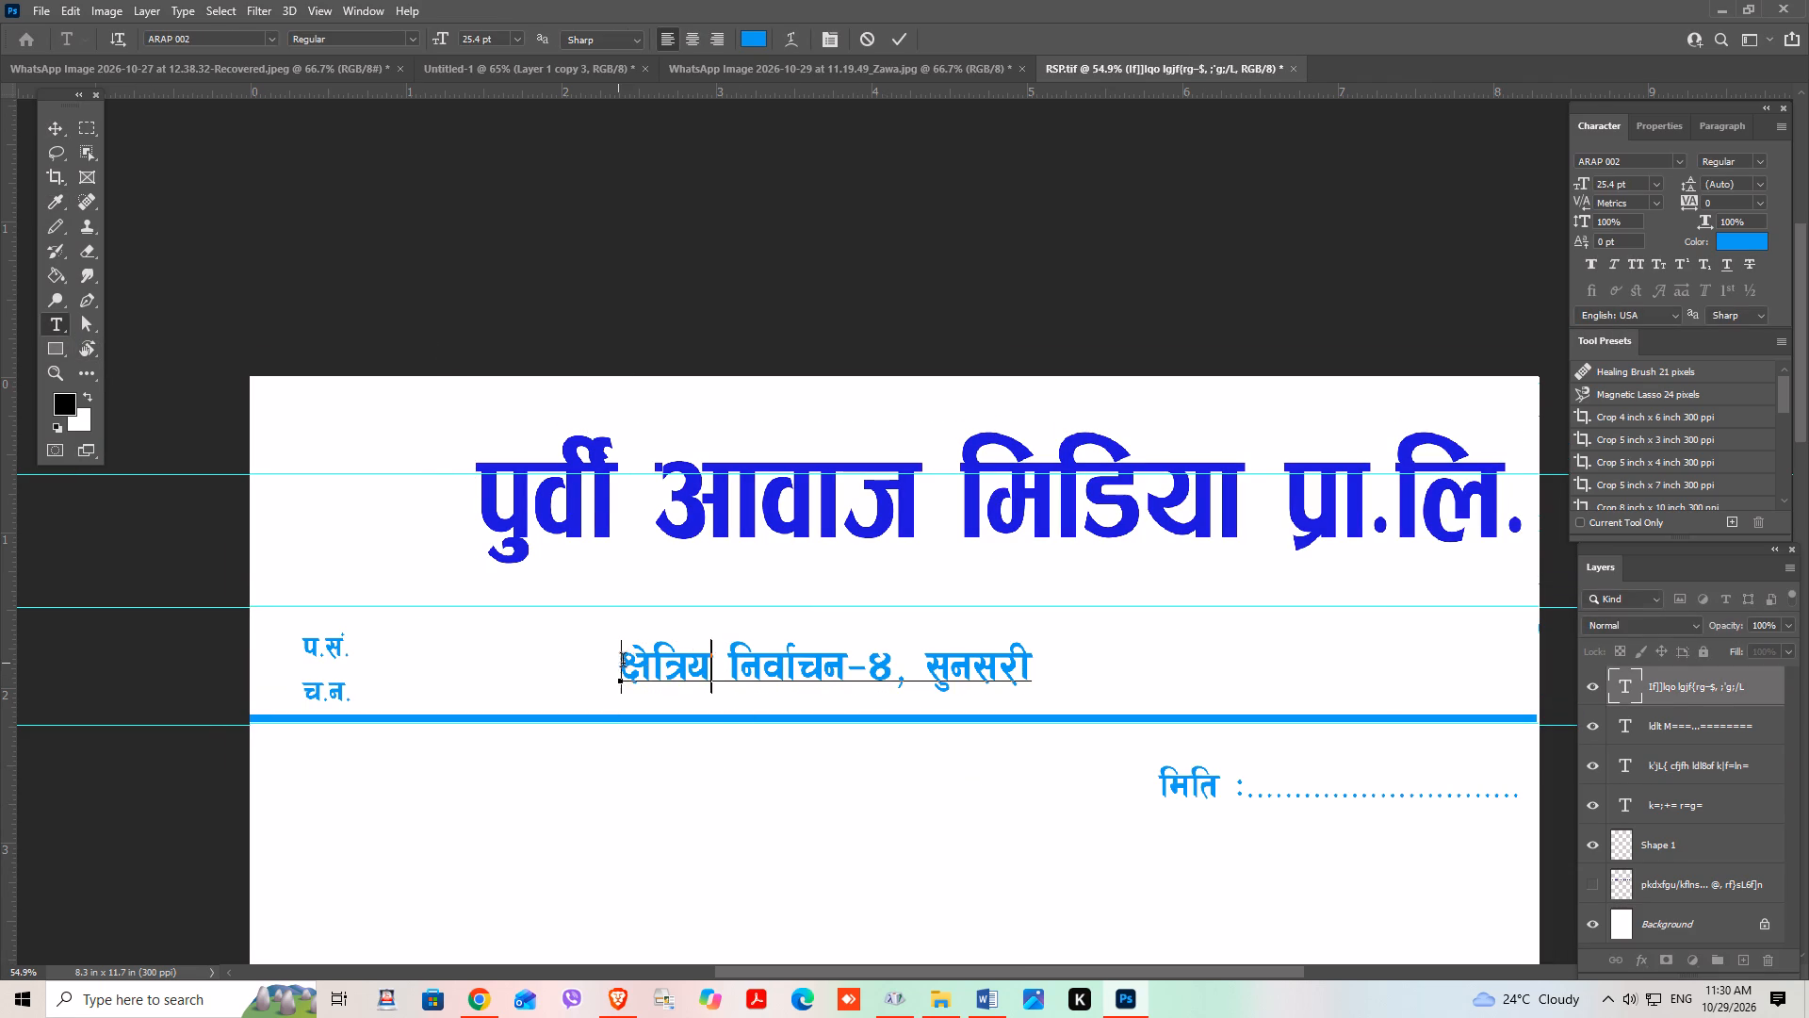
left_click_drag(623, 663, 1108, 670)
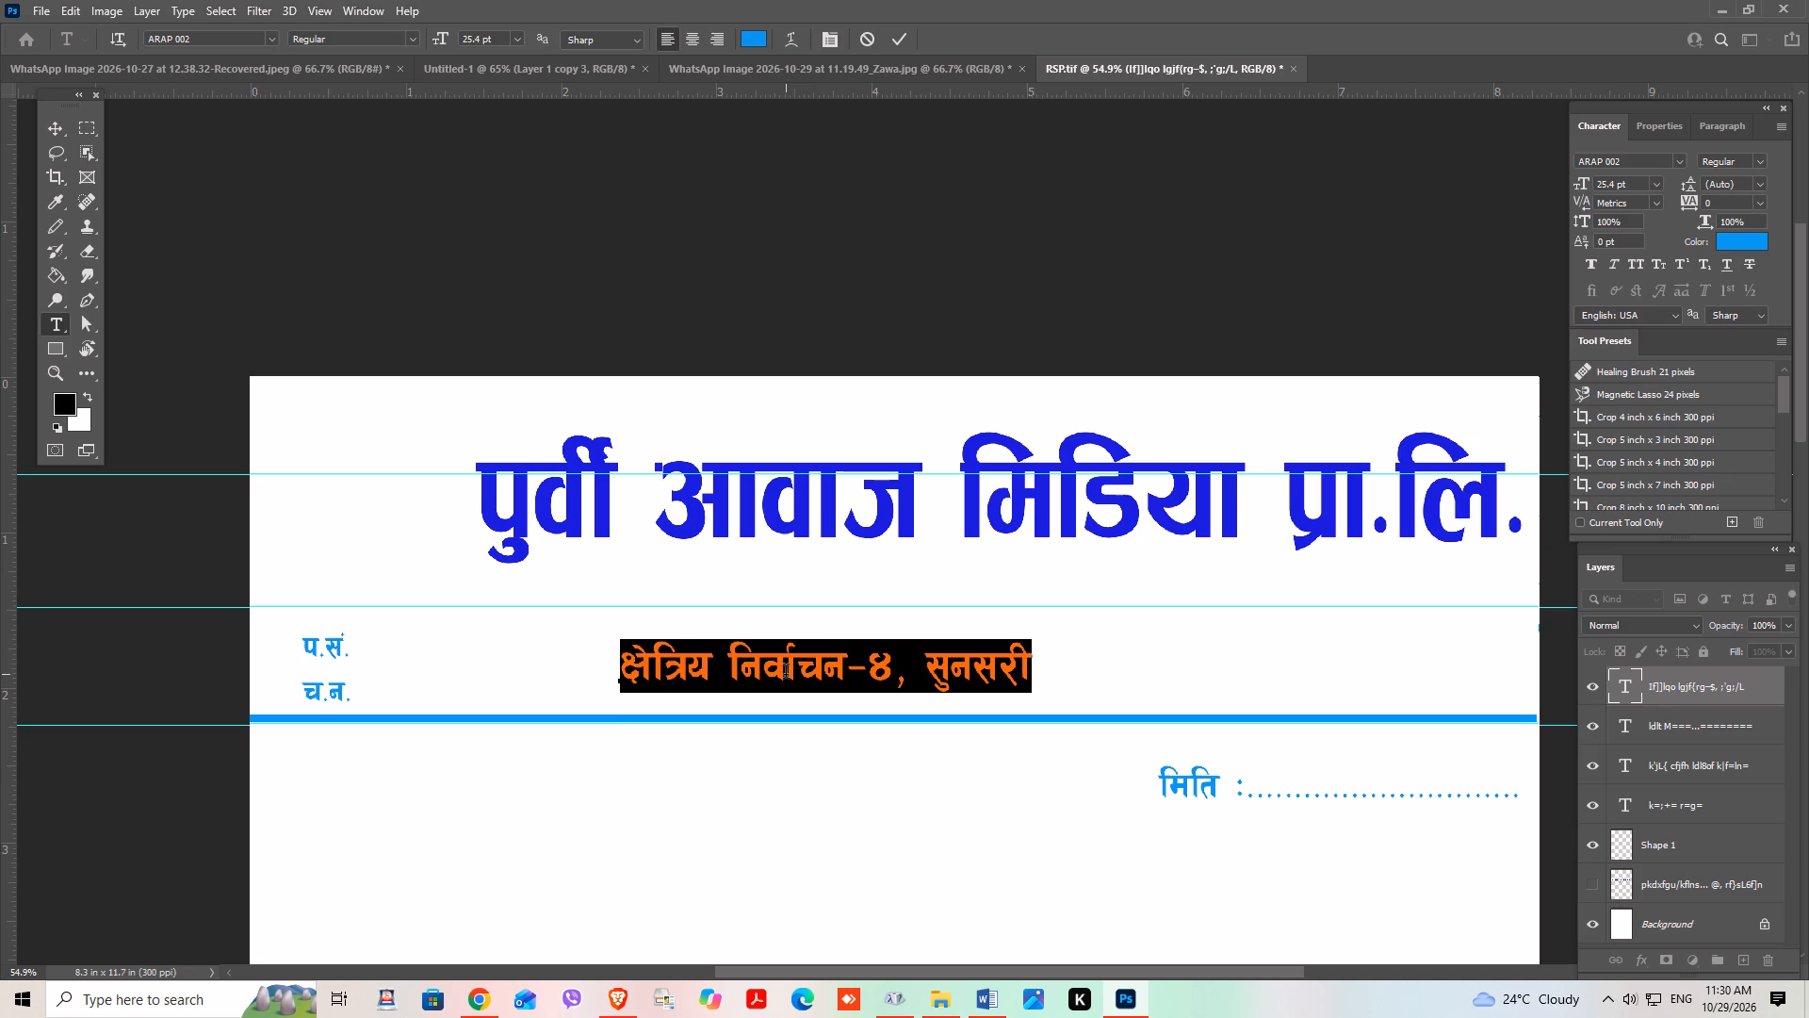
left_click(786, 674)
left_click_drag(618, 664, 854, 671)
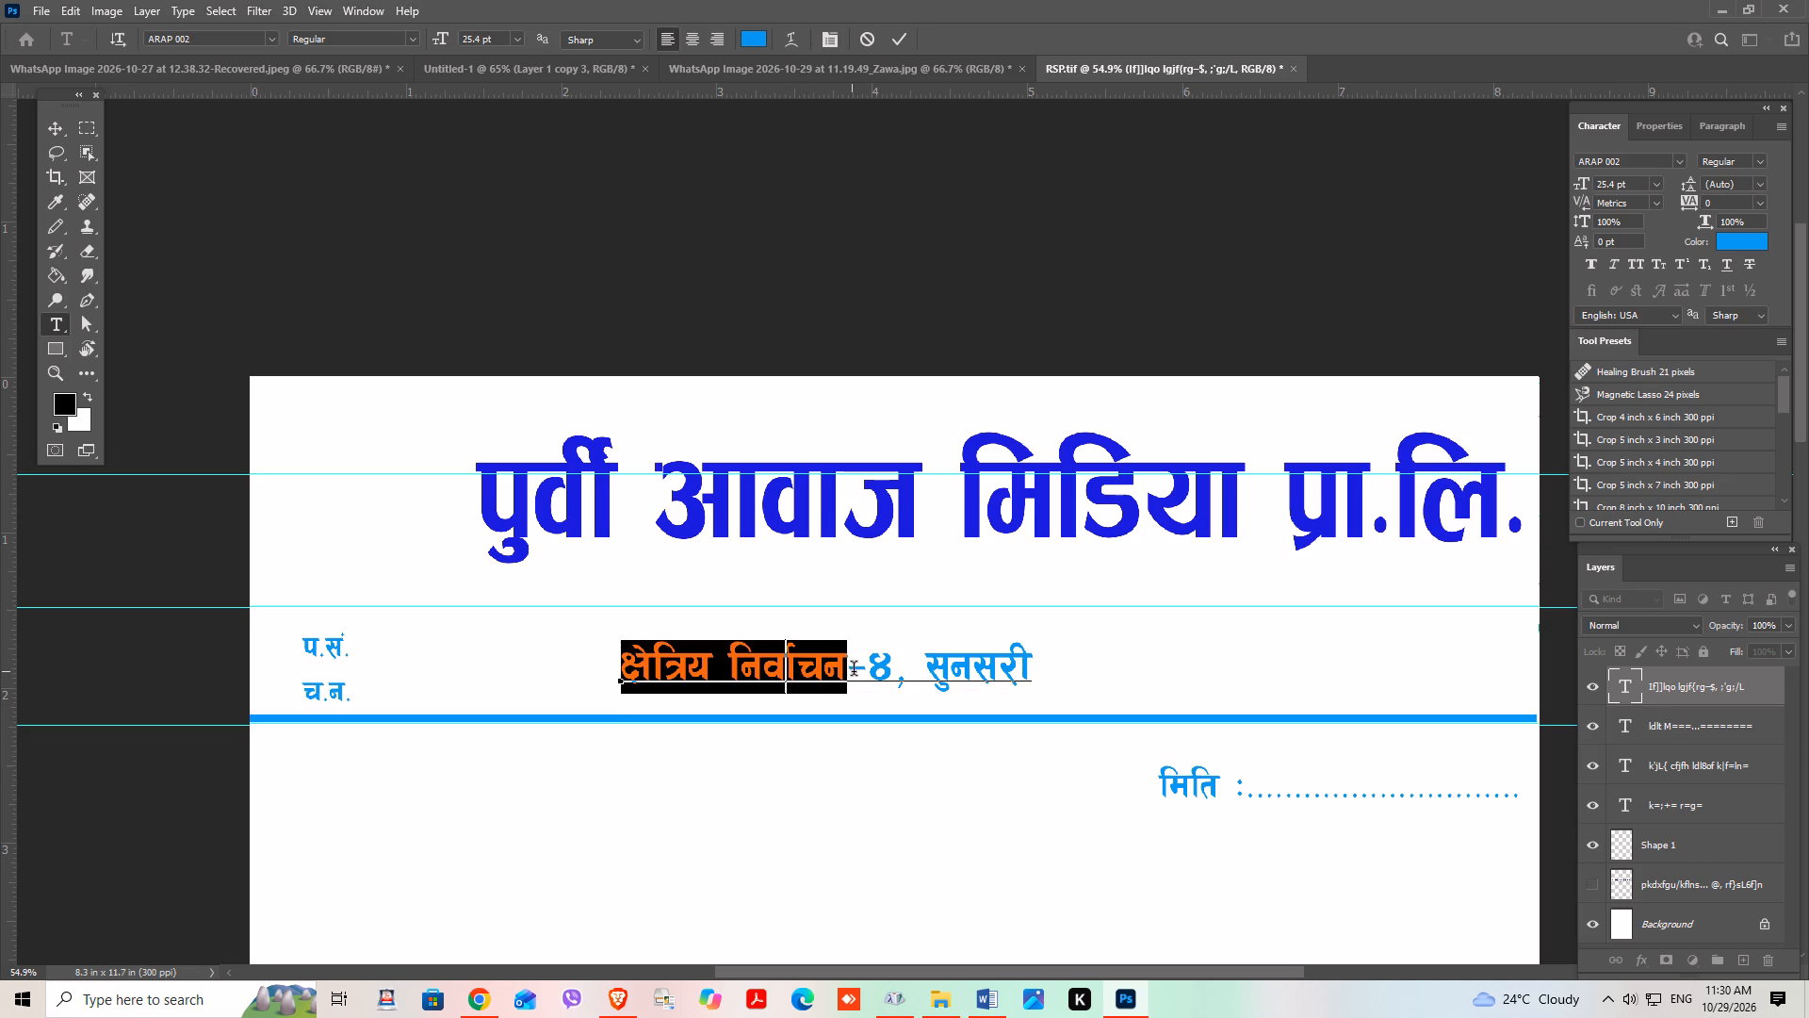
left_click_drag(854, 671, 894, 672)
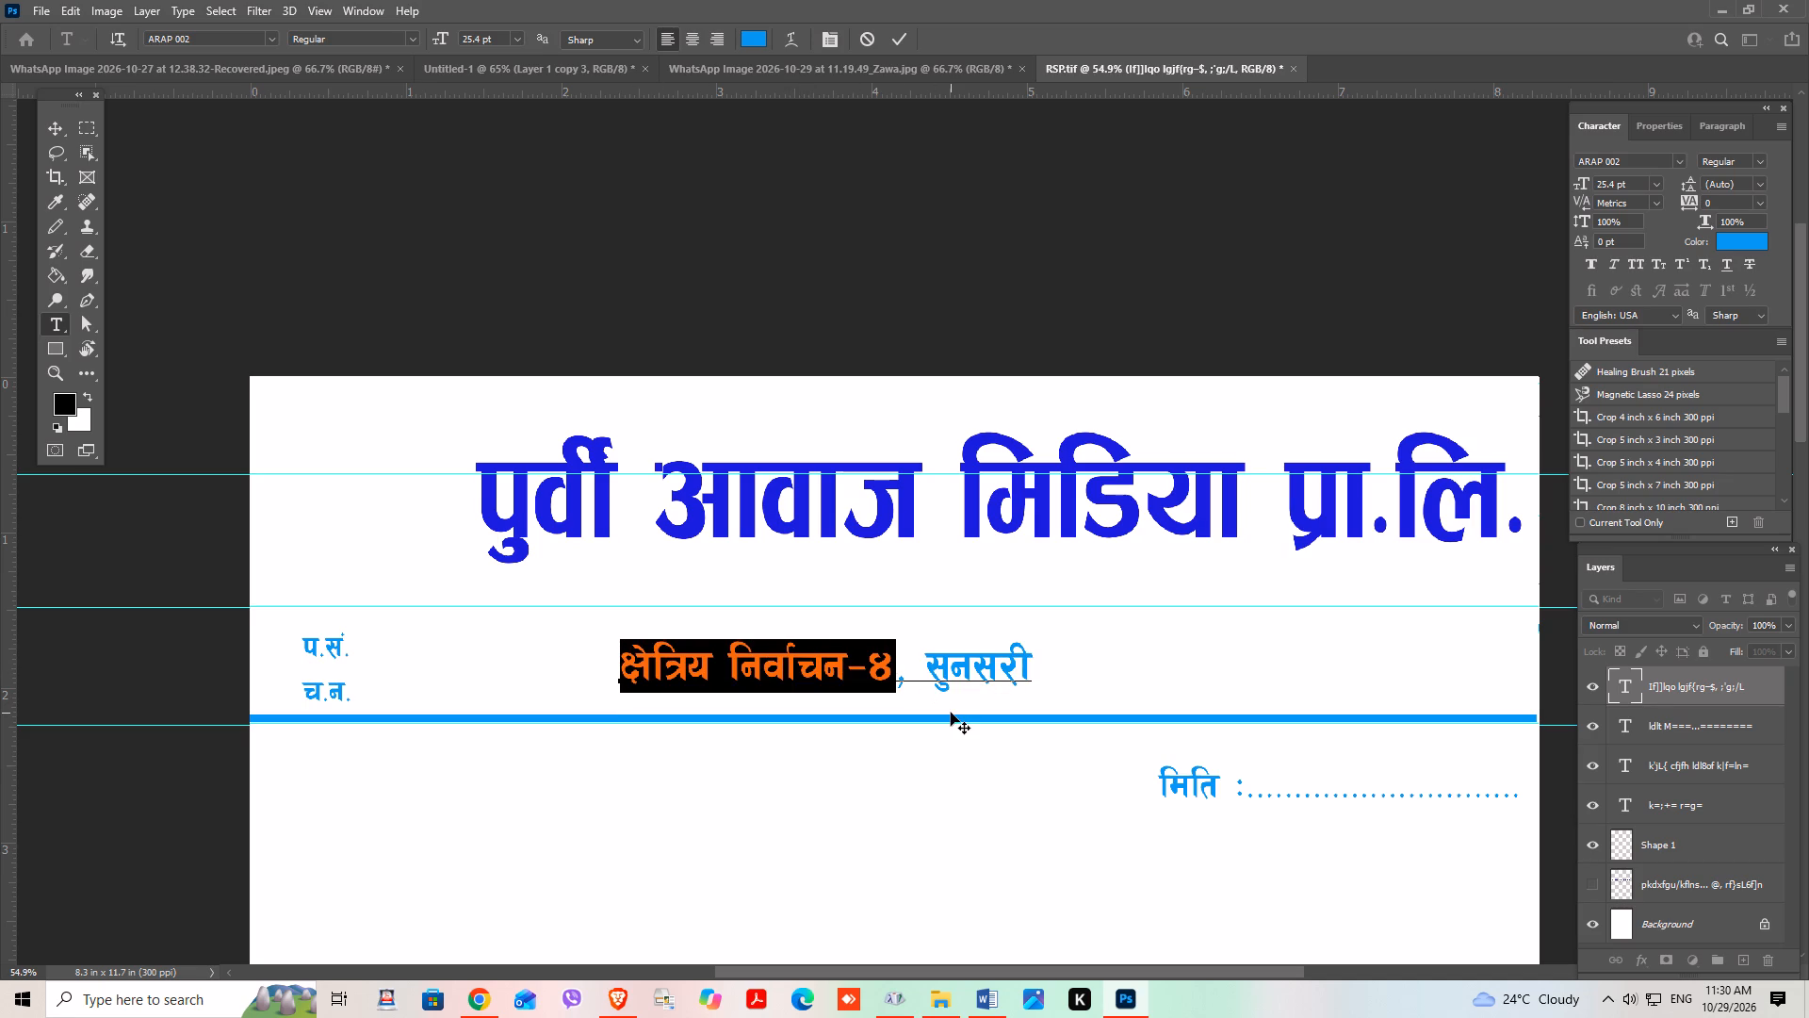
type("a/fx")
type("IF]")
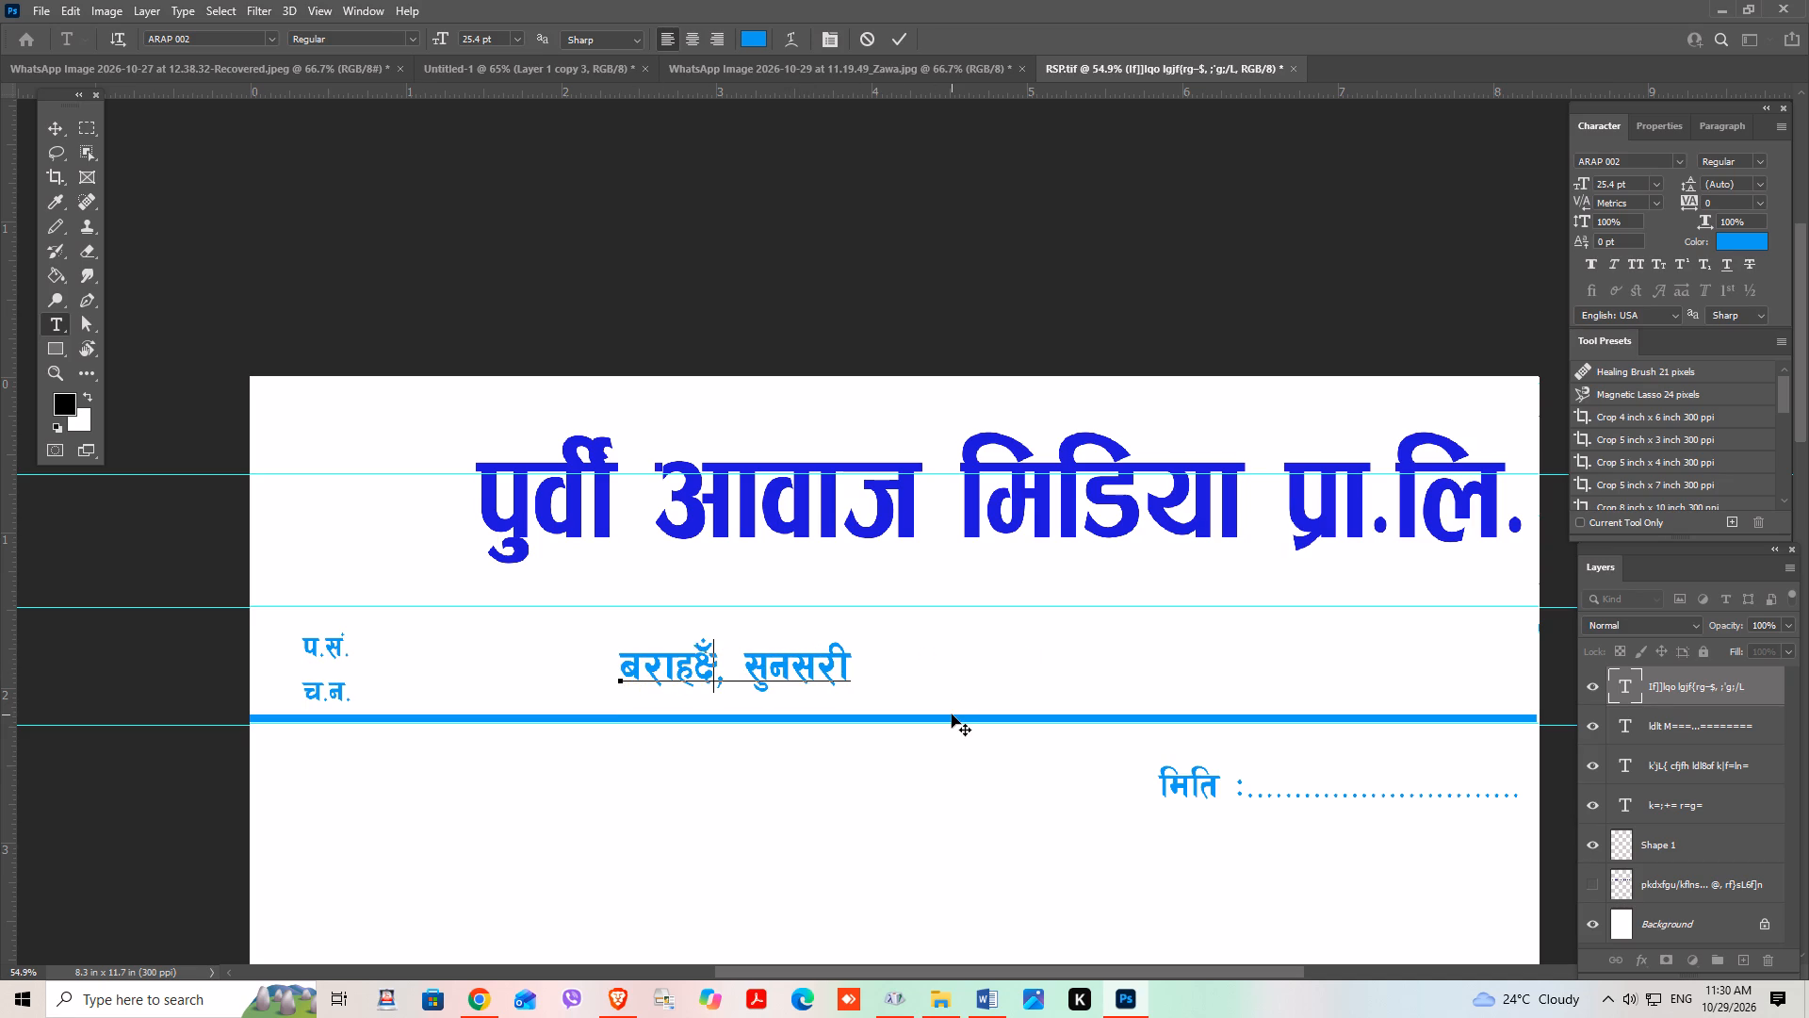
key("BackSpace")
key("BackSpace")
type("f]q")
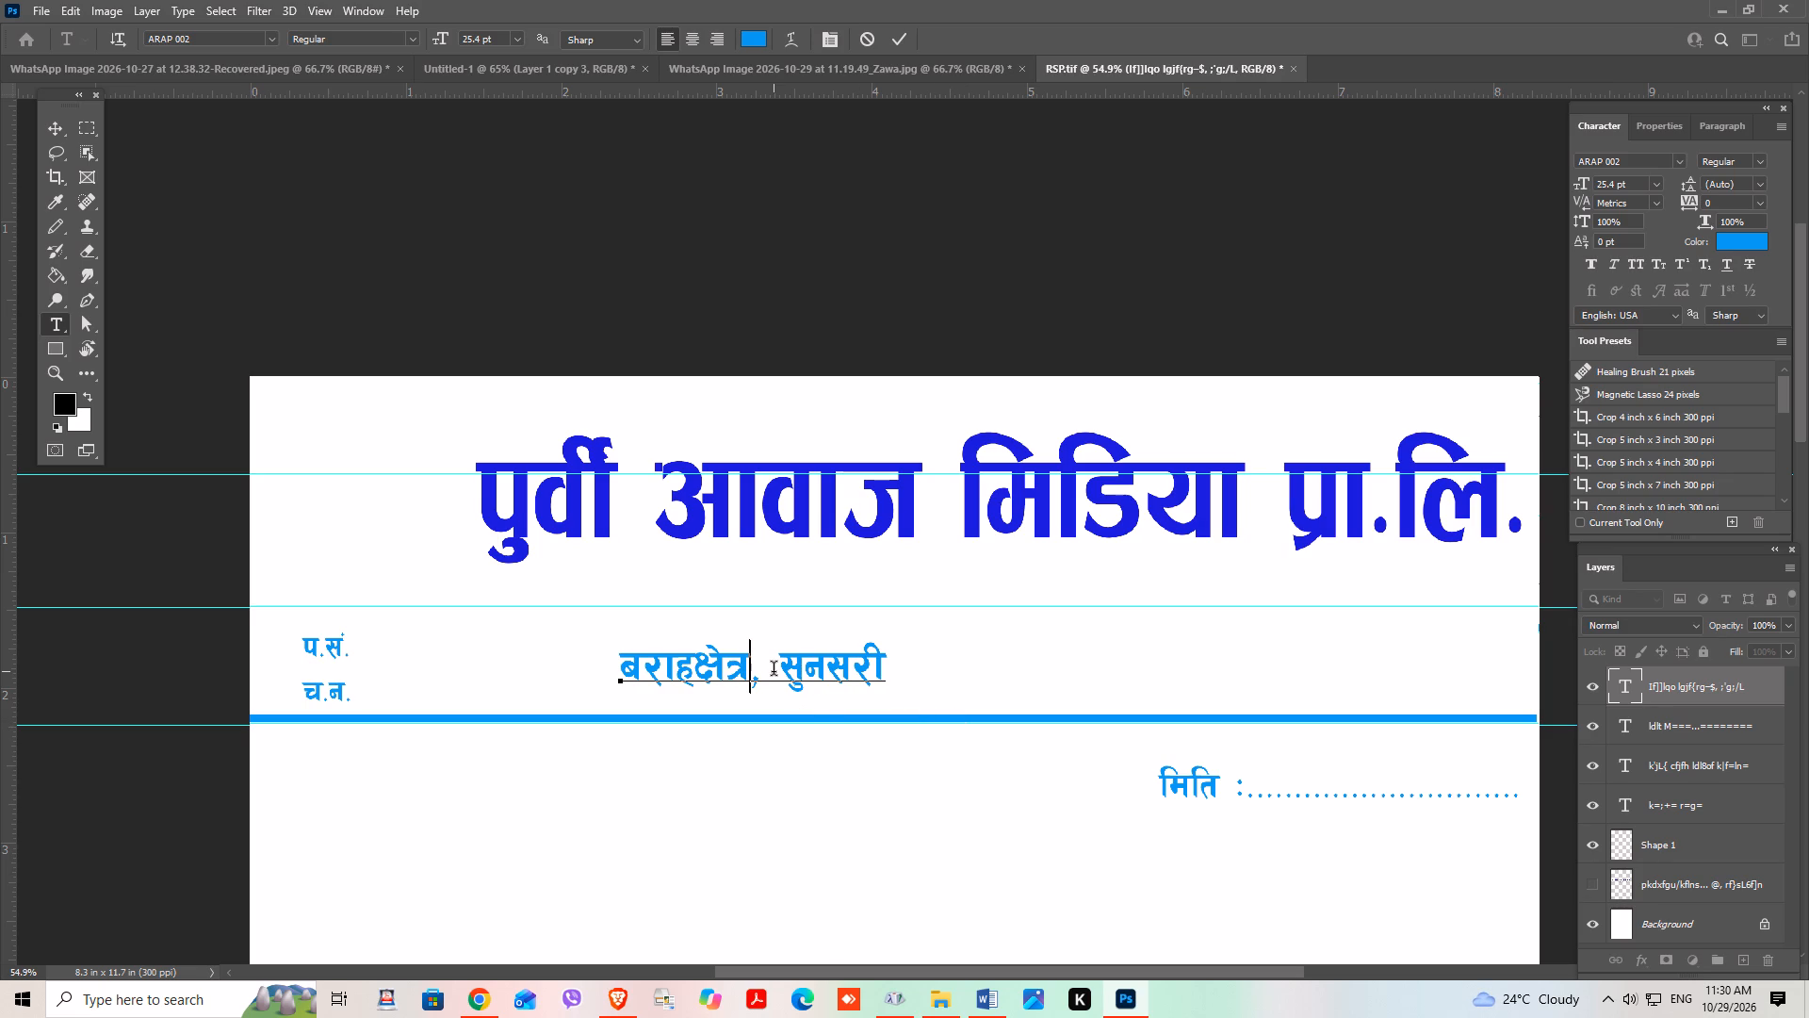
Add न.पा. -६ after बराहक्षेत्र so the address line reads बराहक्षेत्र न.पा. -६, सुनसरी.
key("space")
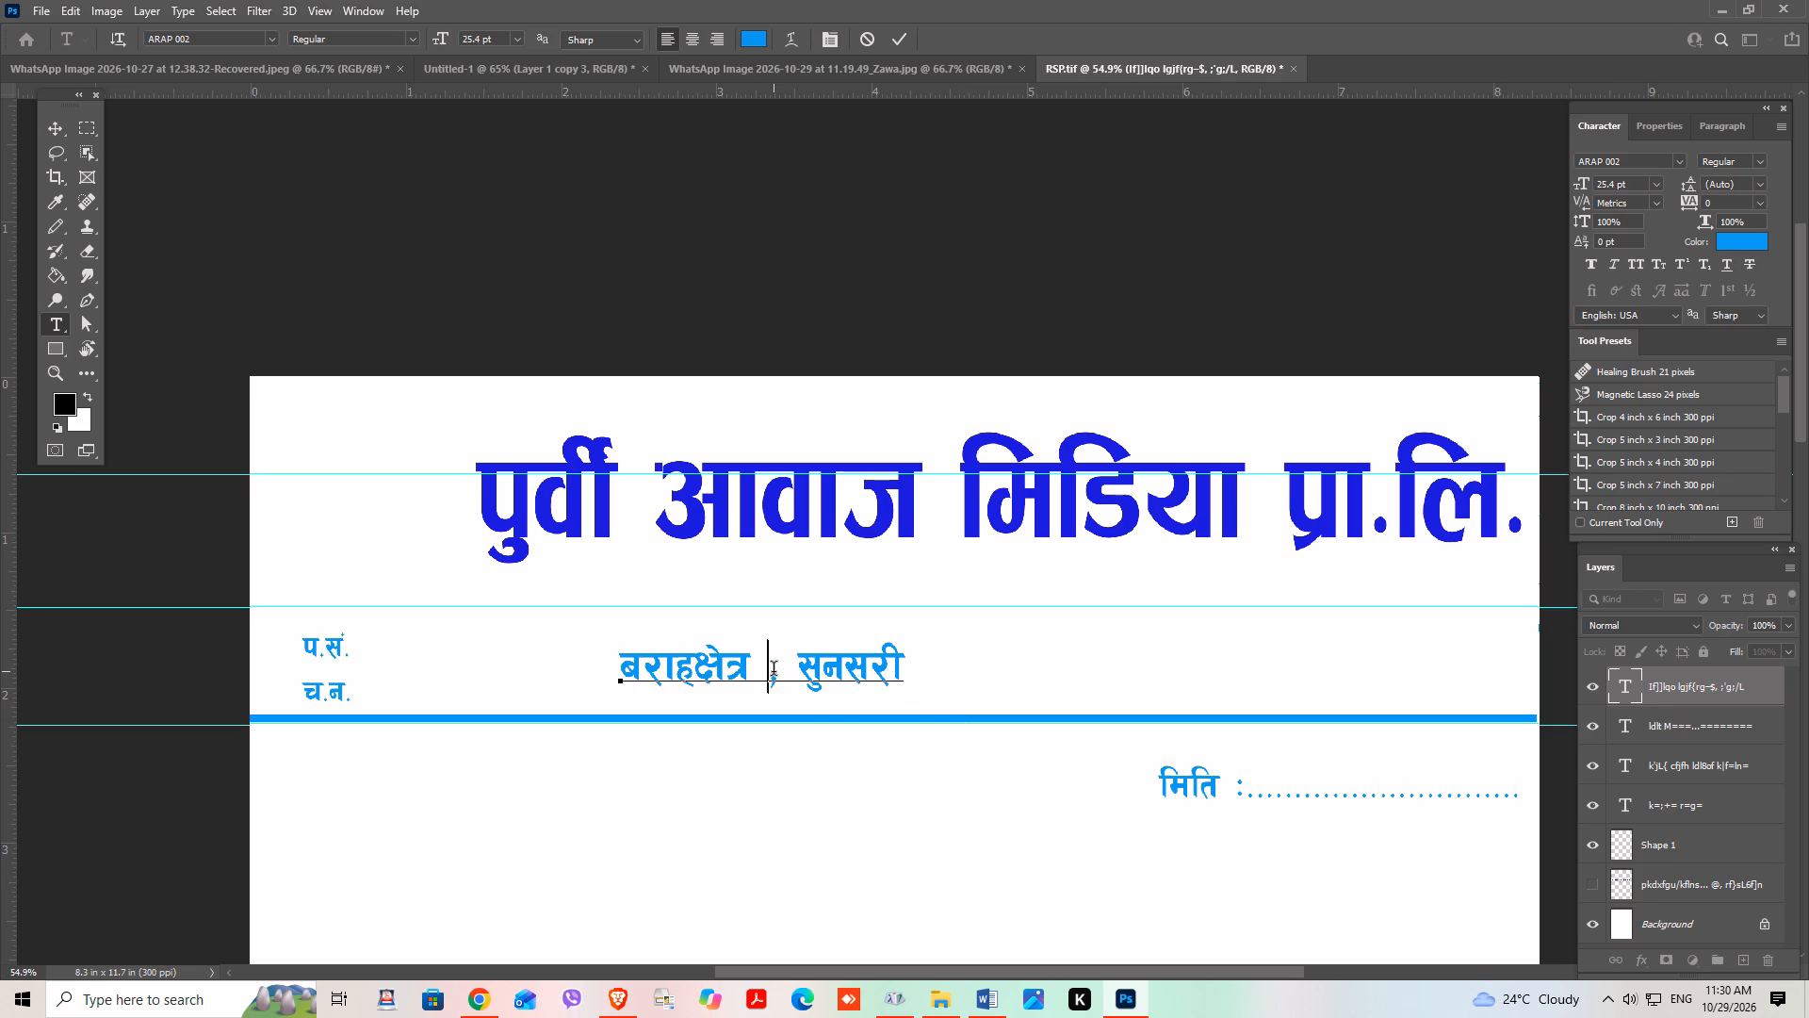
key("g")
key("equal")
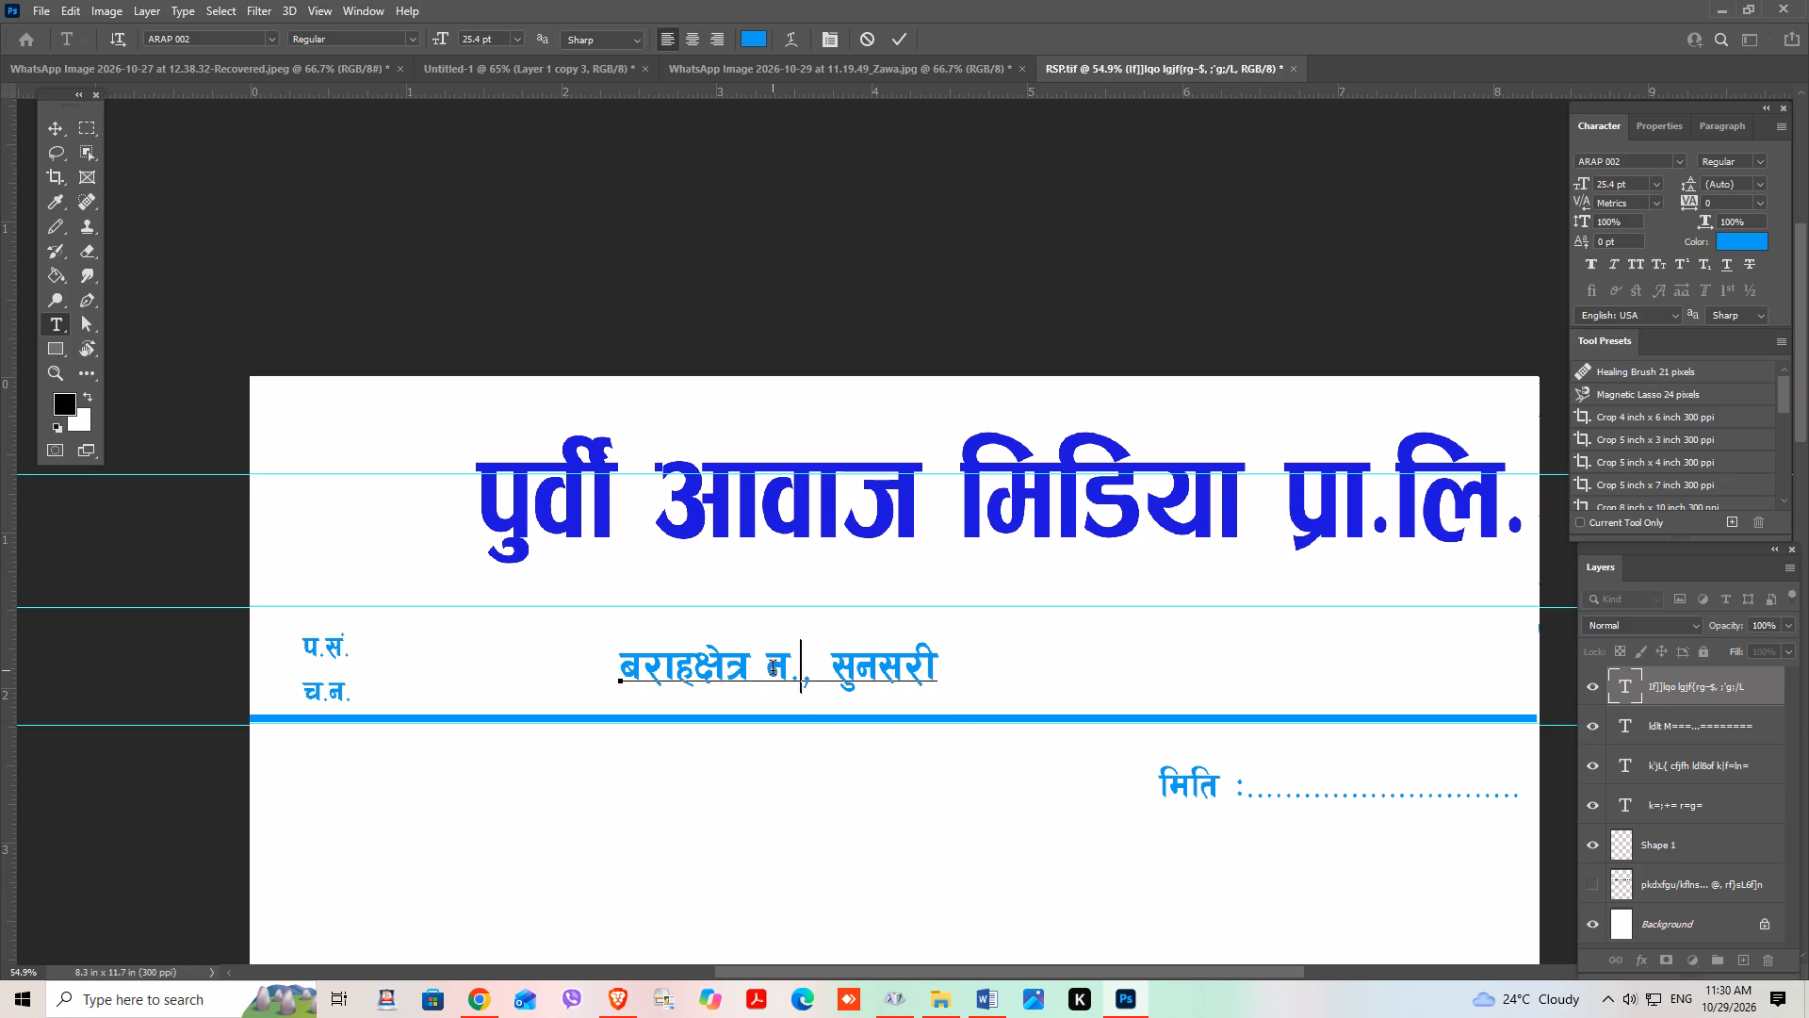
type("kf")
type("=")
key("space")
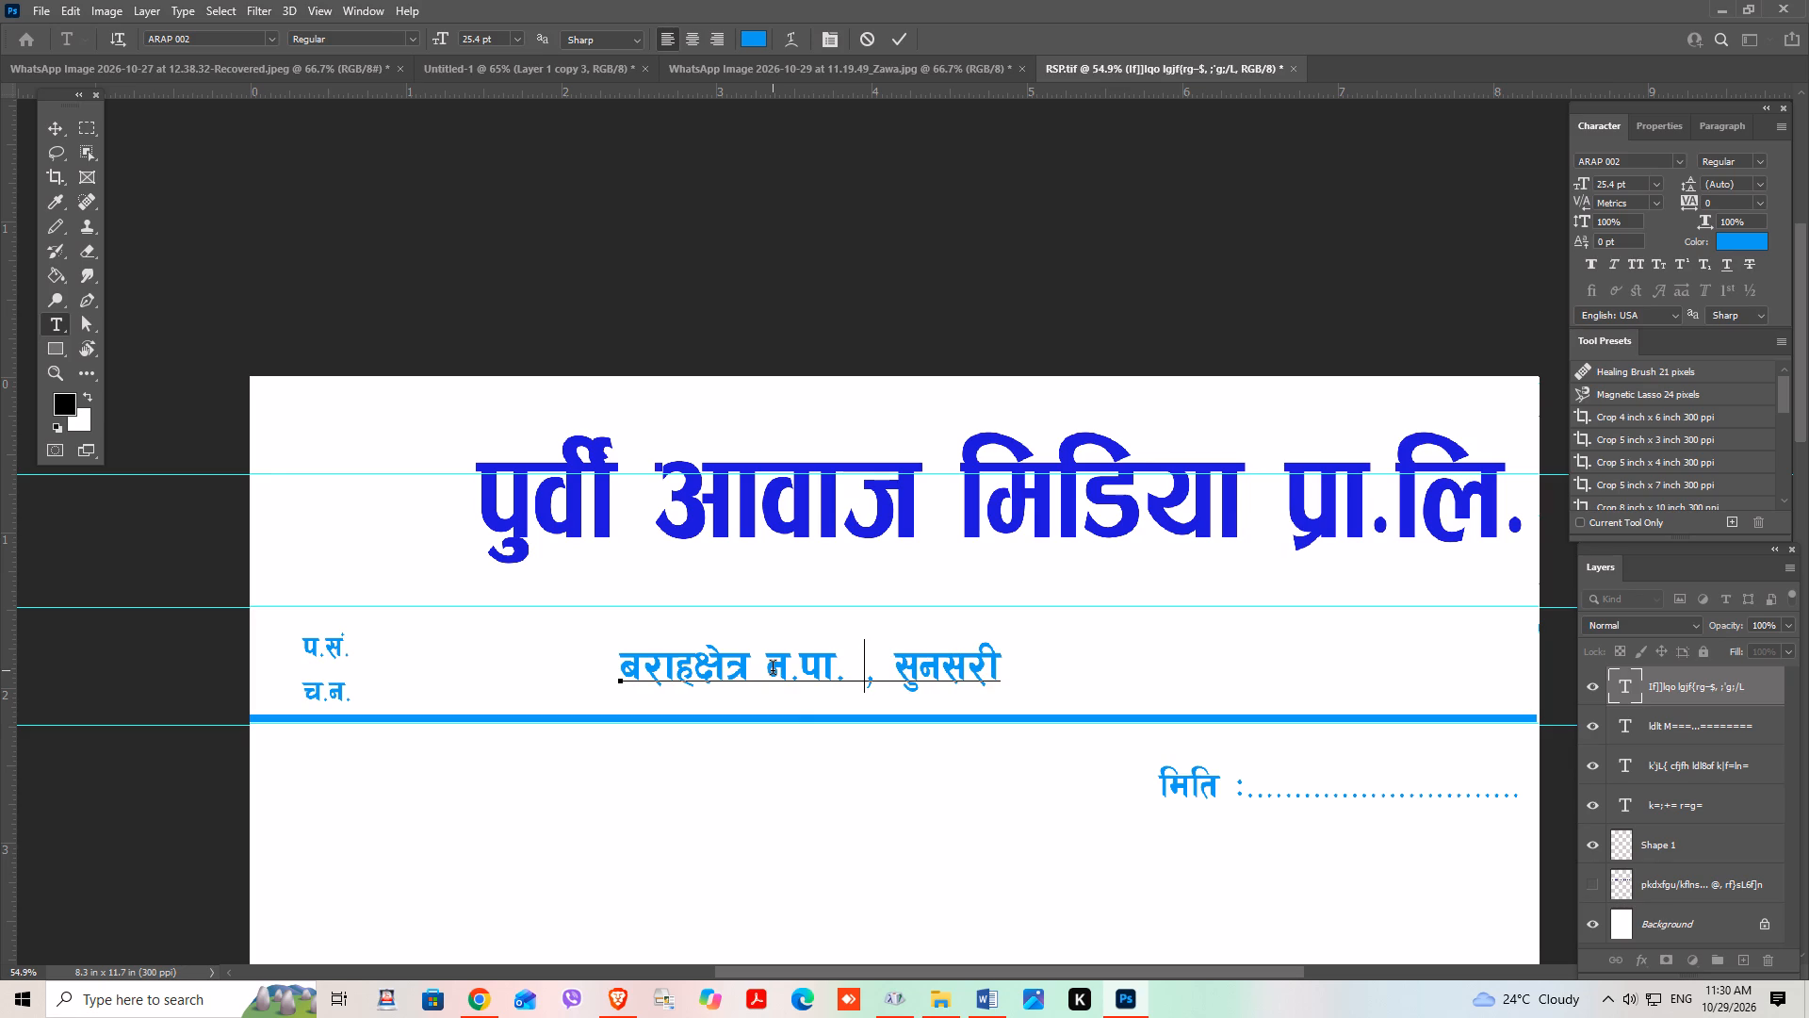
key("alt+0")
key("alt+1")
key("alt+5")
key("alt+0")
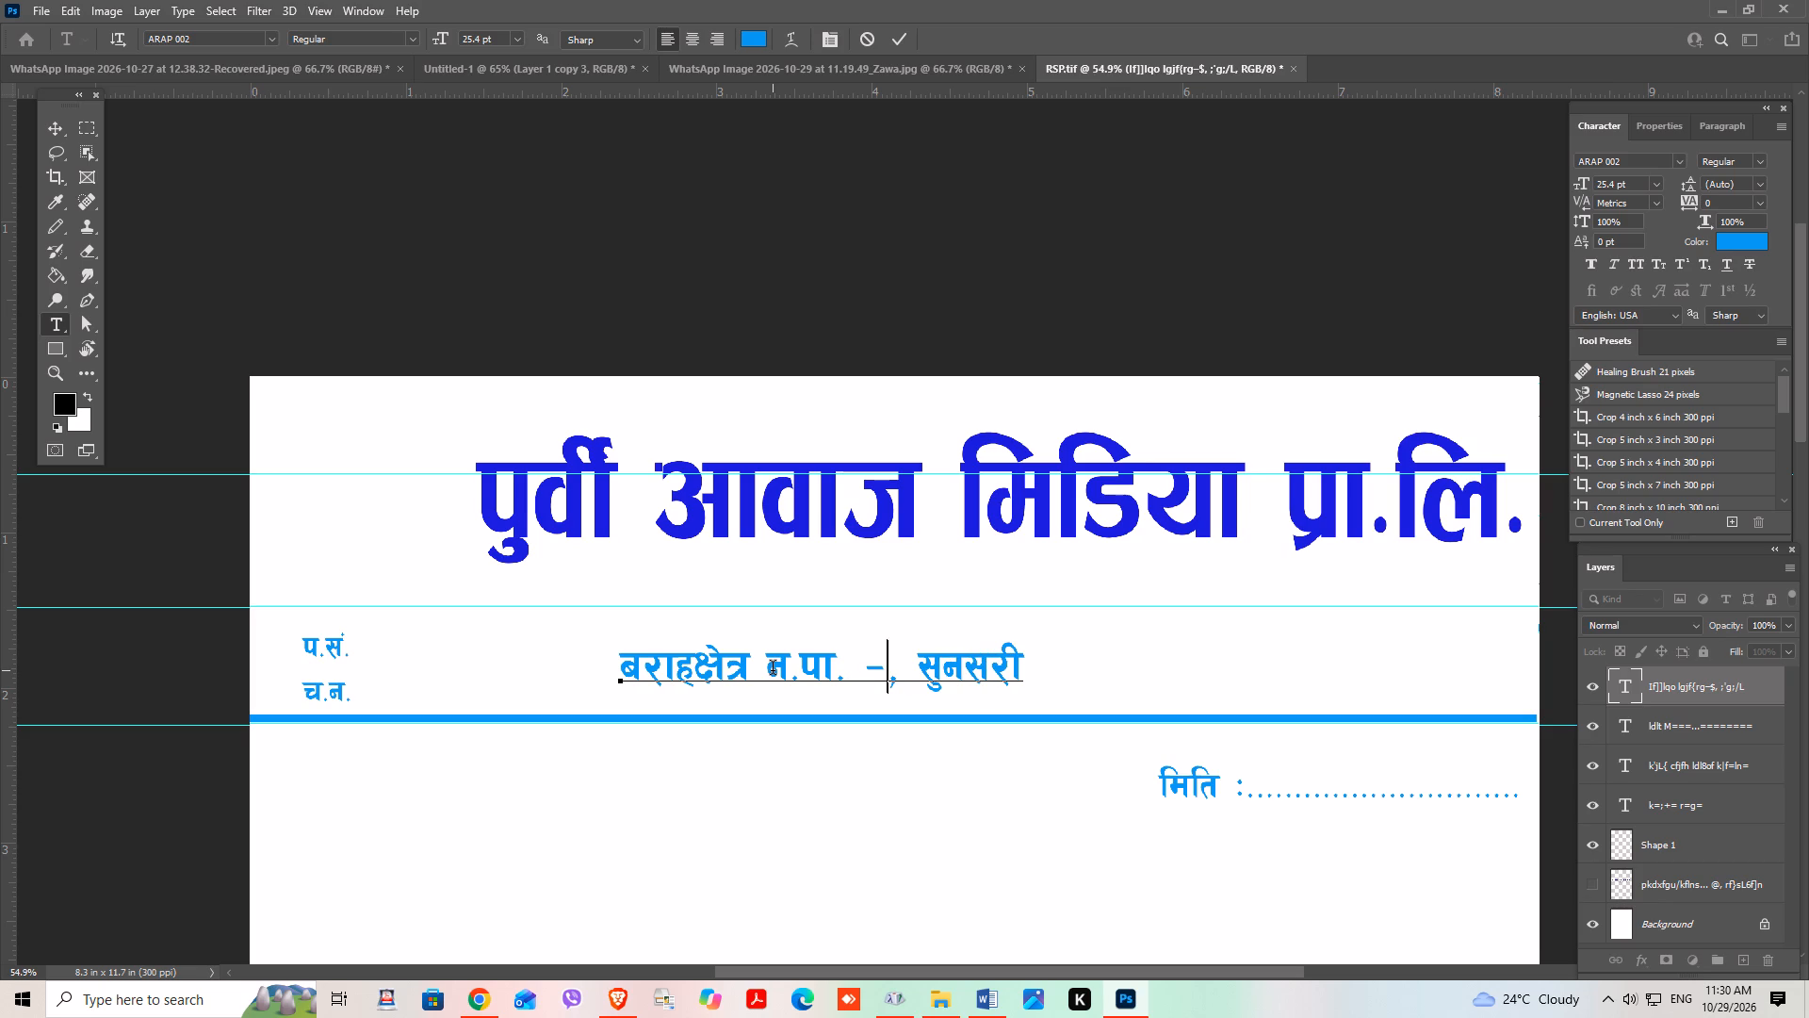
key("shift+asciicircum")
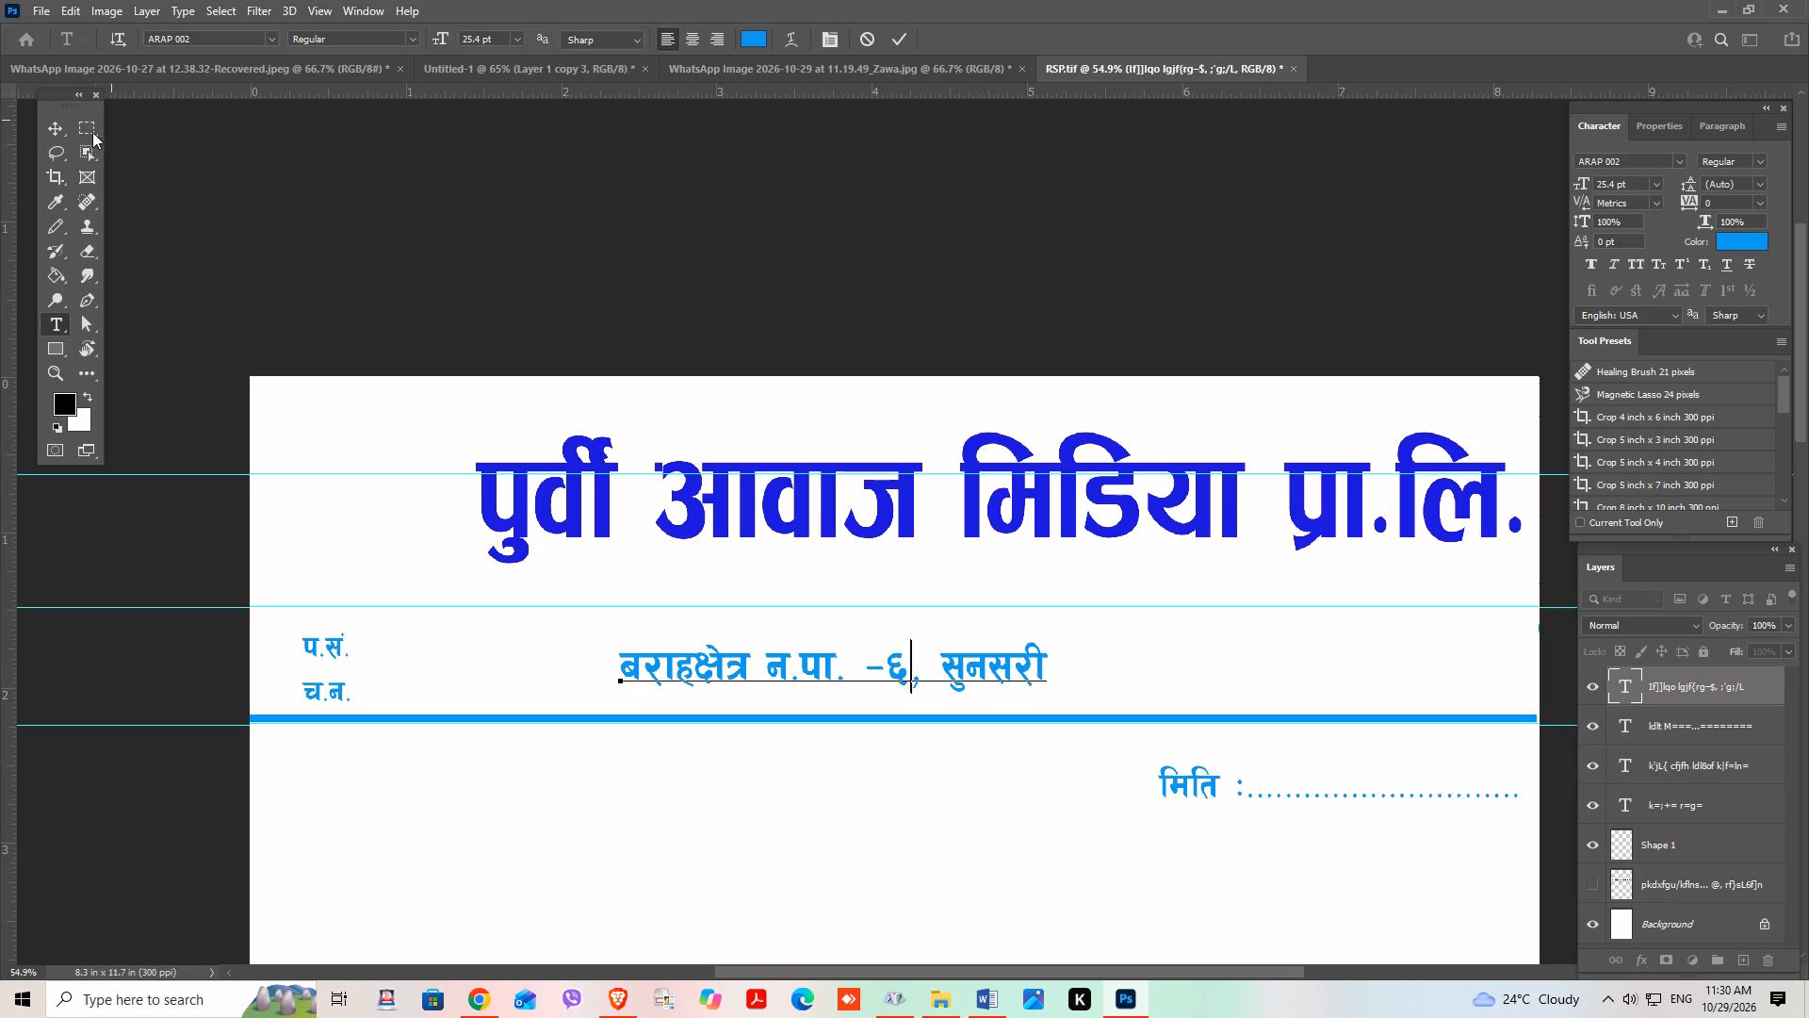
left_click(58, 127)
left_click(920, 823)
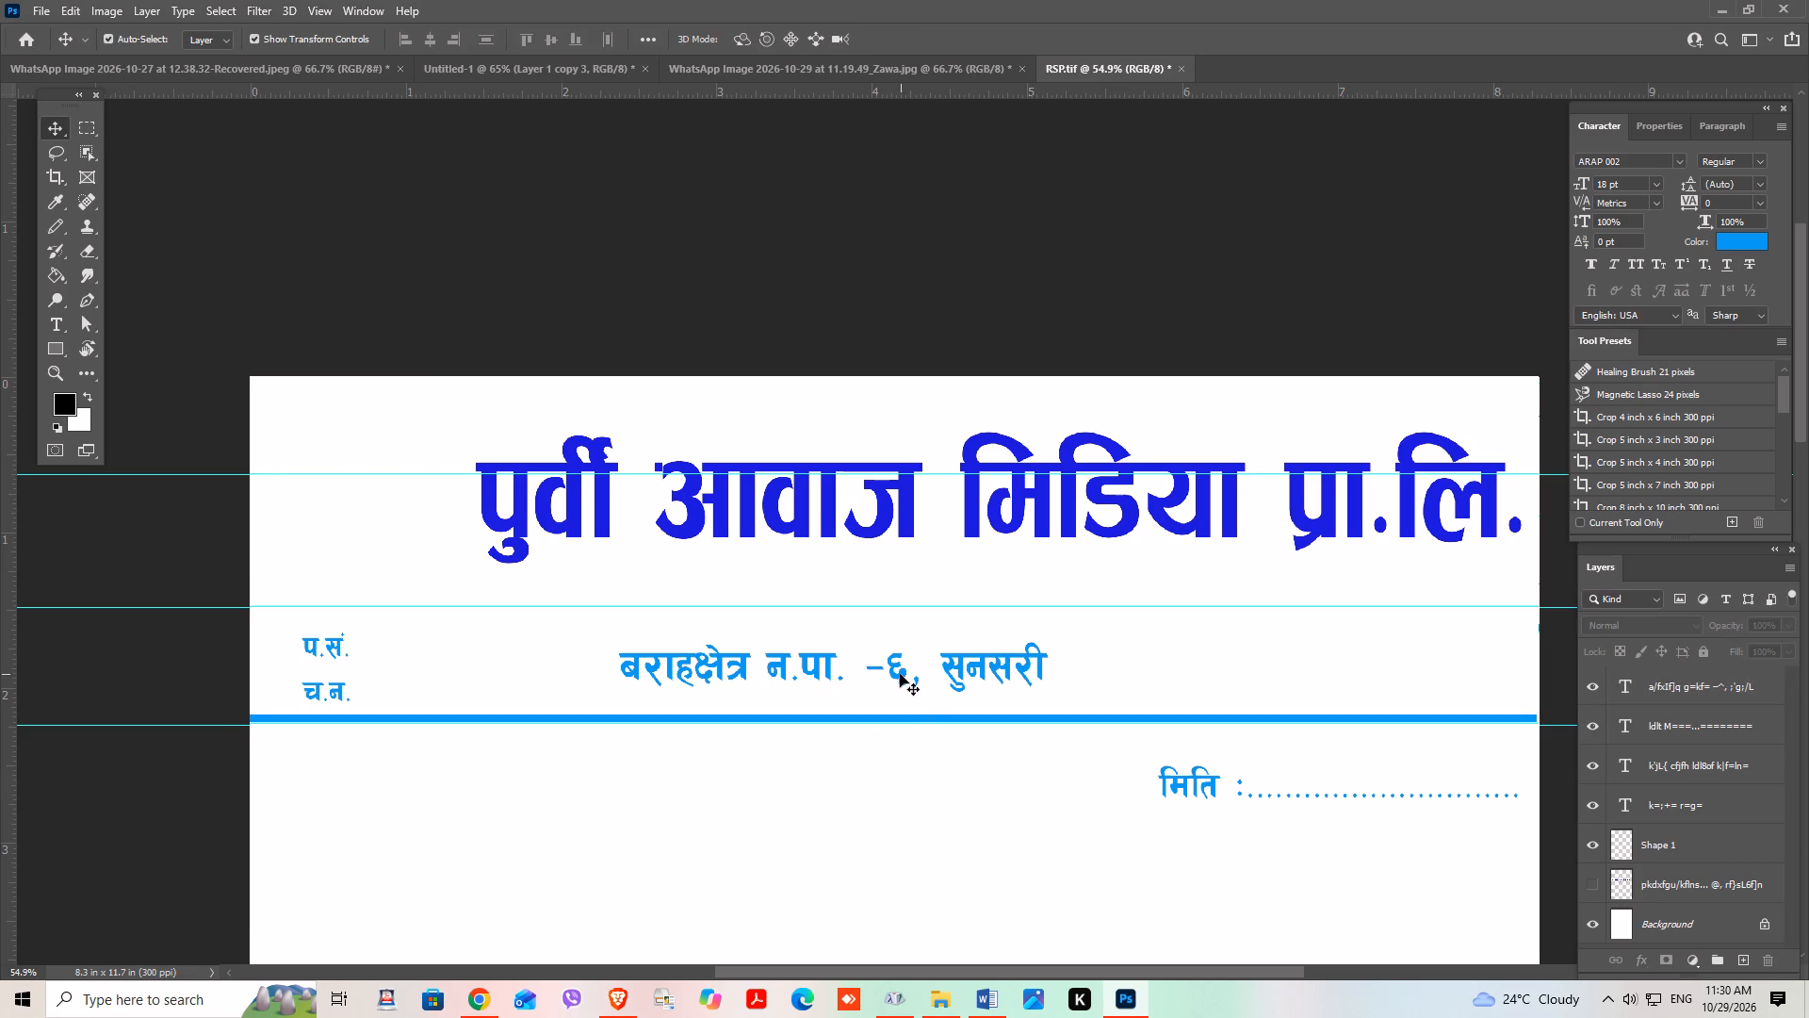
Move the address line about 0.62 in right and 0.41 in up, placing it just beneath the title.
left_click_drag(900, 674, 995, 612)
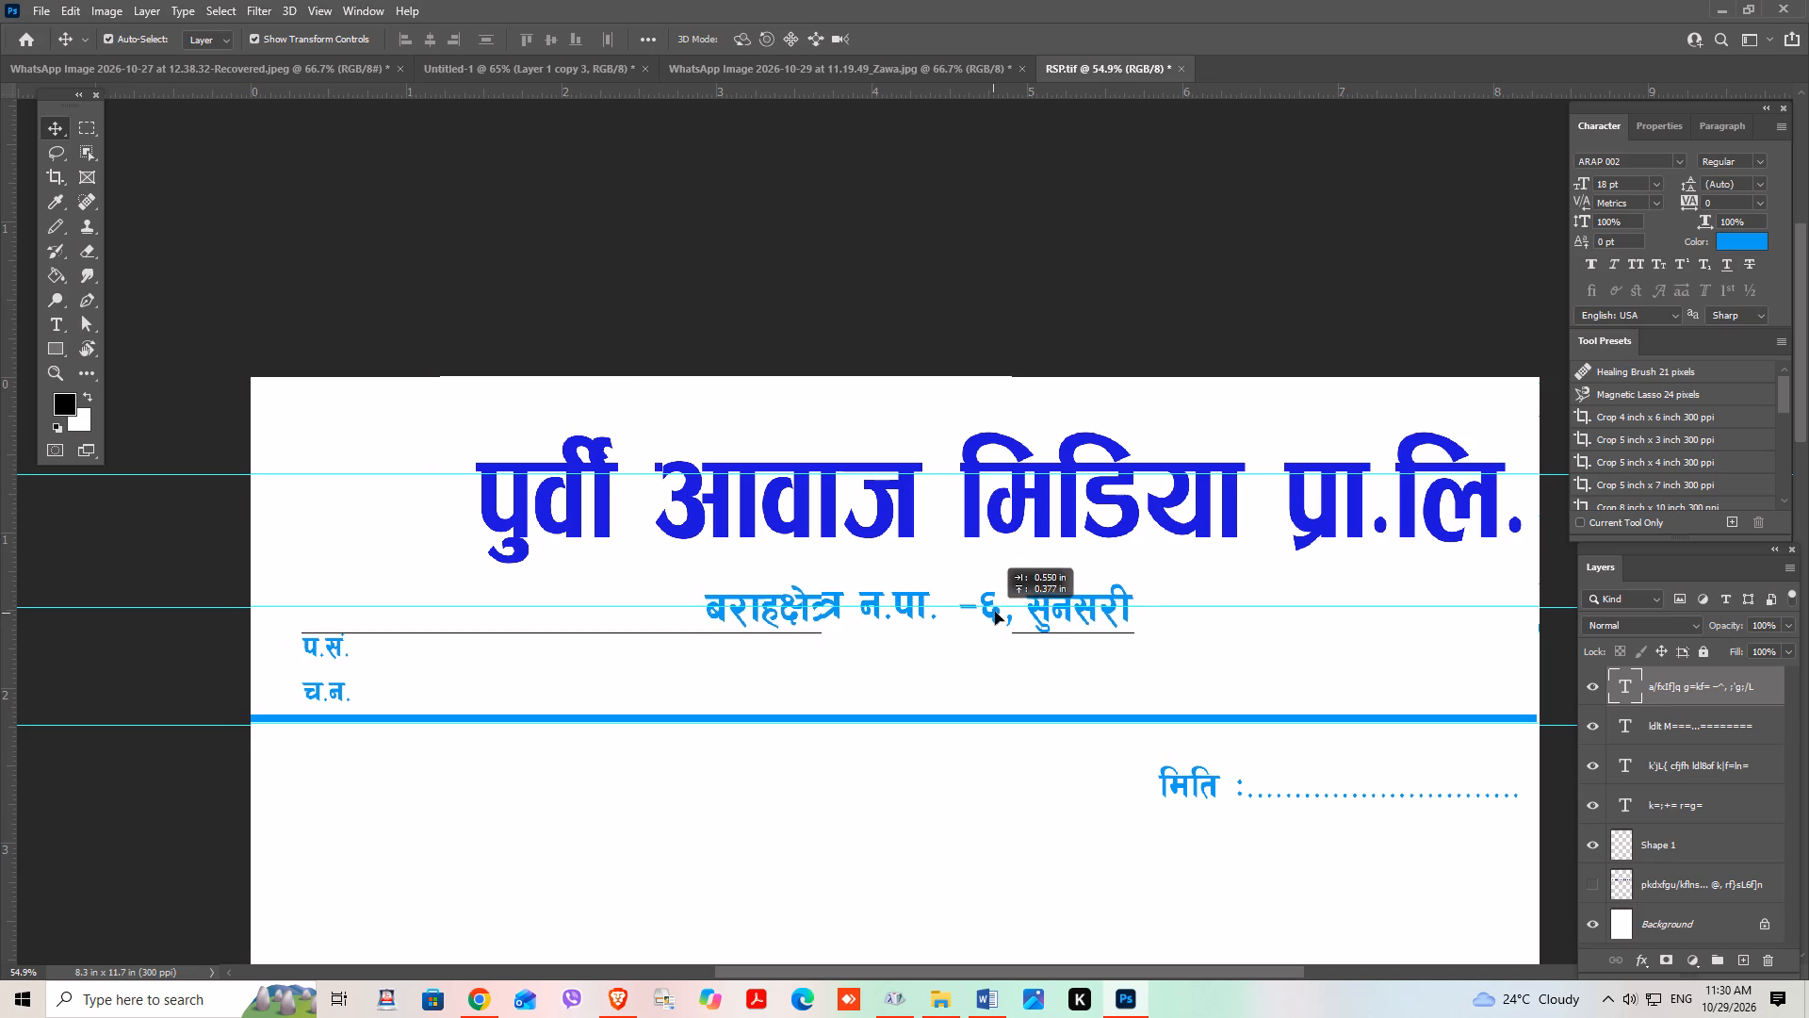
left_click_drag(995, 612, 996, 611)
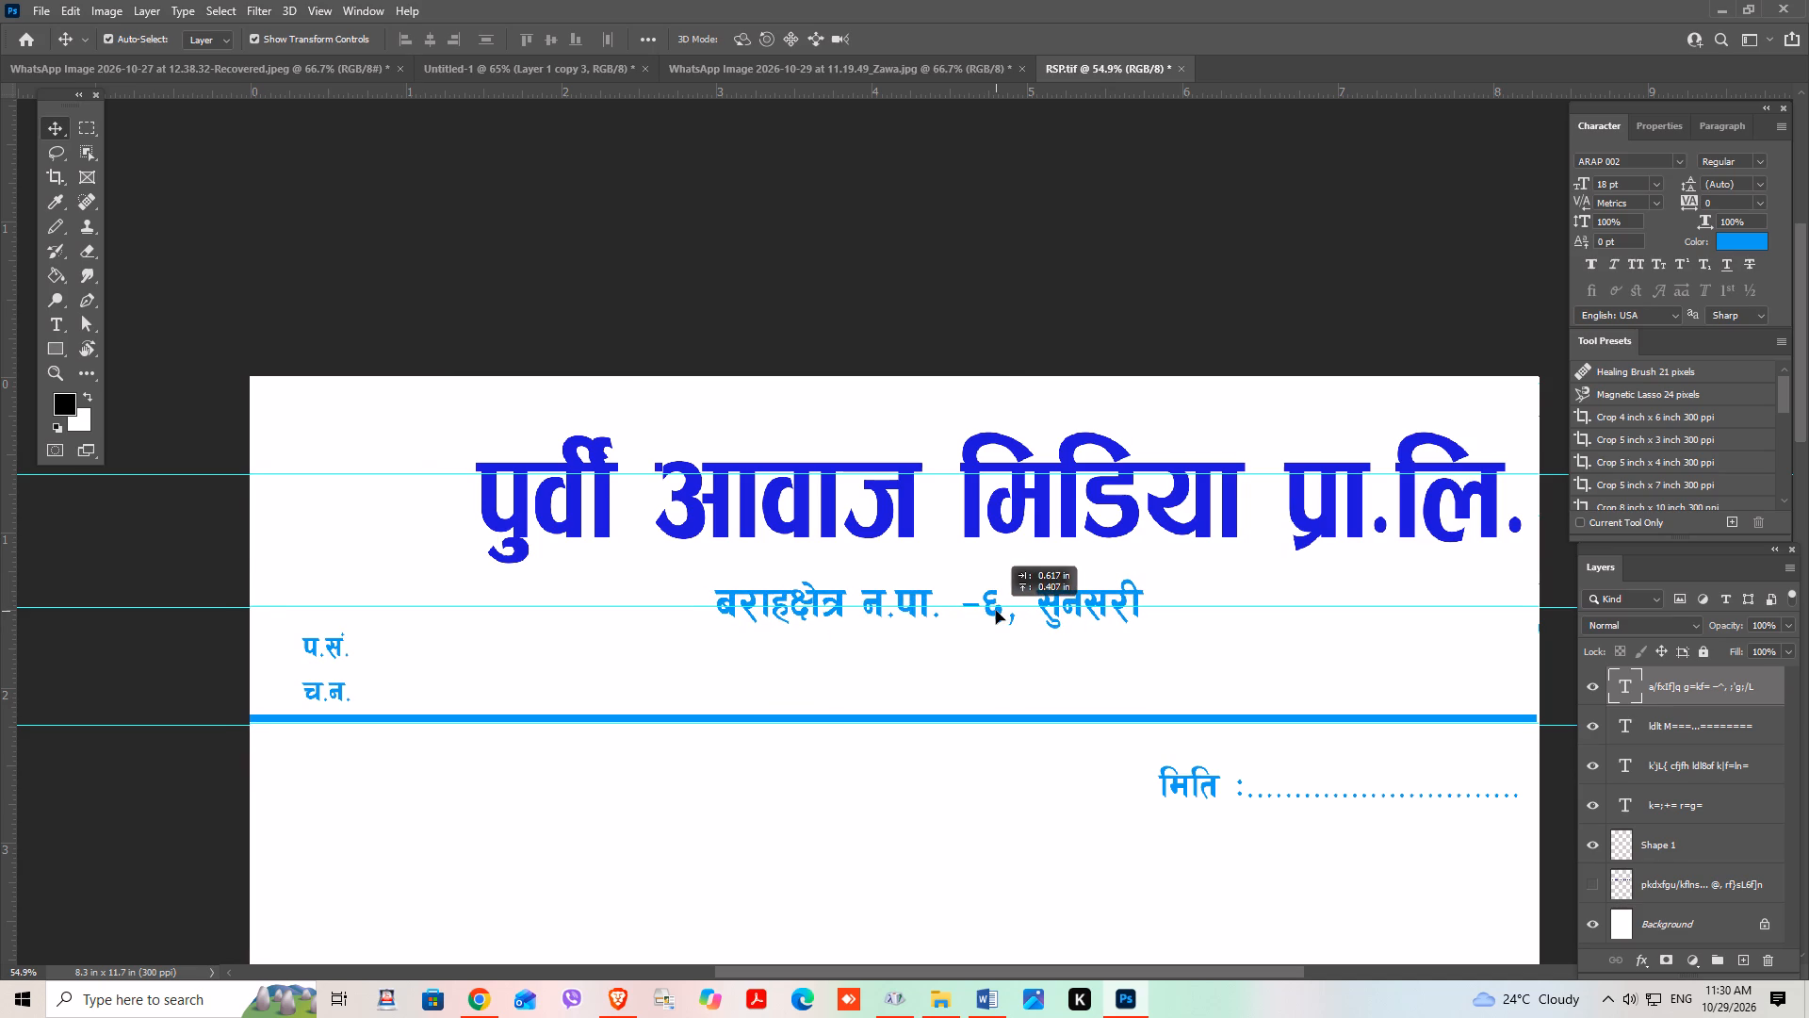
left_click_drag(996, 611, 996, 610)
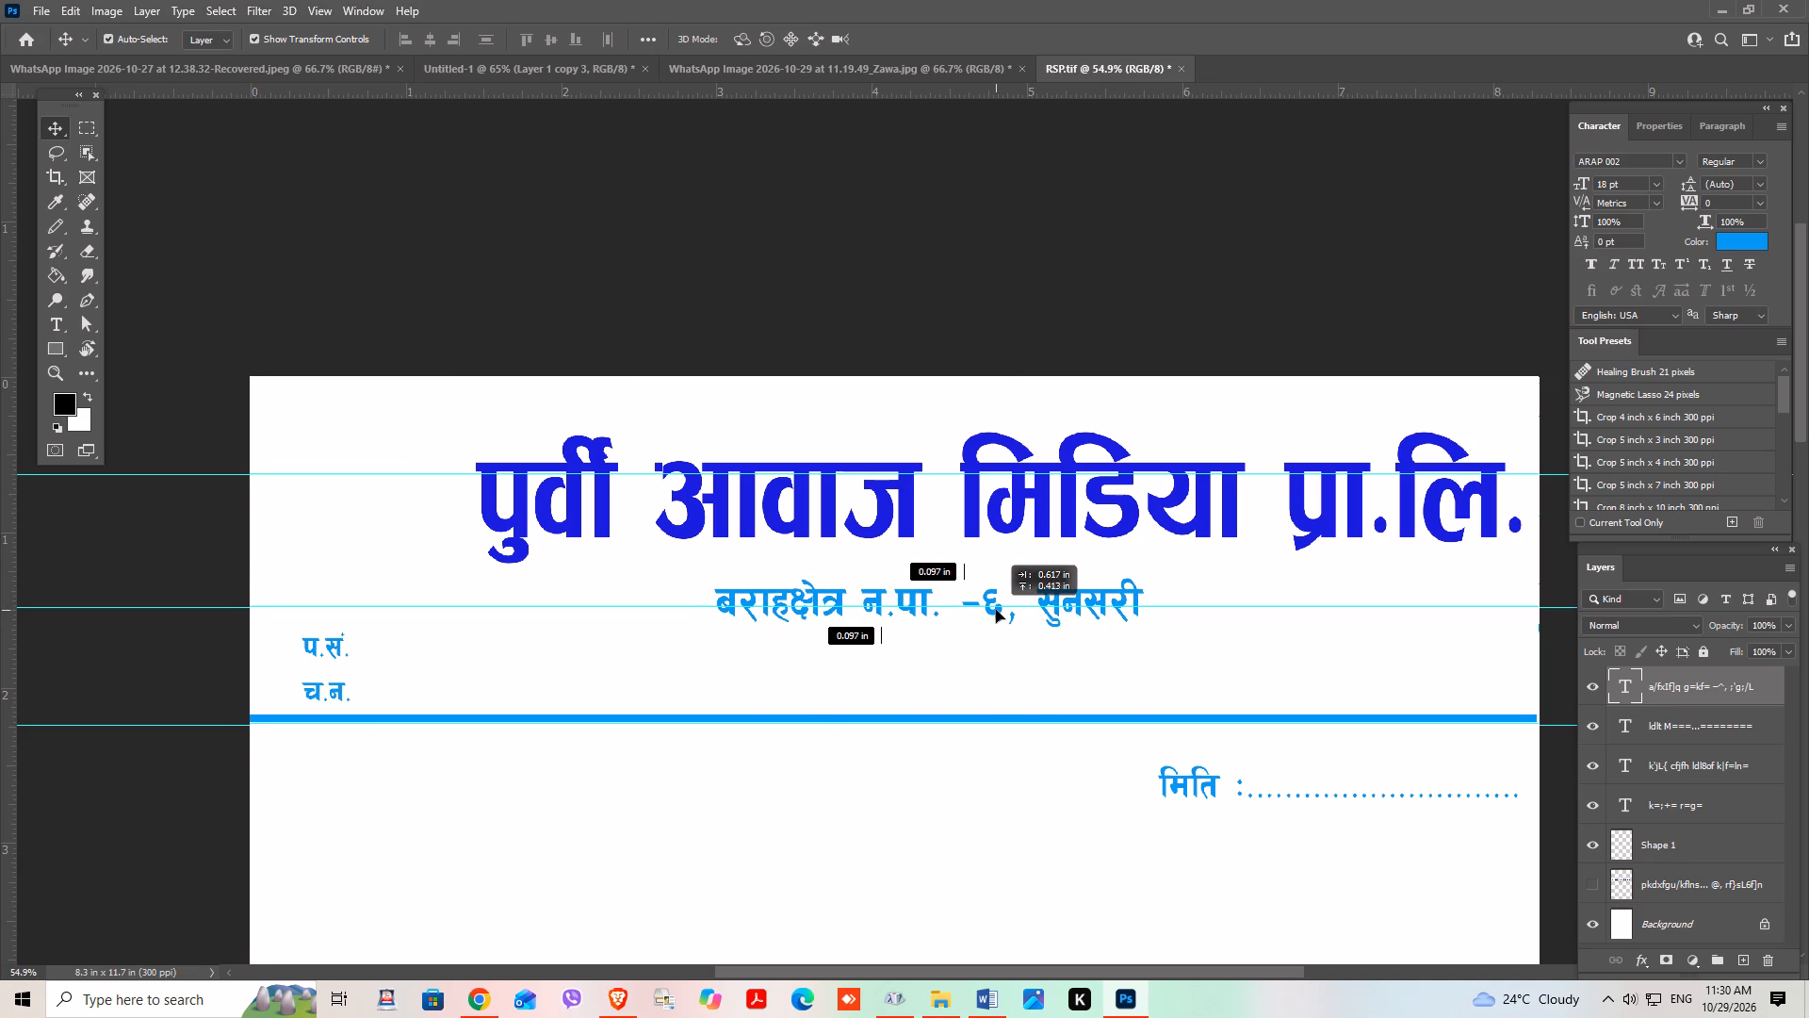
left_click(973, 860)
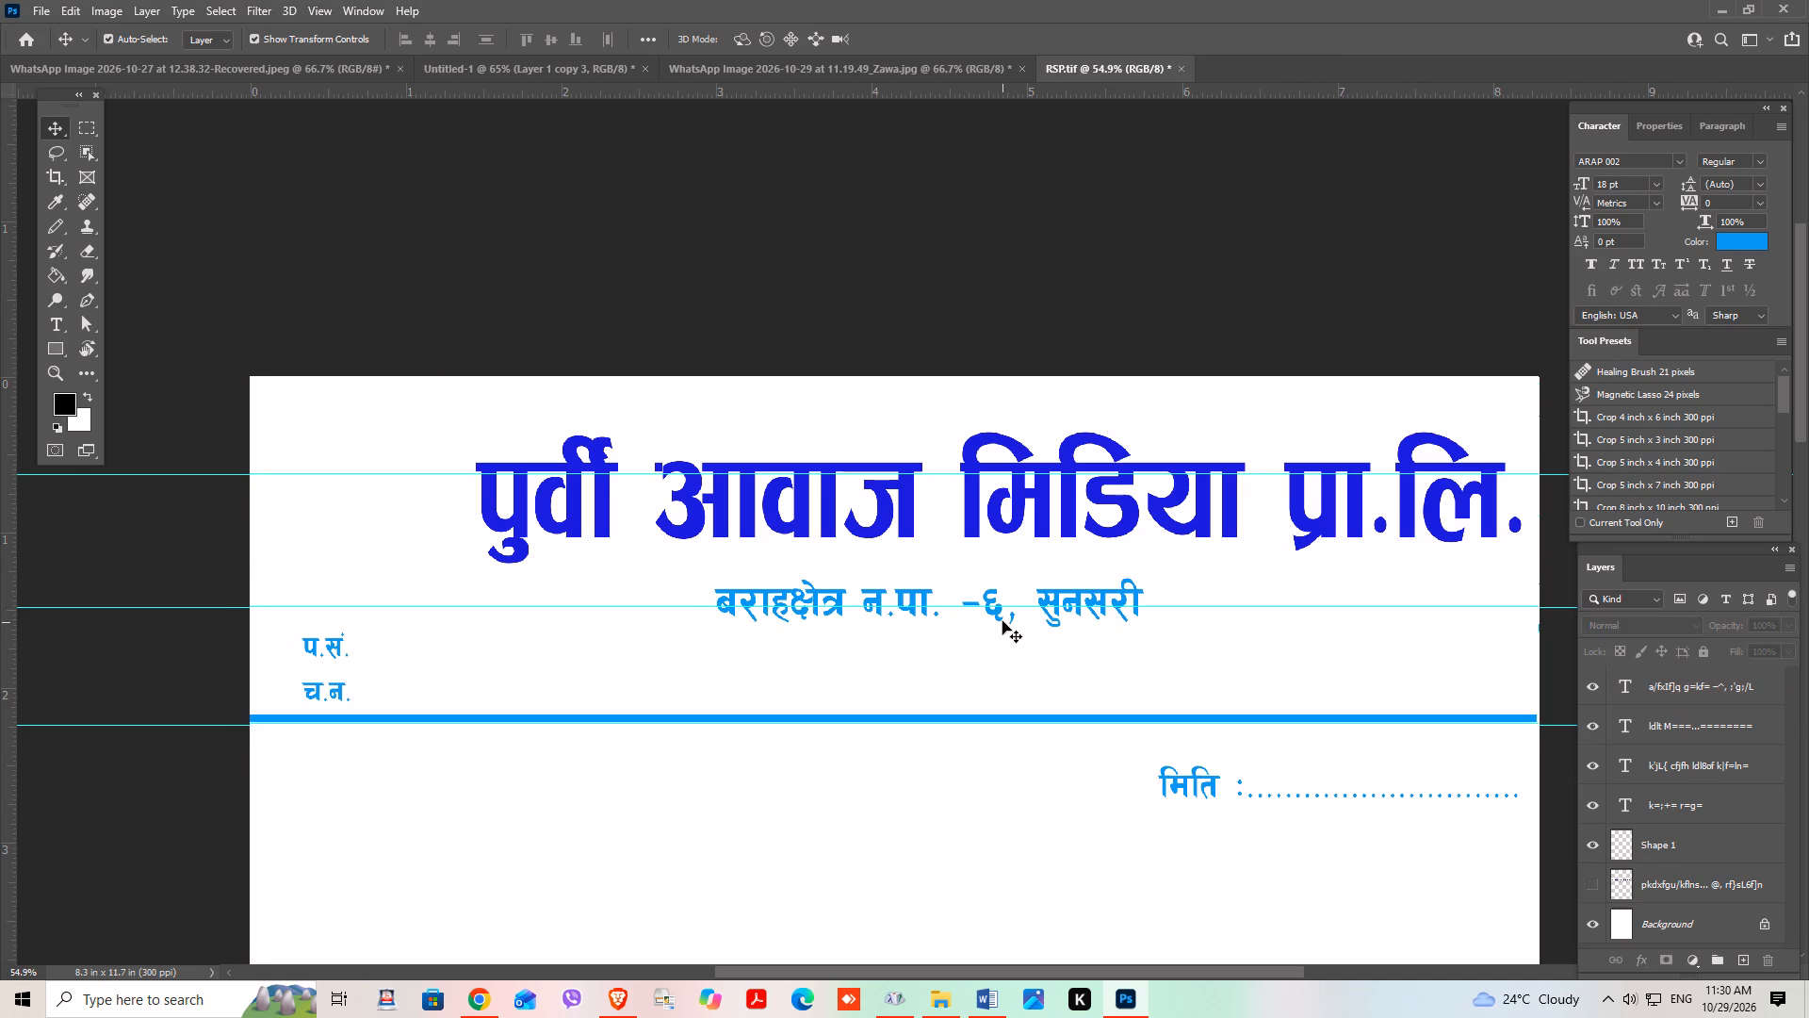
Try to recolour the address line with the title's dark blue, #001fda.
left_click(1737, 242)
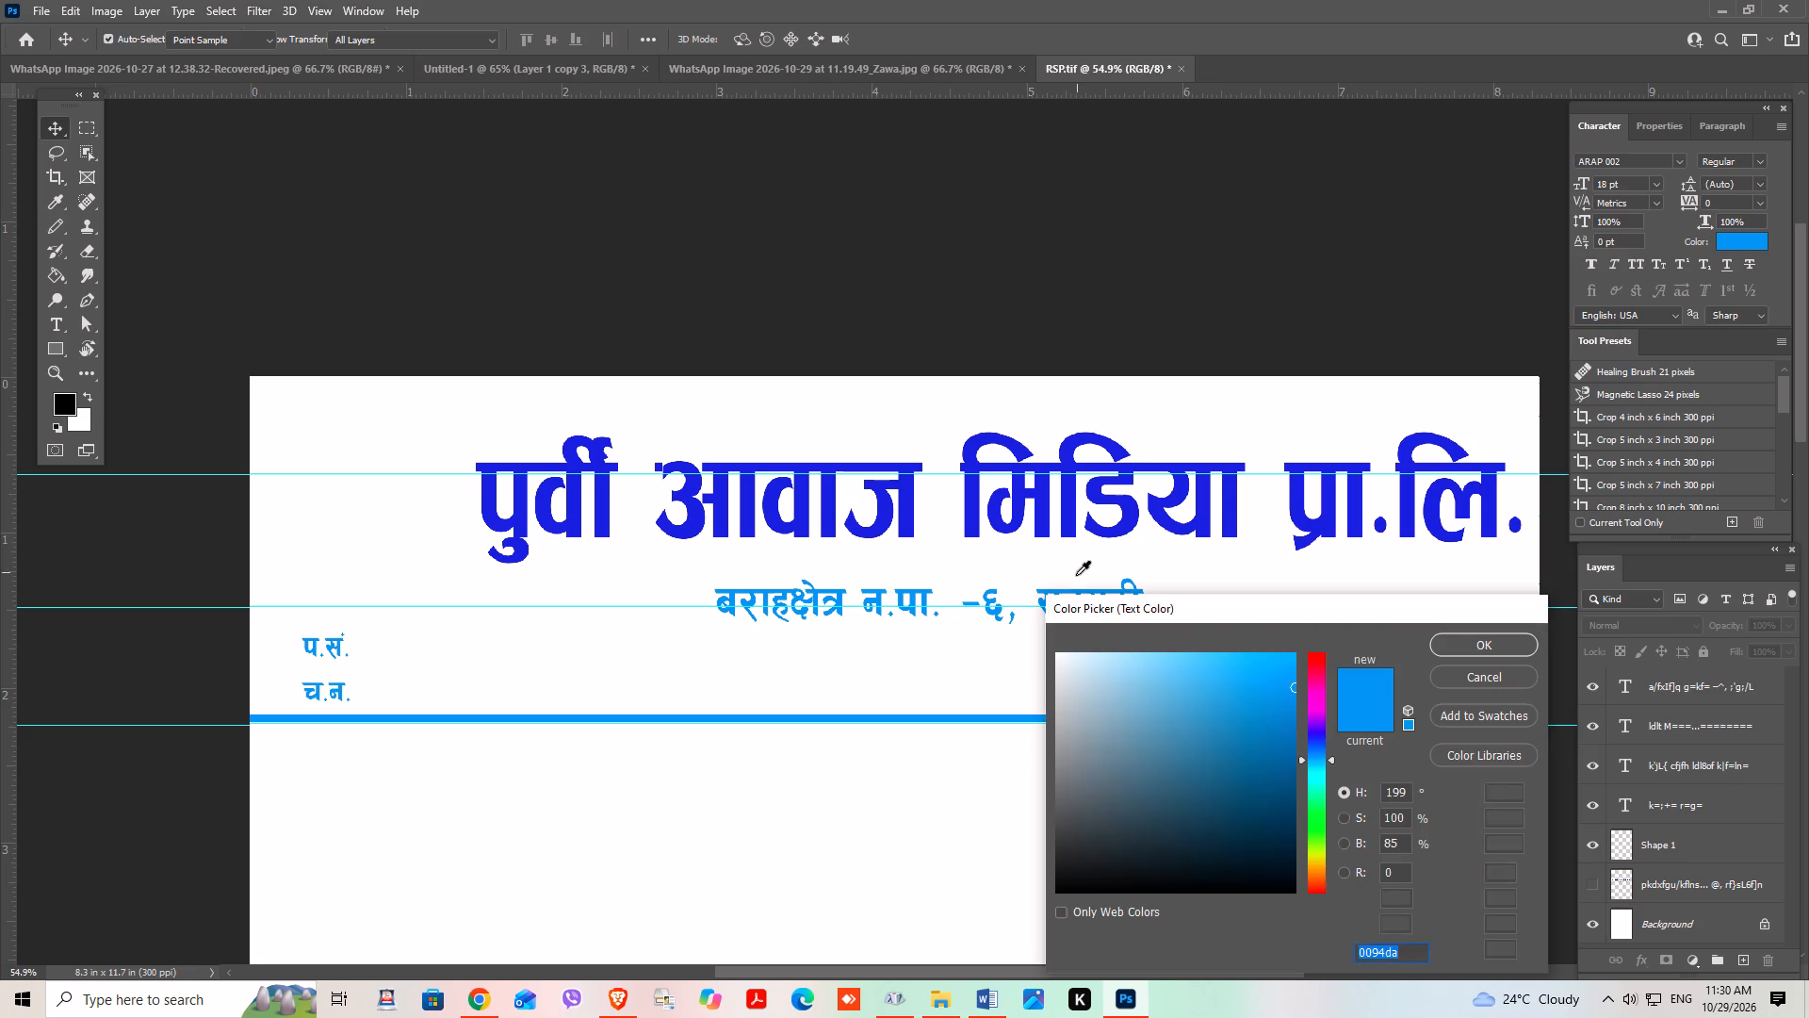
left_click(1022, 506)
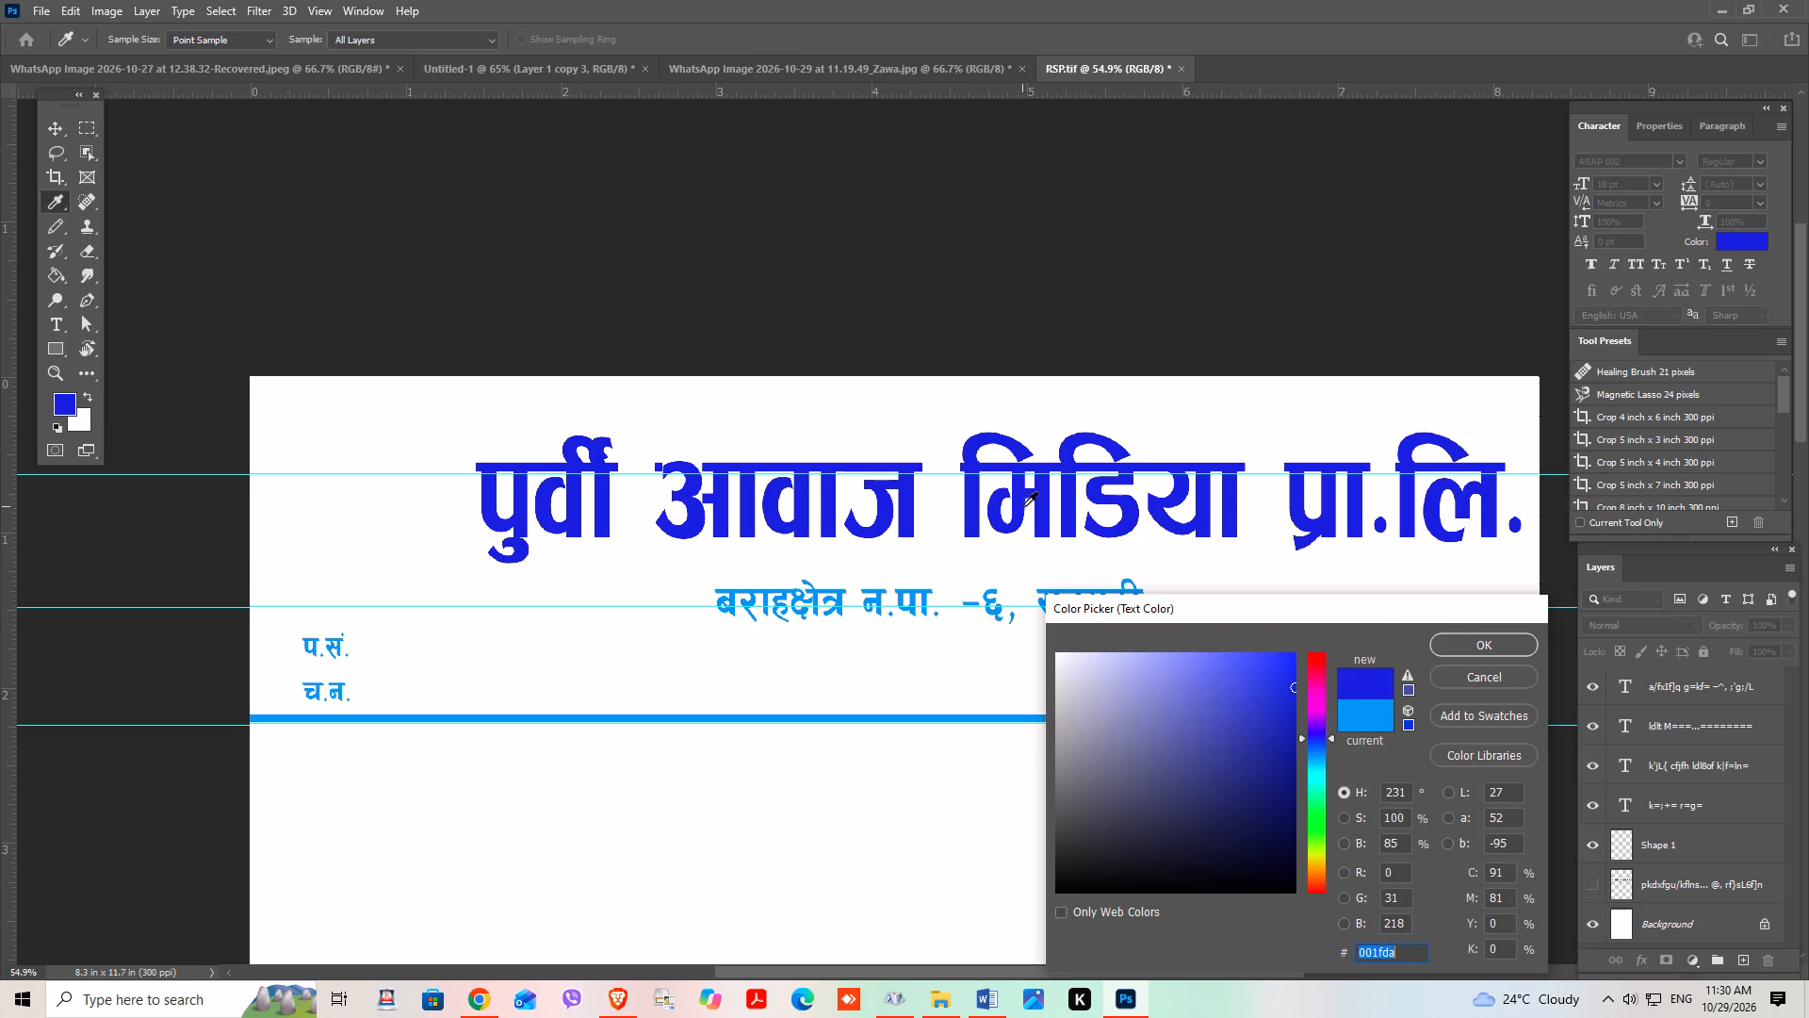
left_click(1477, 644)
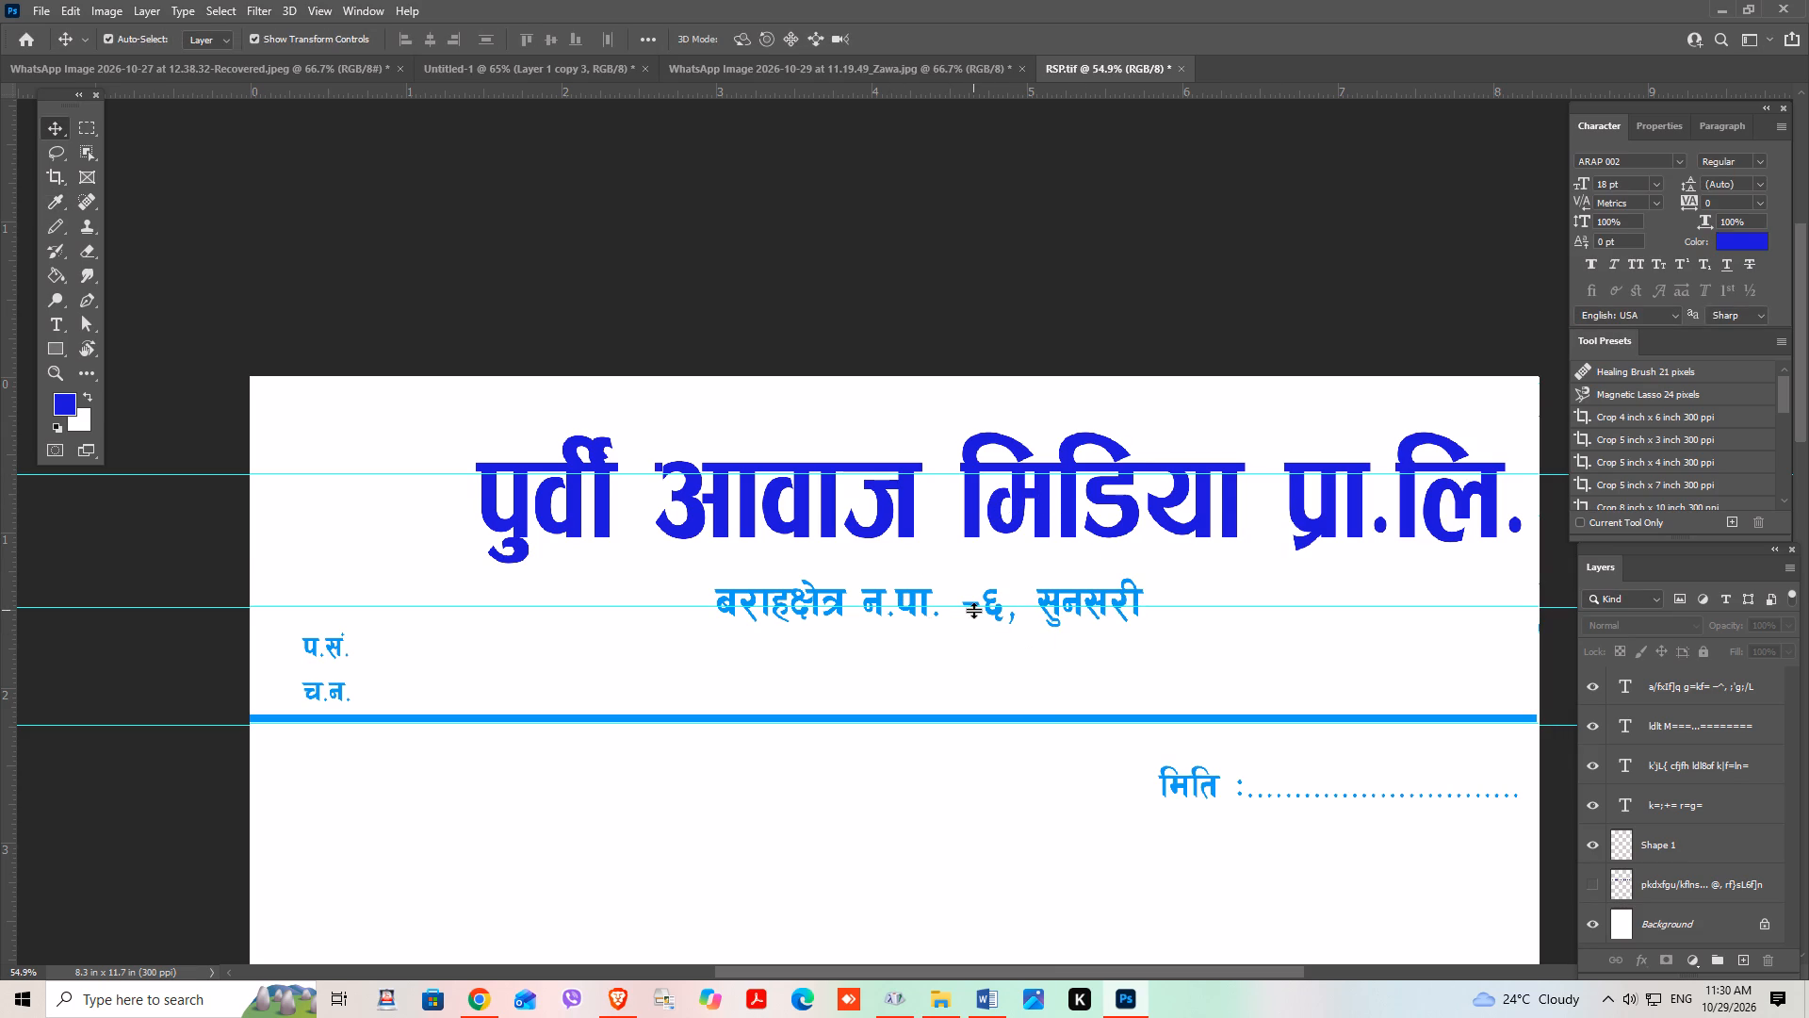
Change the address line's text colour to #001fda, sampled from the title.
left_click(992, 593)
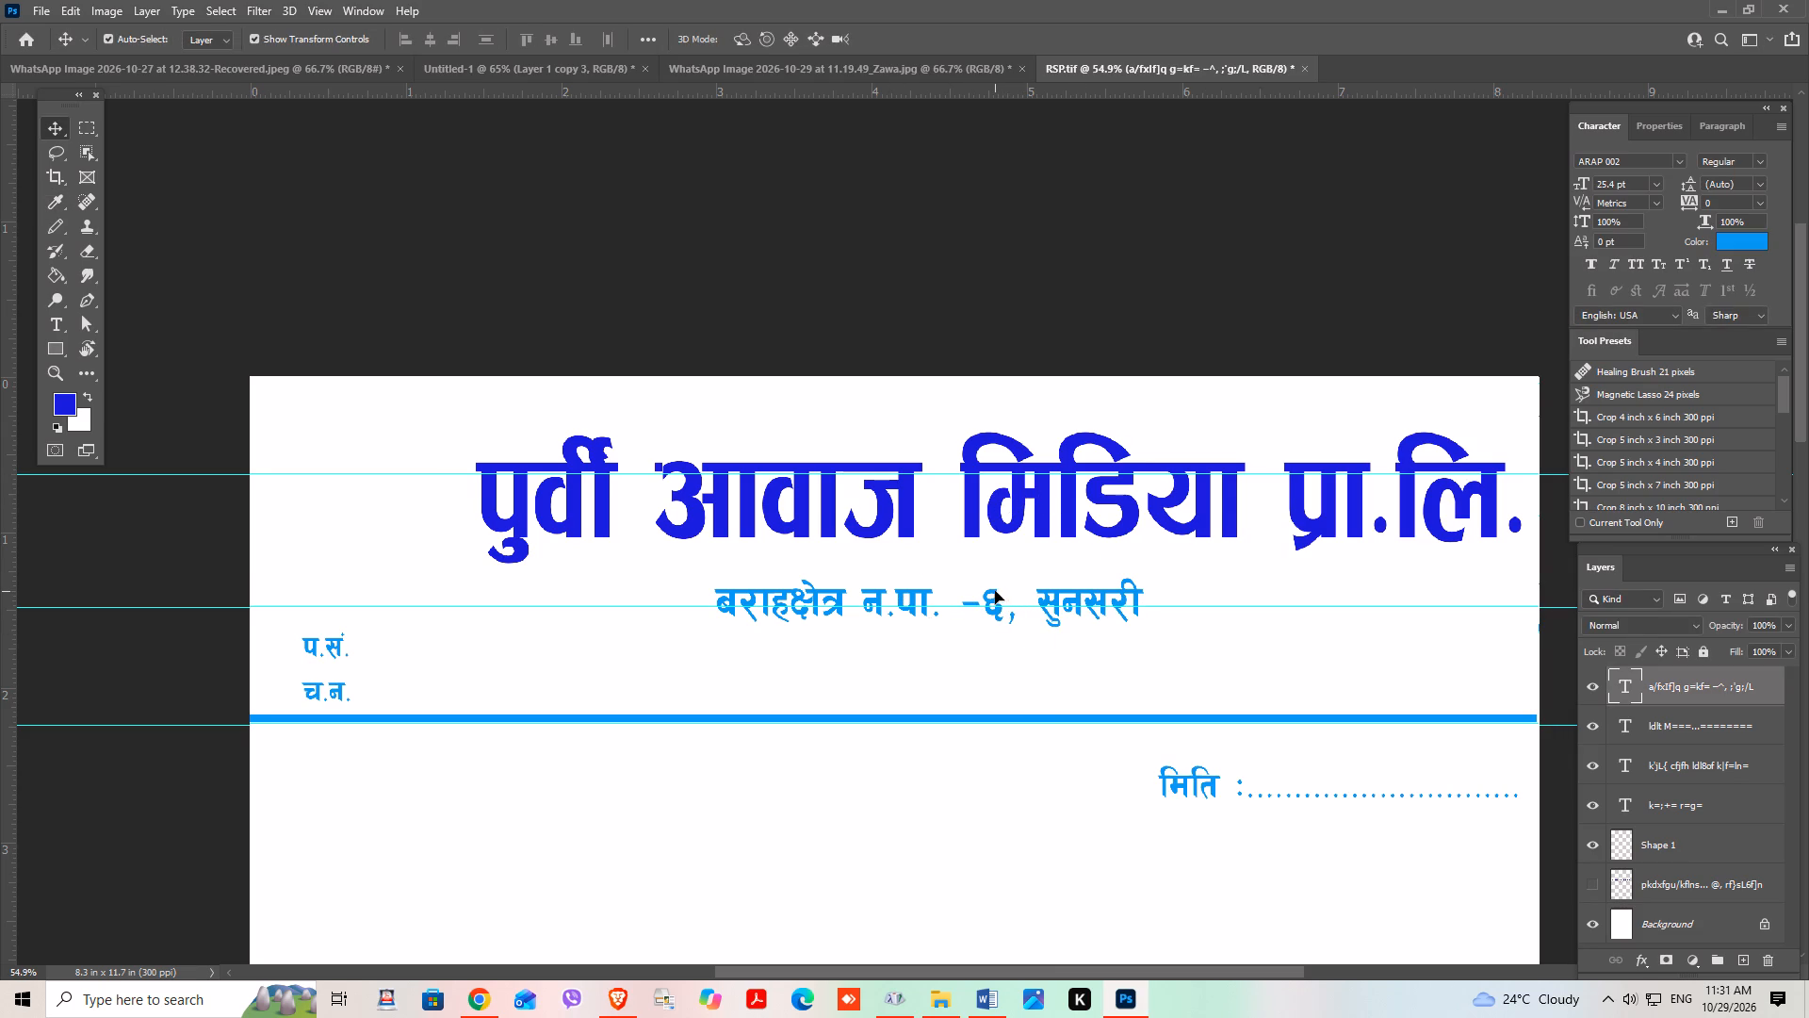
left_click(1736, 239)
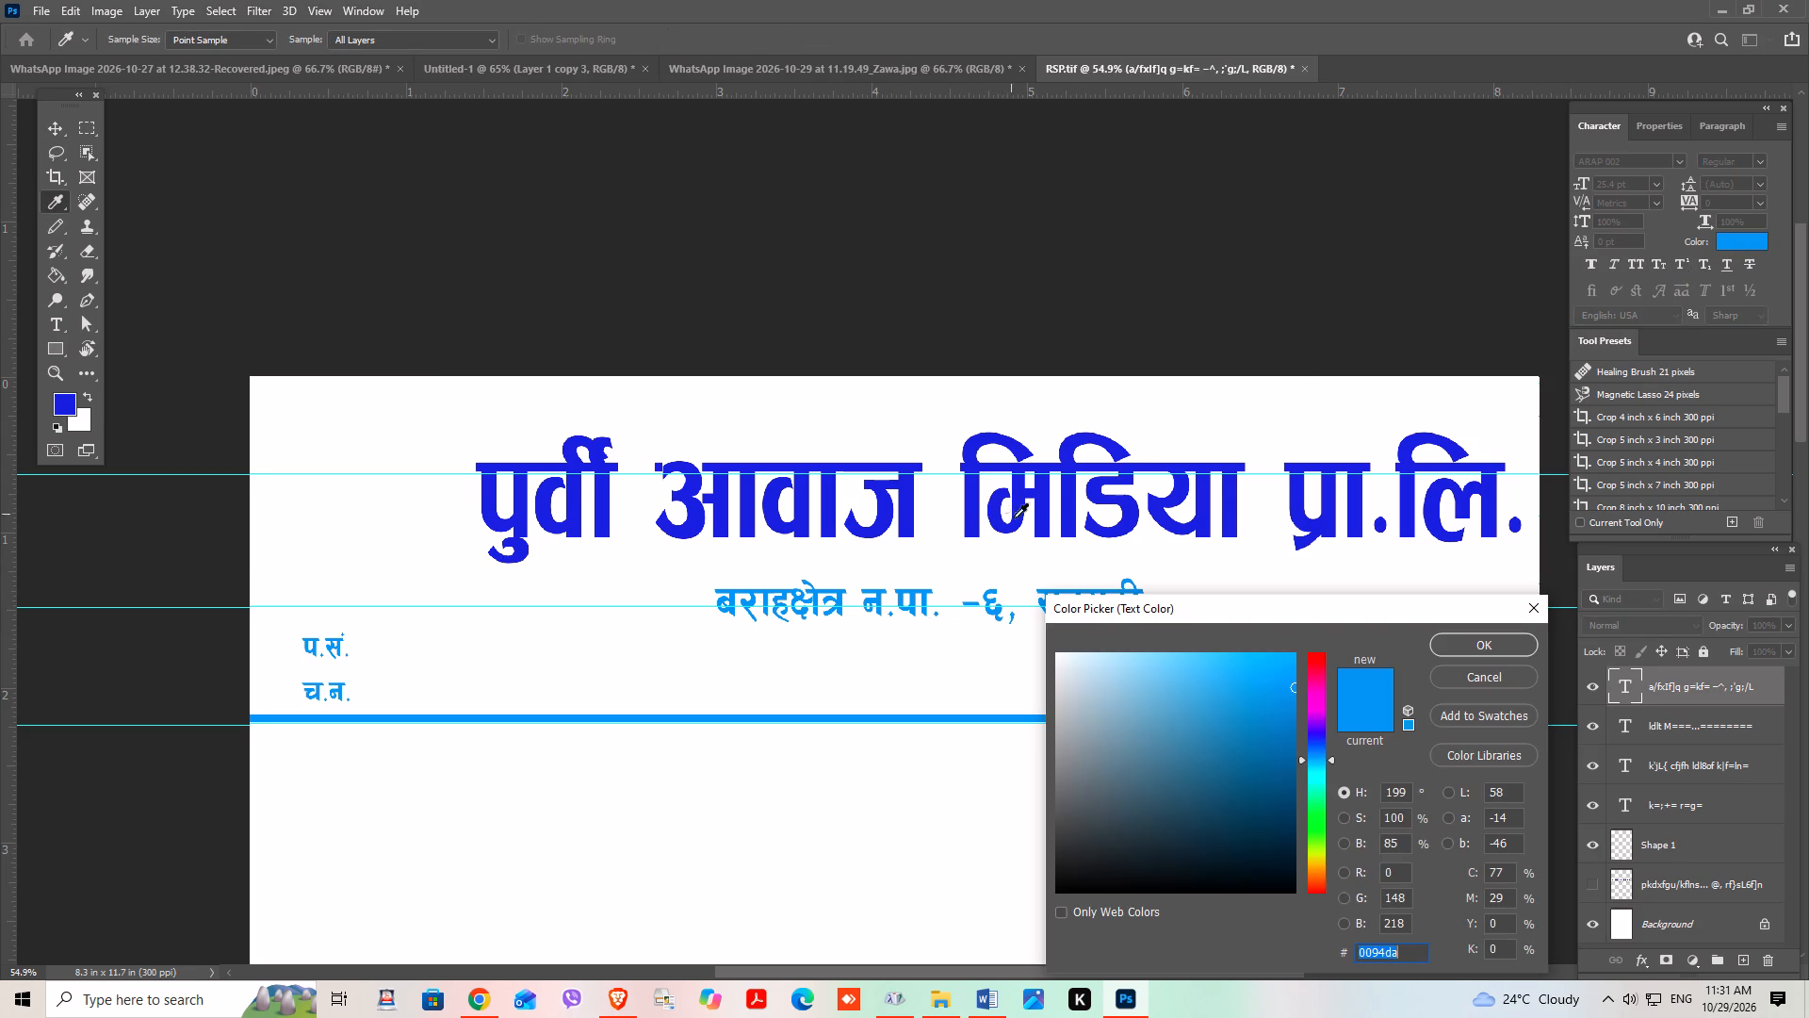
left_click(1022, 504)
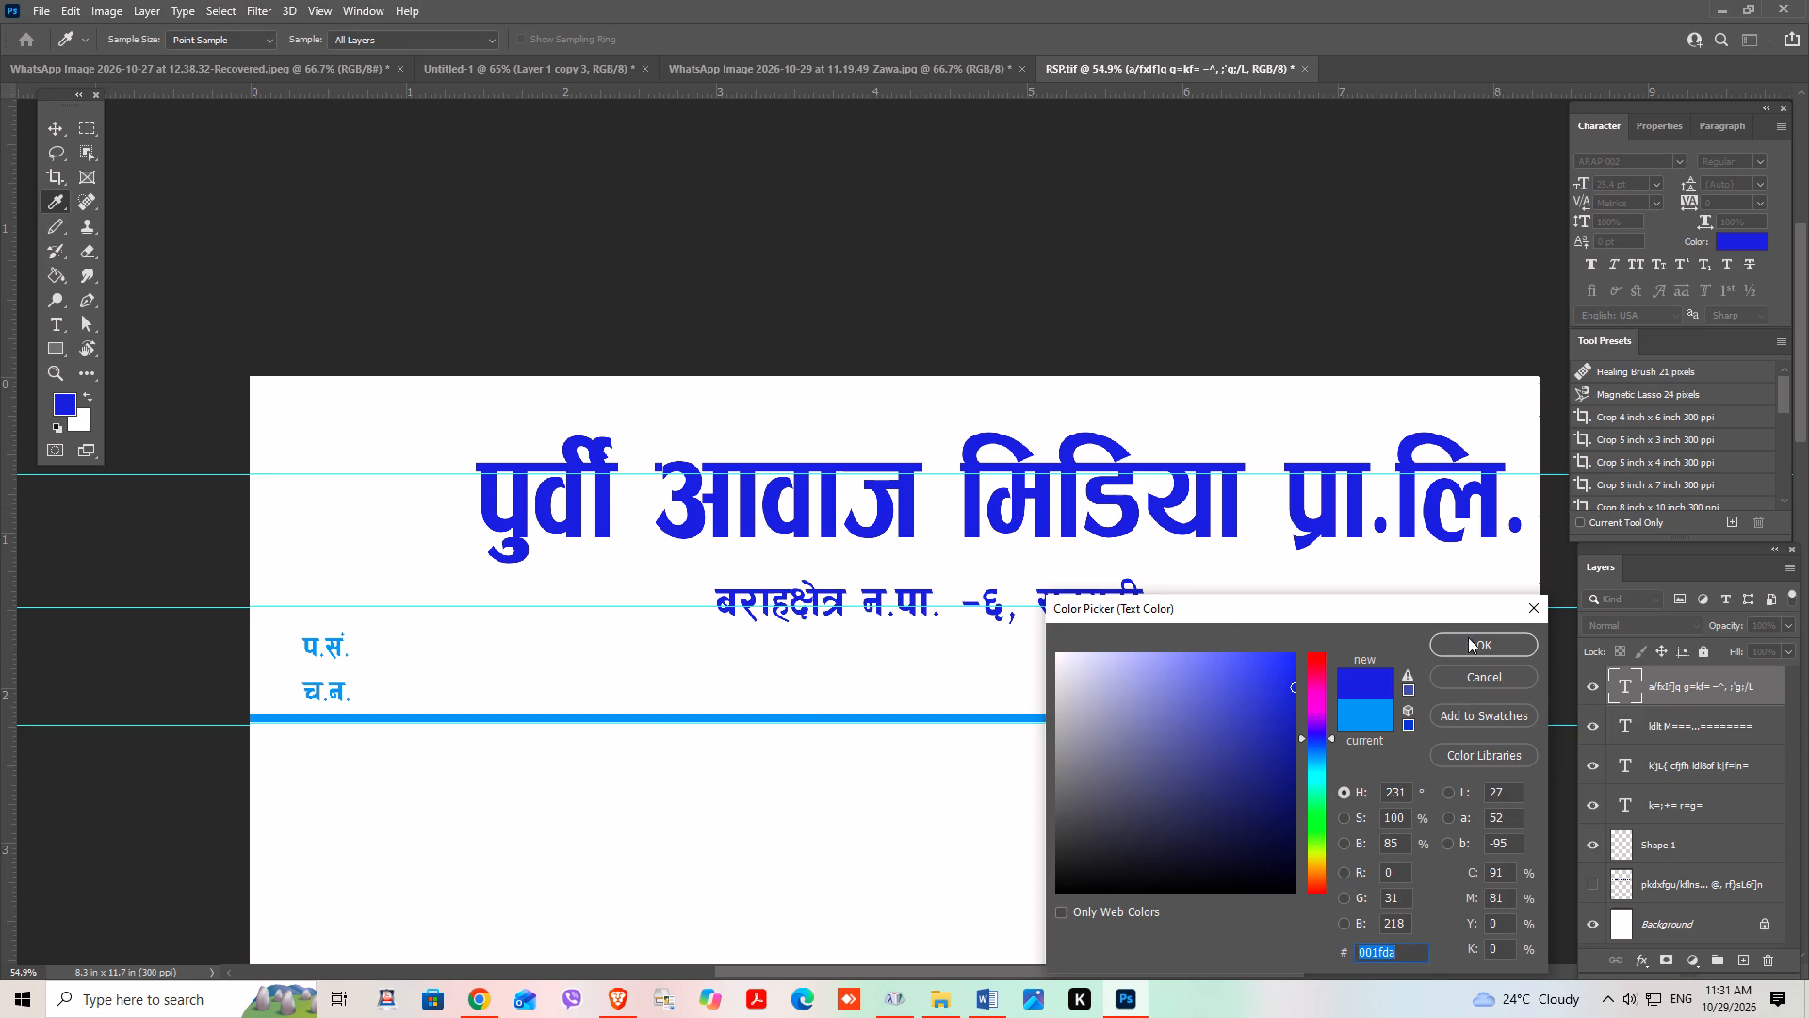
left_click(1468, 637)
Change the मिति date line's text colour to the title's dark blue, #001fda.
left_click(598, 716)
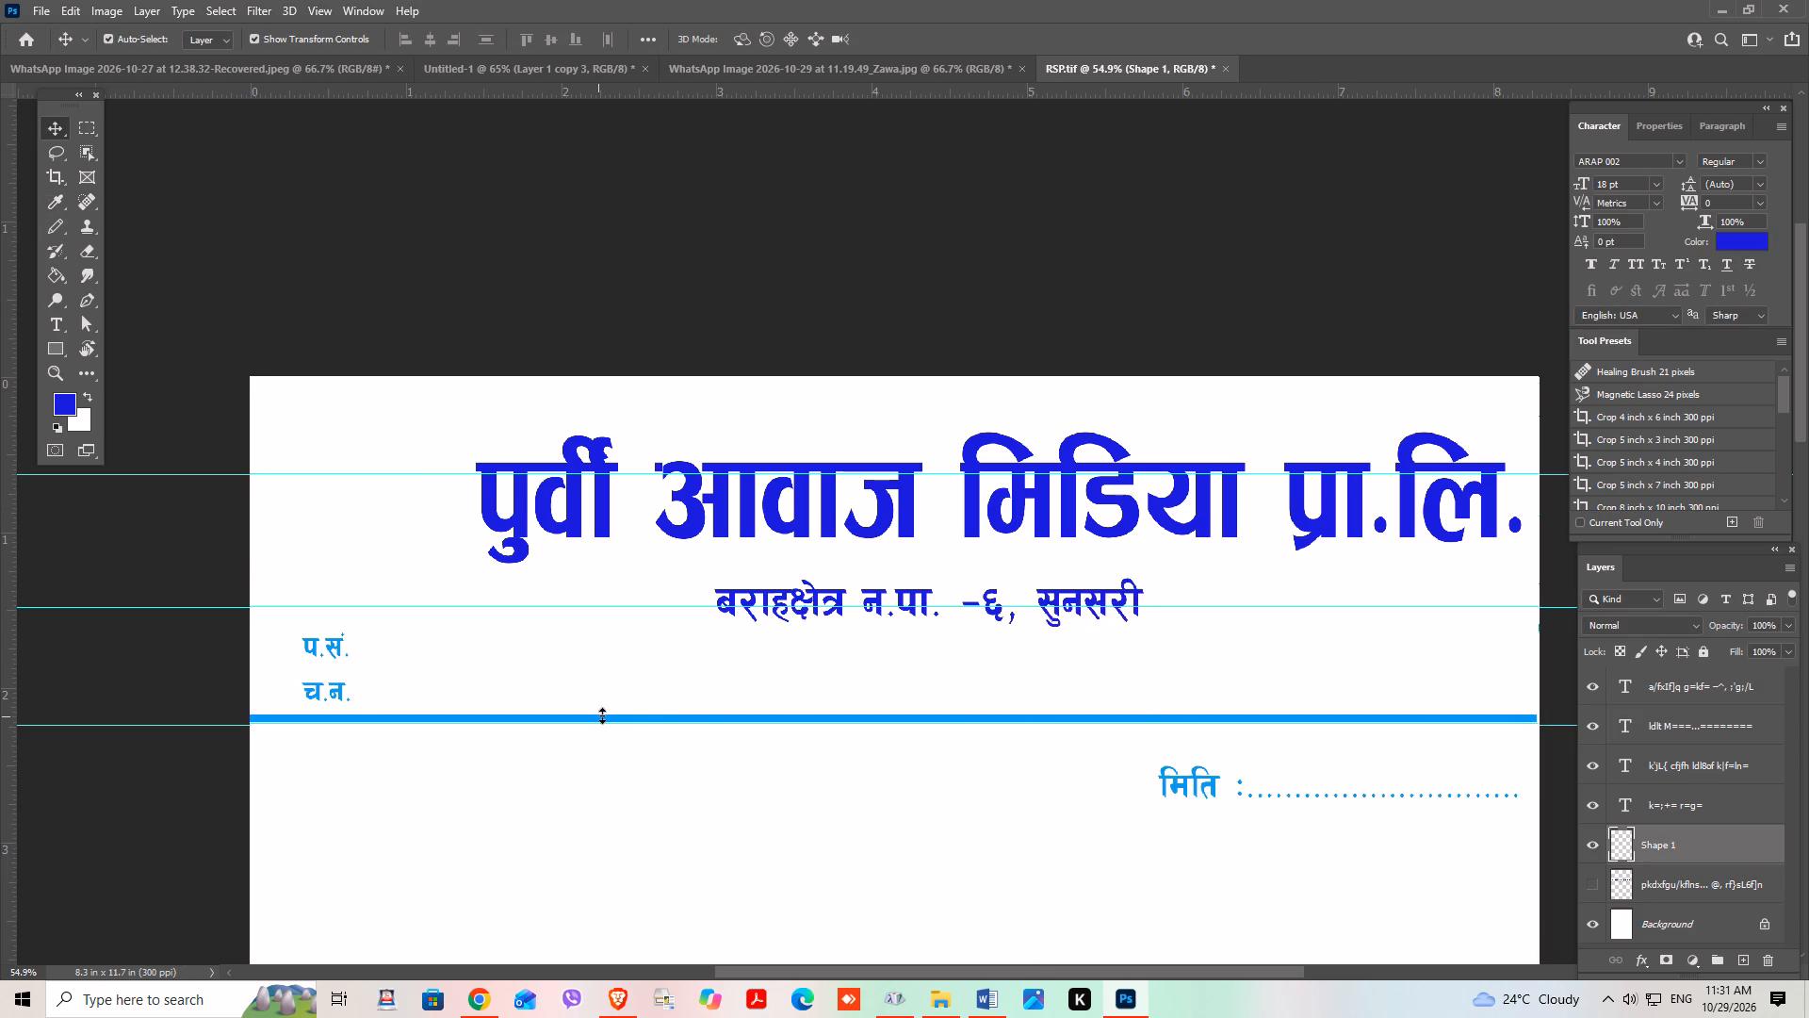
left_click(1196, 788)
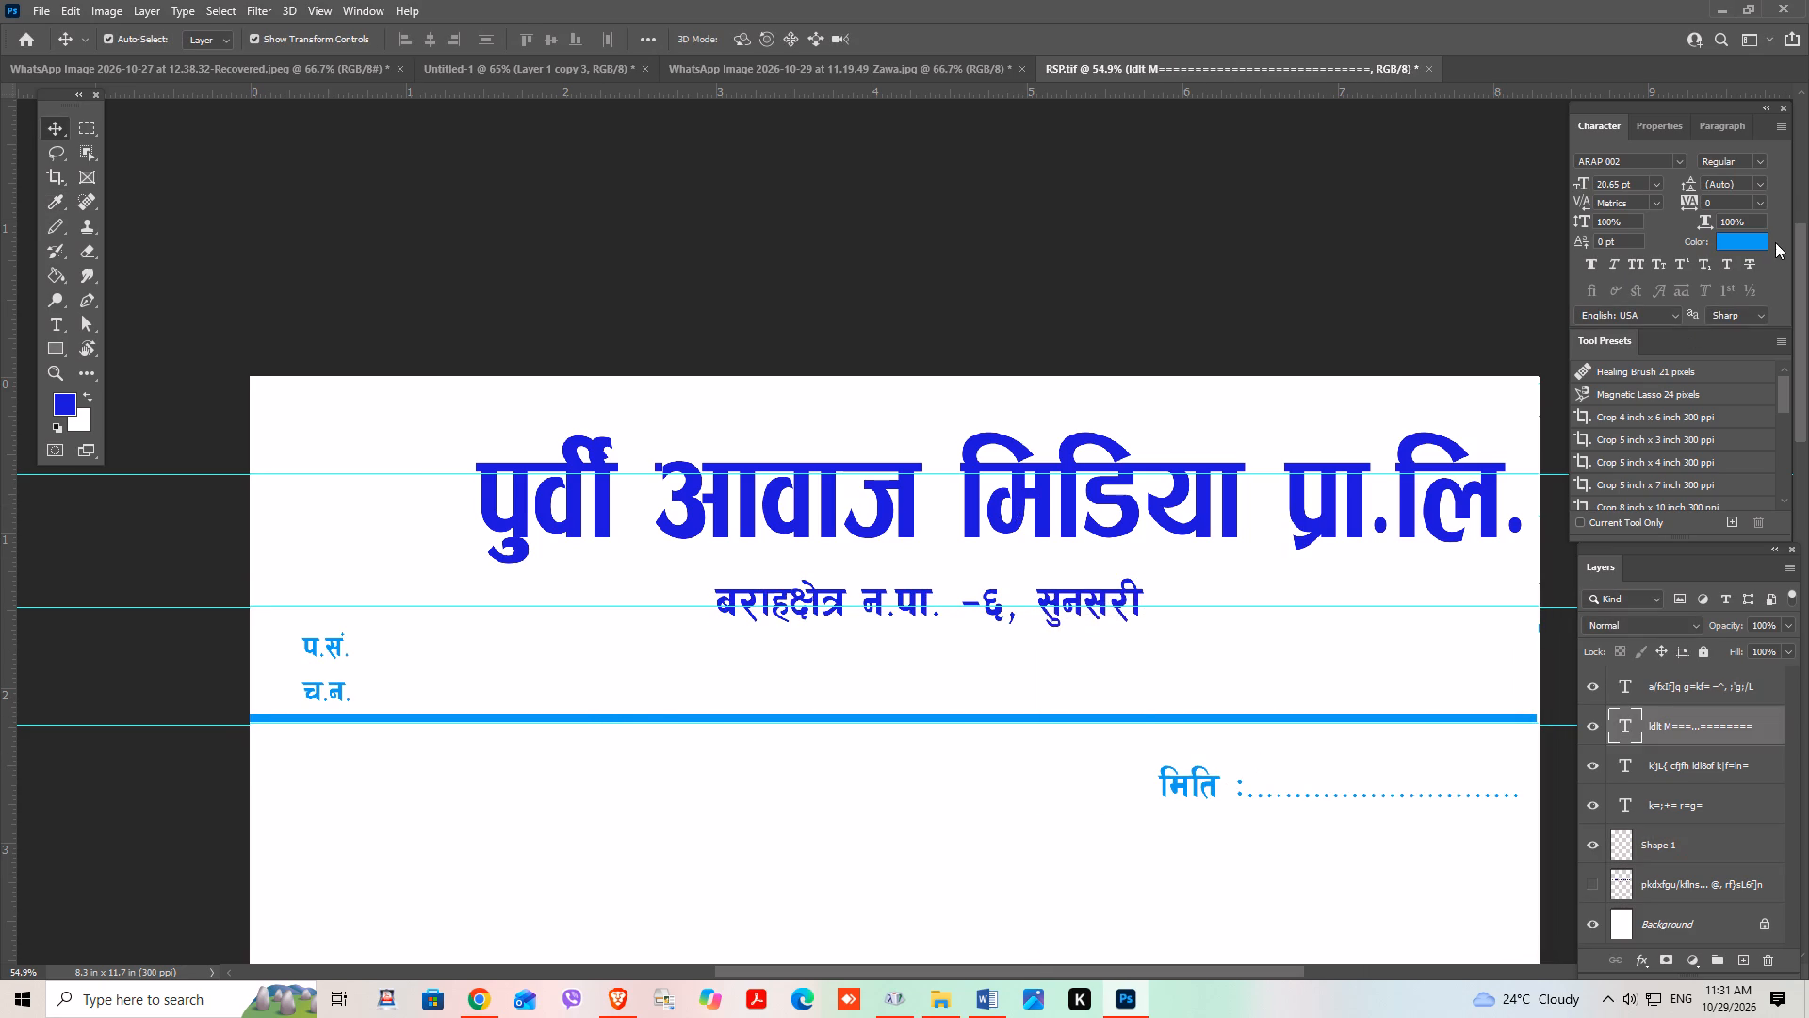
left_click(1743, 242)
left_click(1205, 507)
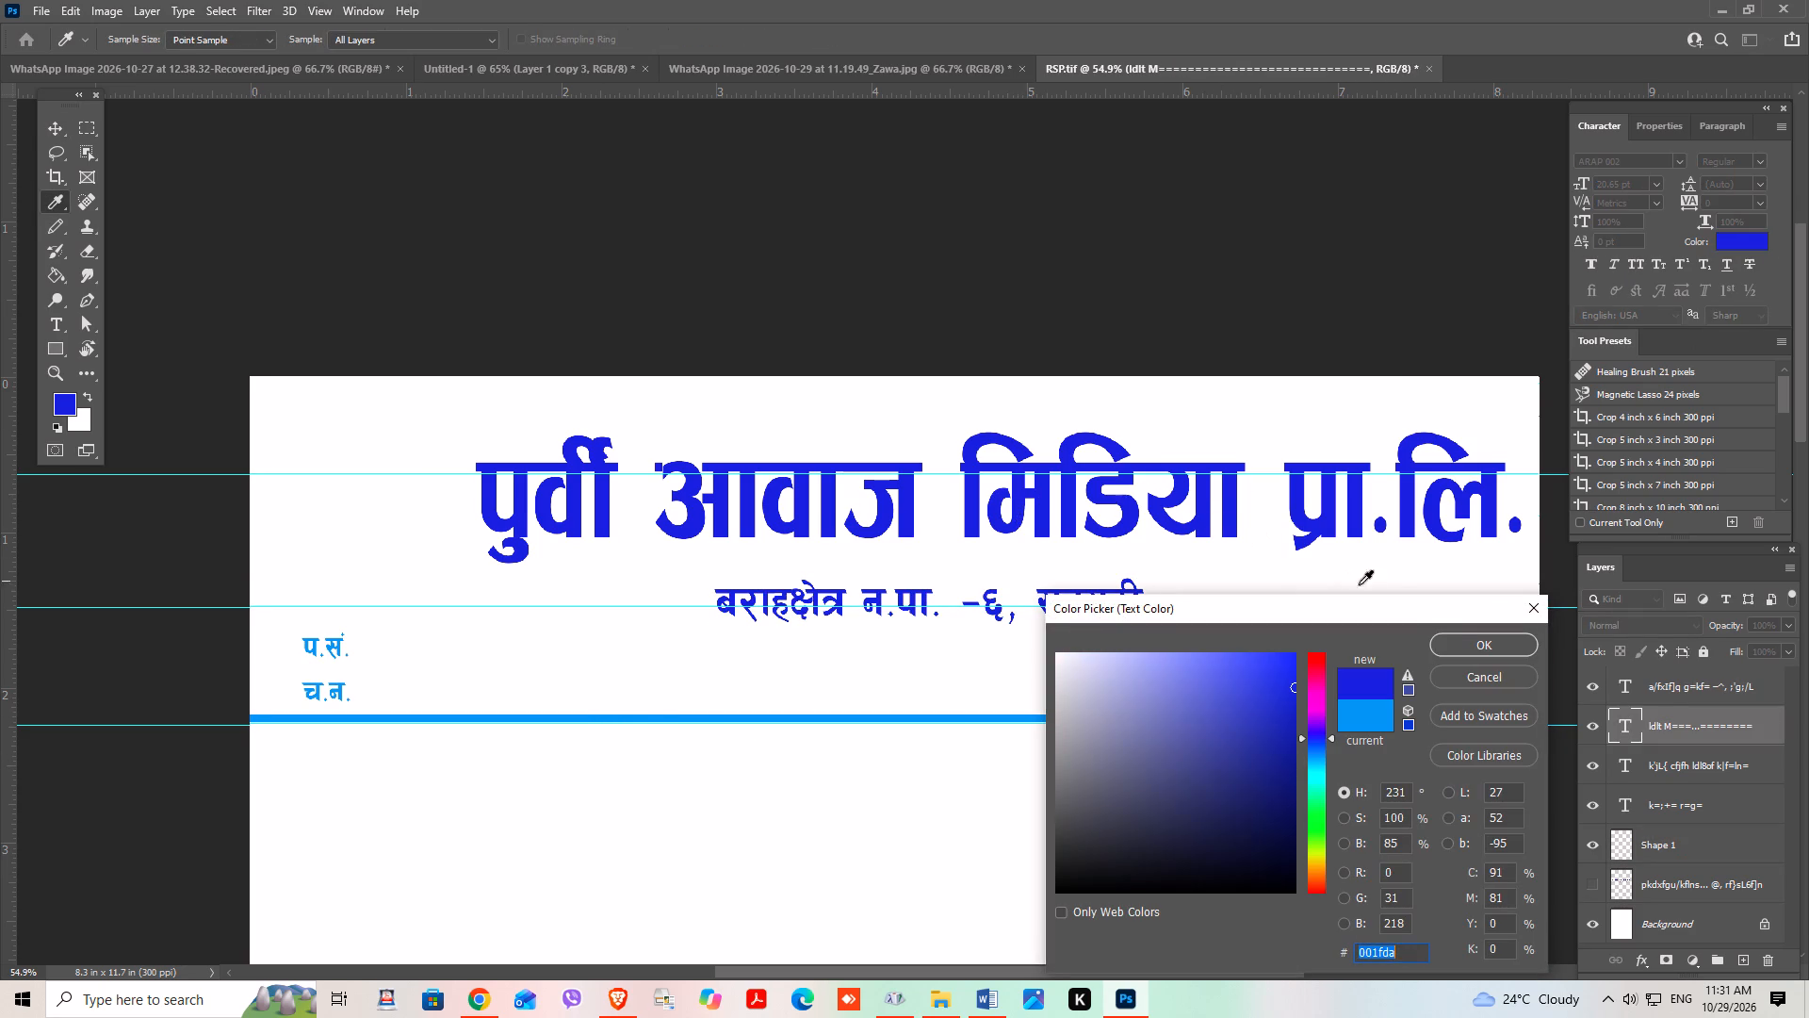
left_click(1483, 654)
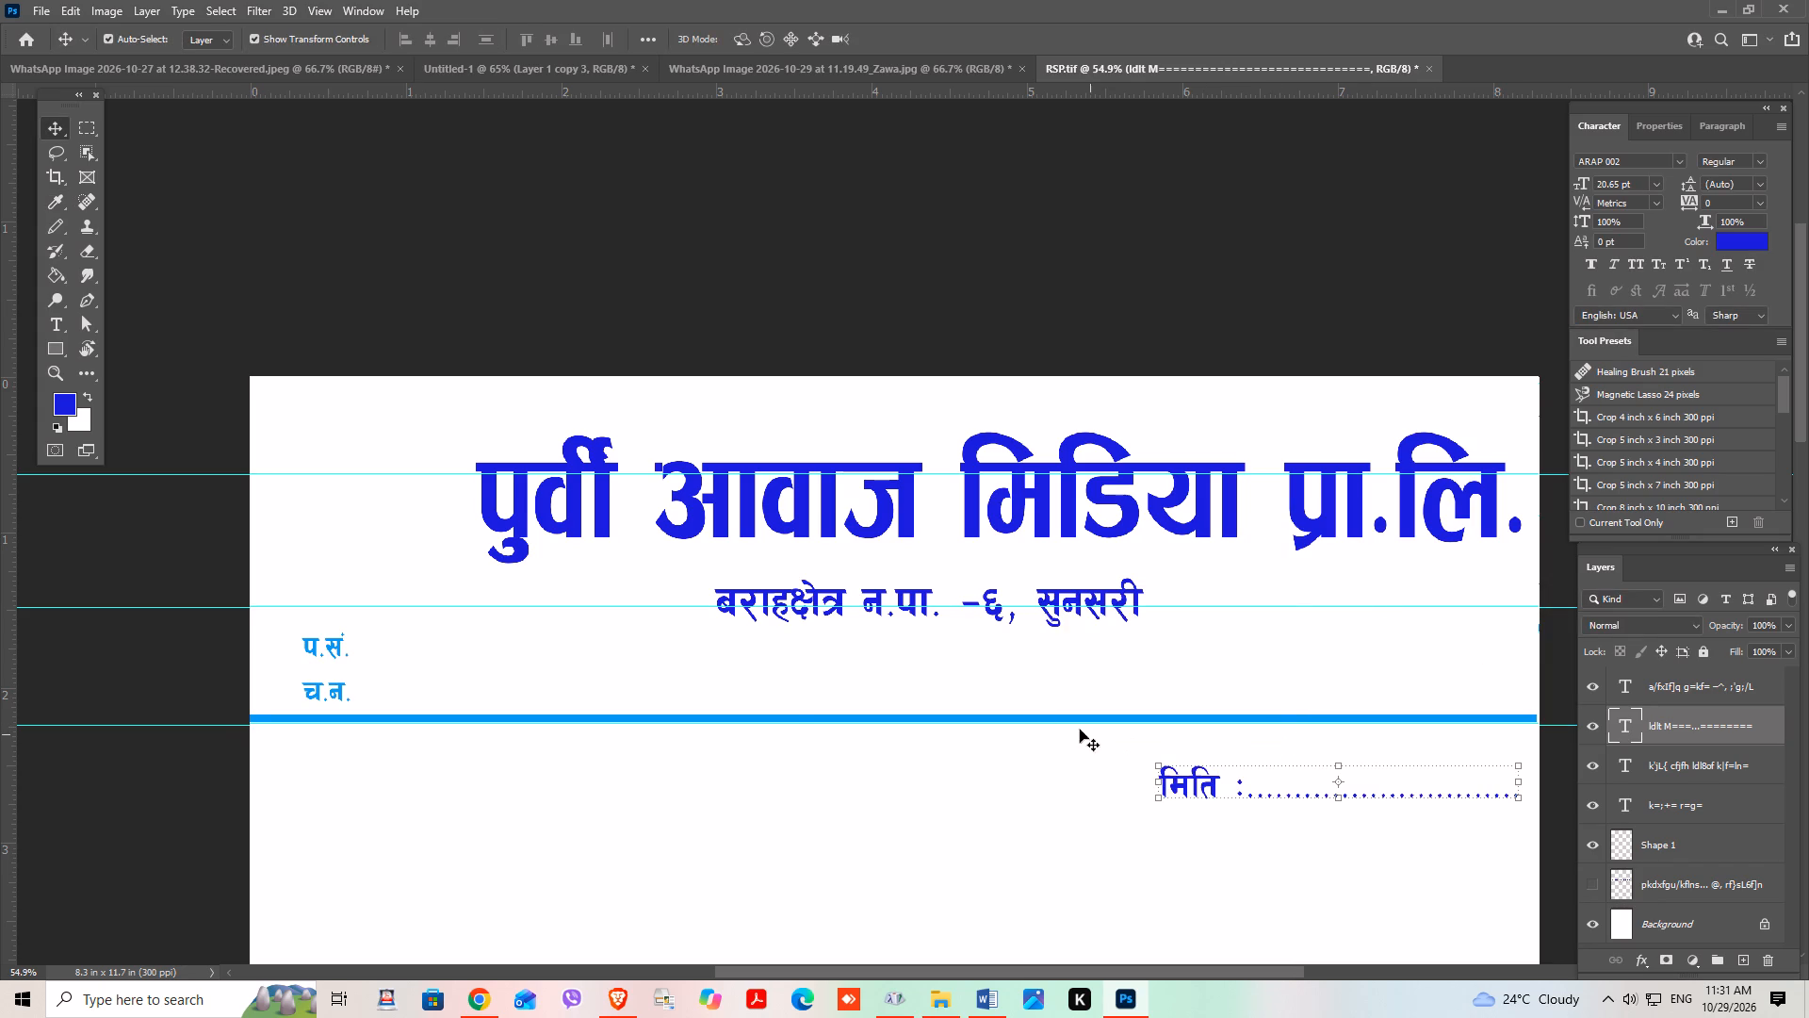
Change the text colour of the प.सं. and च.न. labels to the title's dark blue, #001fda.
left_click(336, 645)
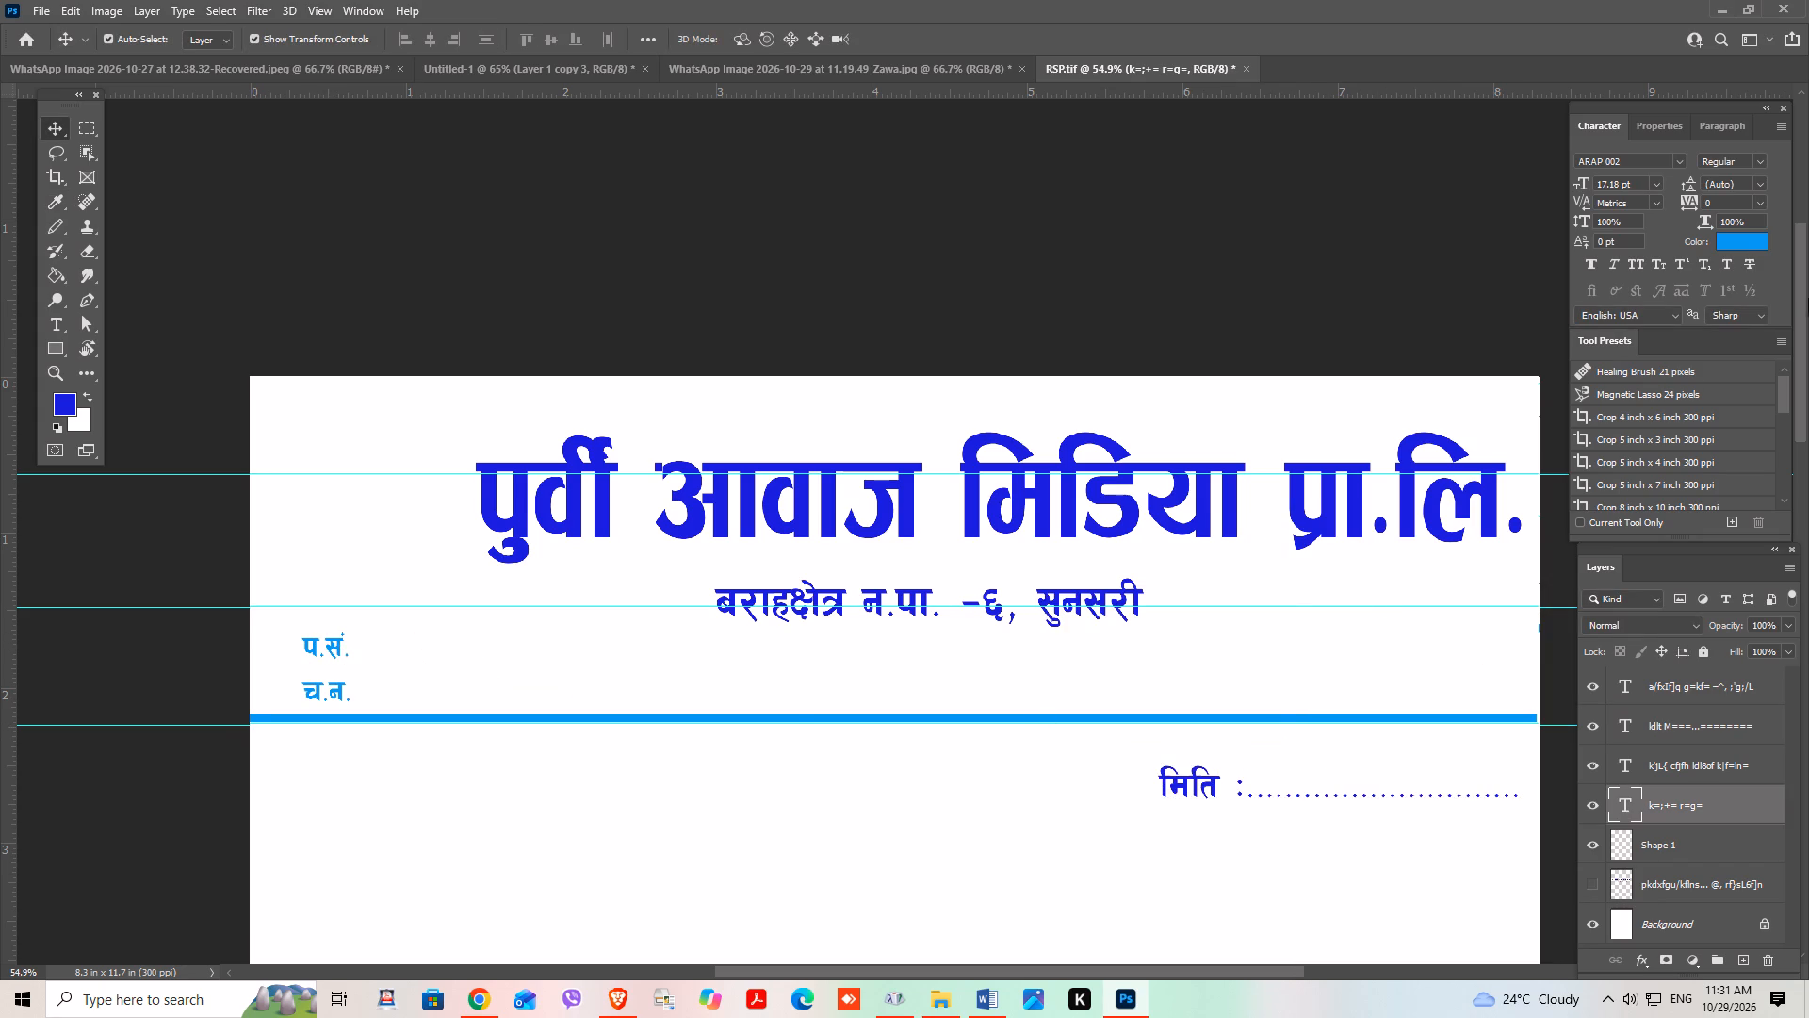
left_click(1740, 235)
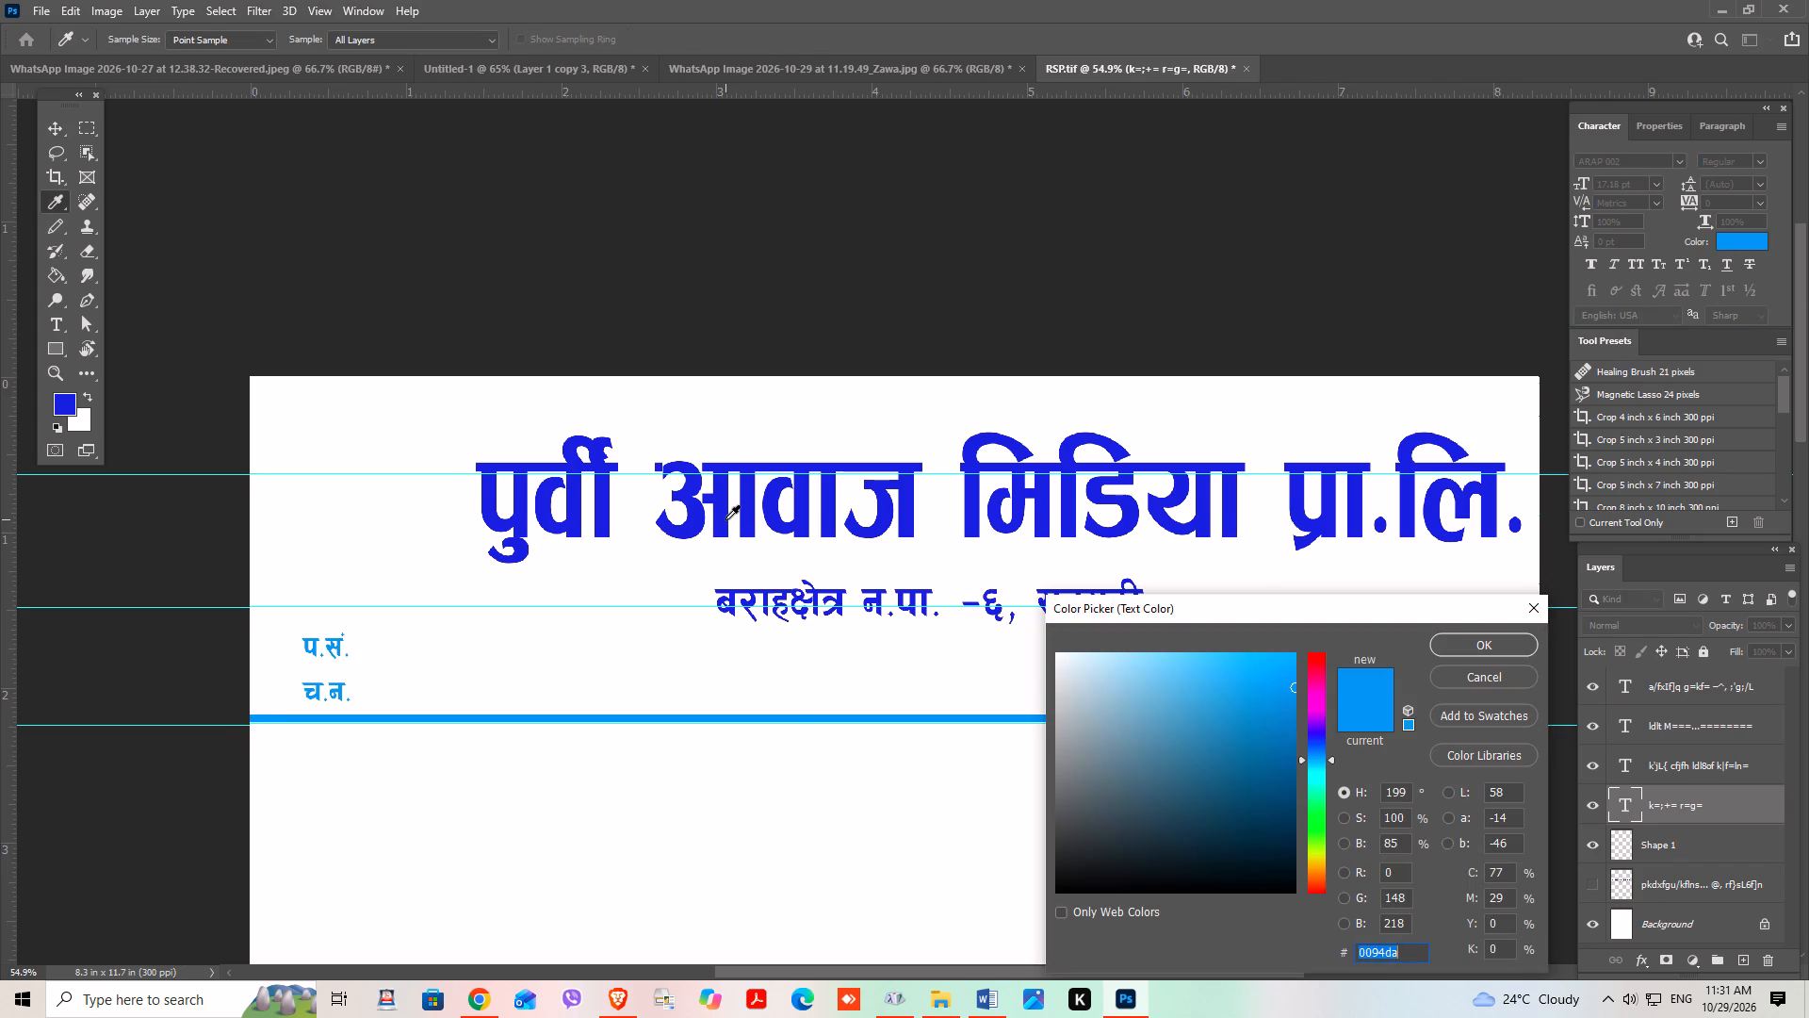
left_click(725, 519)
left_click(1476, 638)
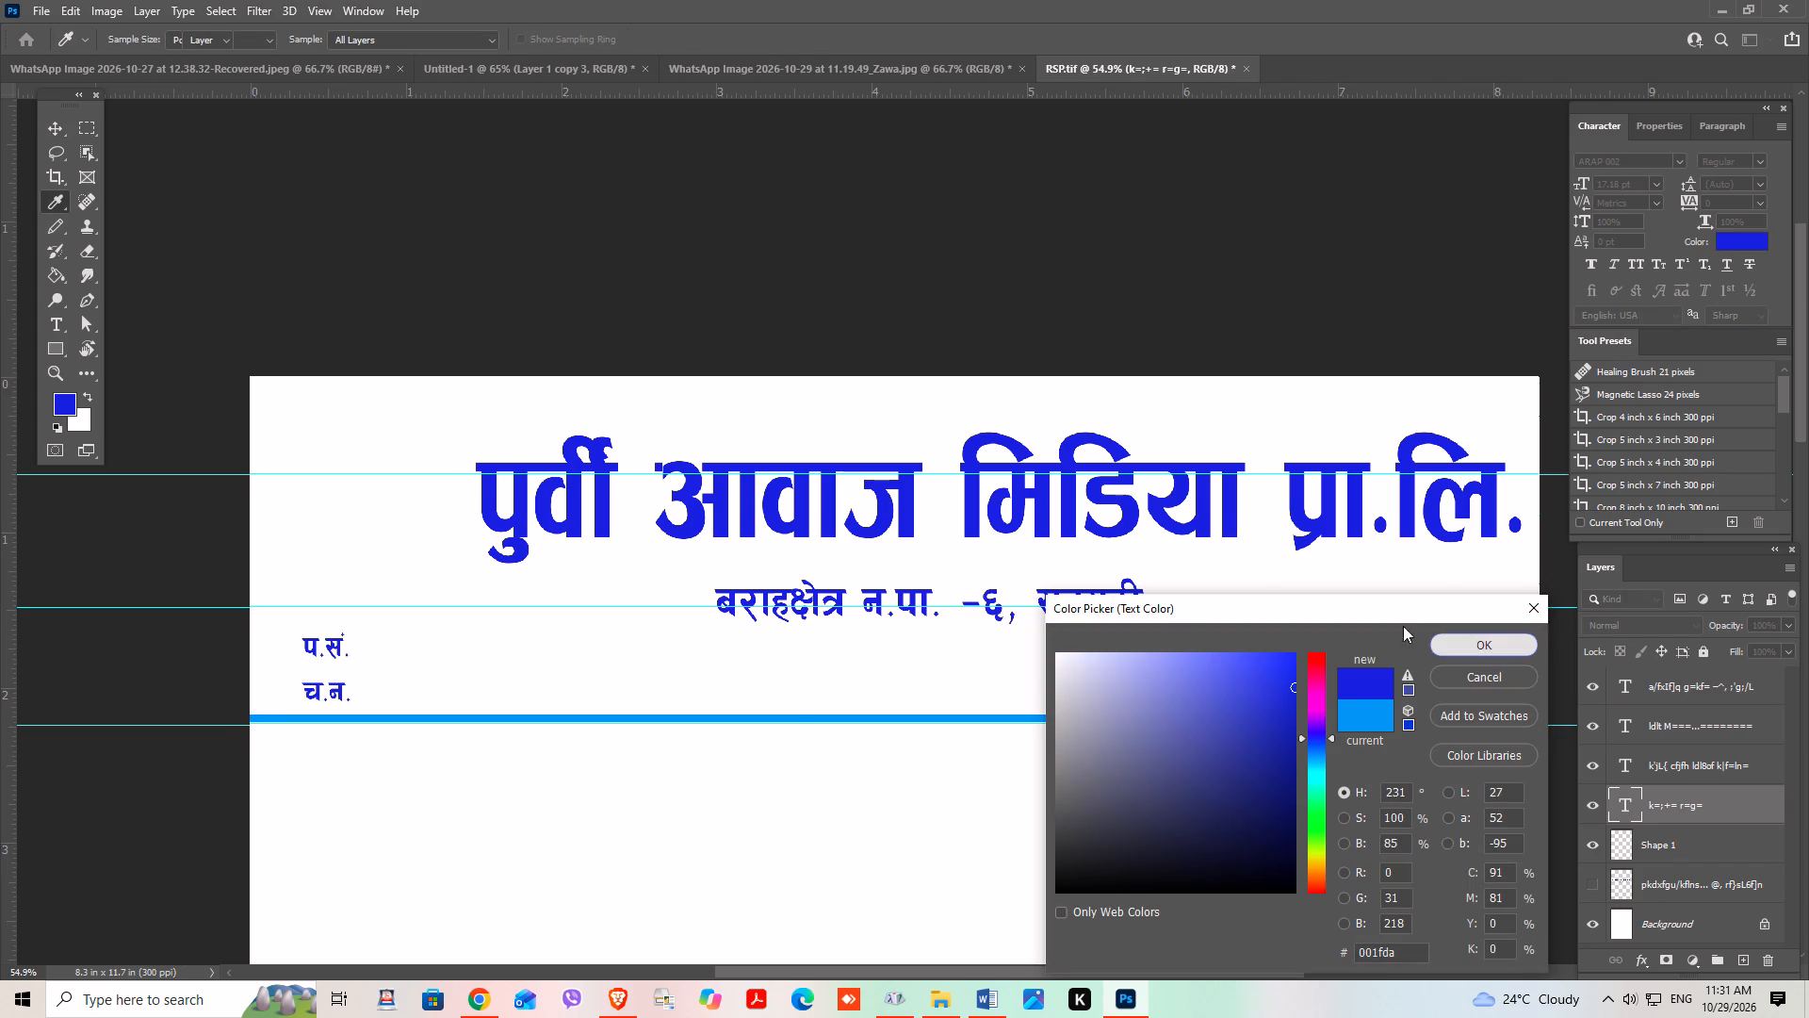
Replace the first letter ब of the address line with व so it begins वराहक्षेत्र.
left_click(58, 315)
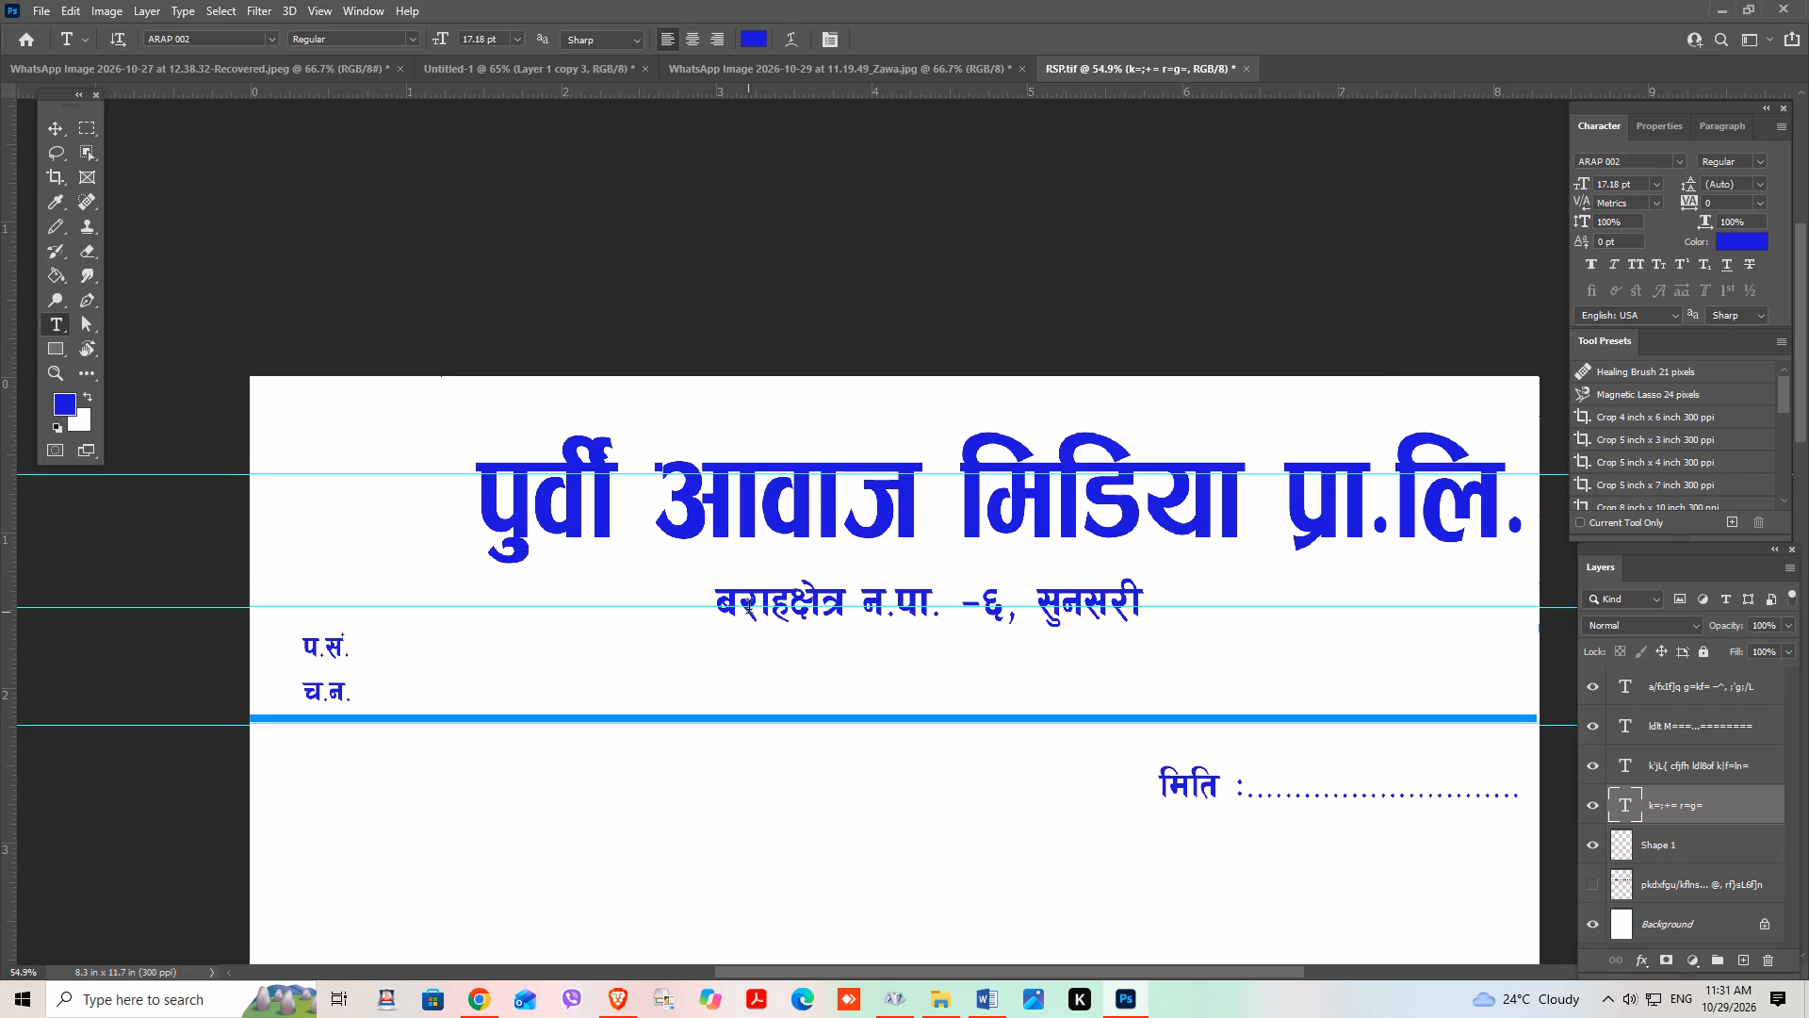
left_click(734, 596)
key("BackSpace")
key("j")
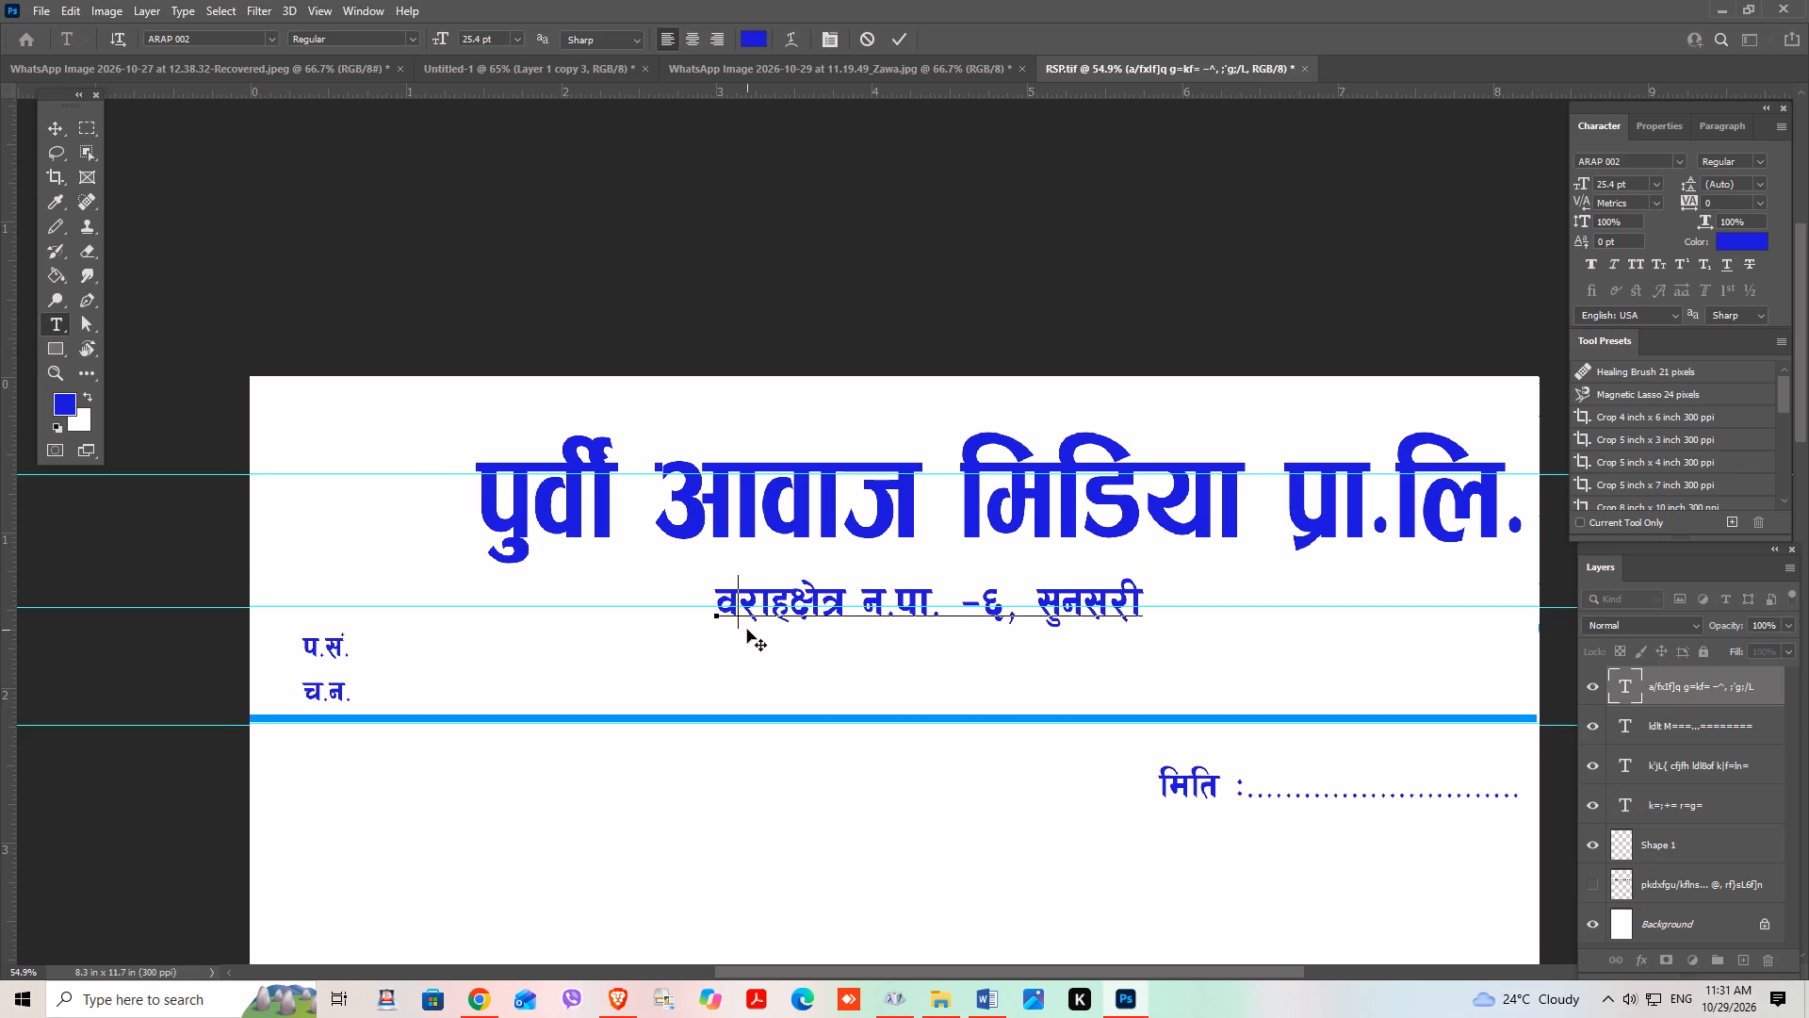
left_click(56, 118)
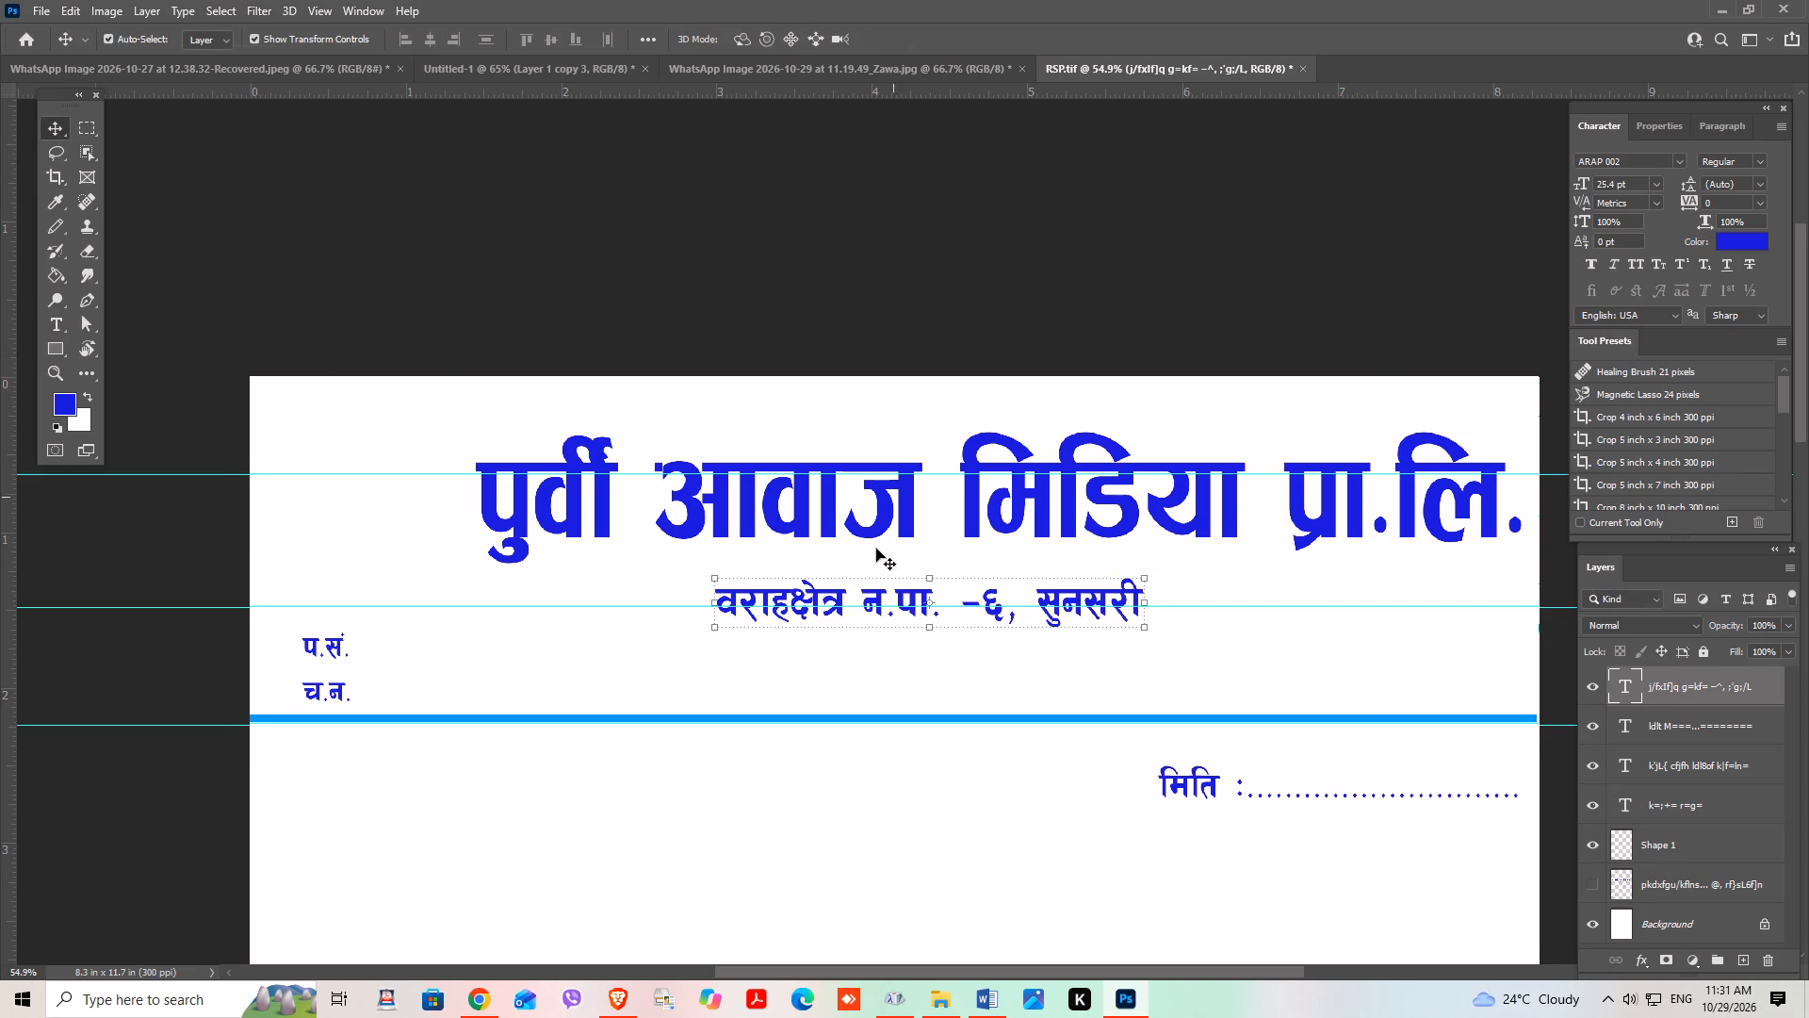
Fill the light blue horizontal divider bar with the dark blue foreground colour using the Paint Bucket.
scroll(806, 658, "down", 2)
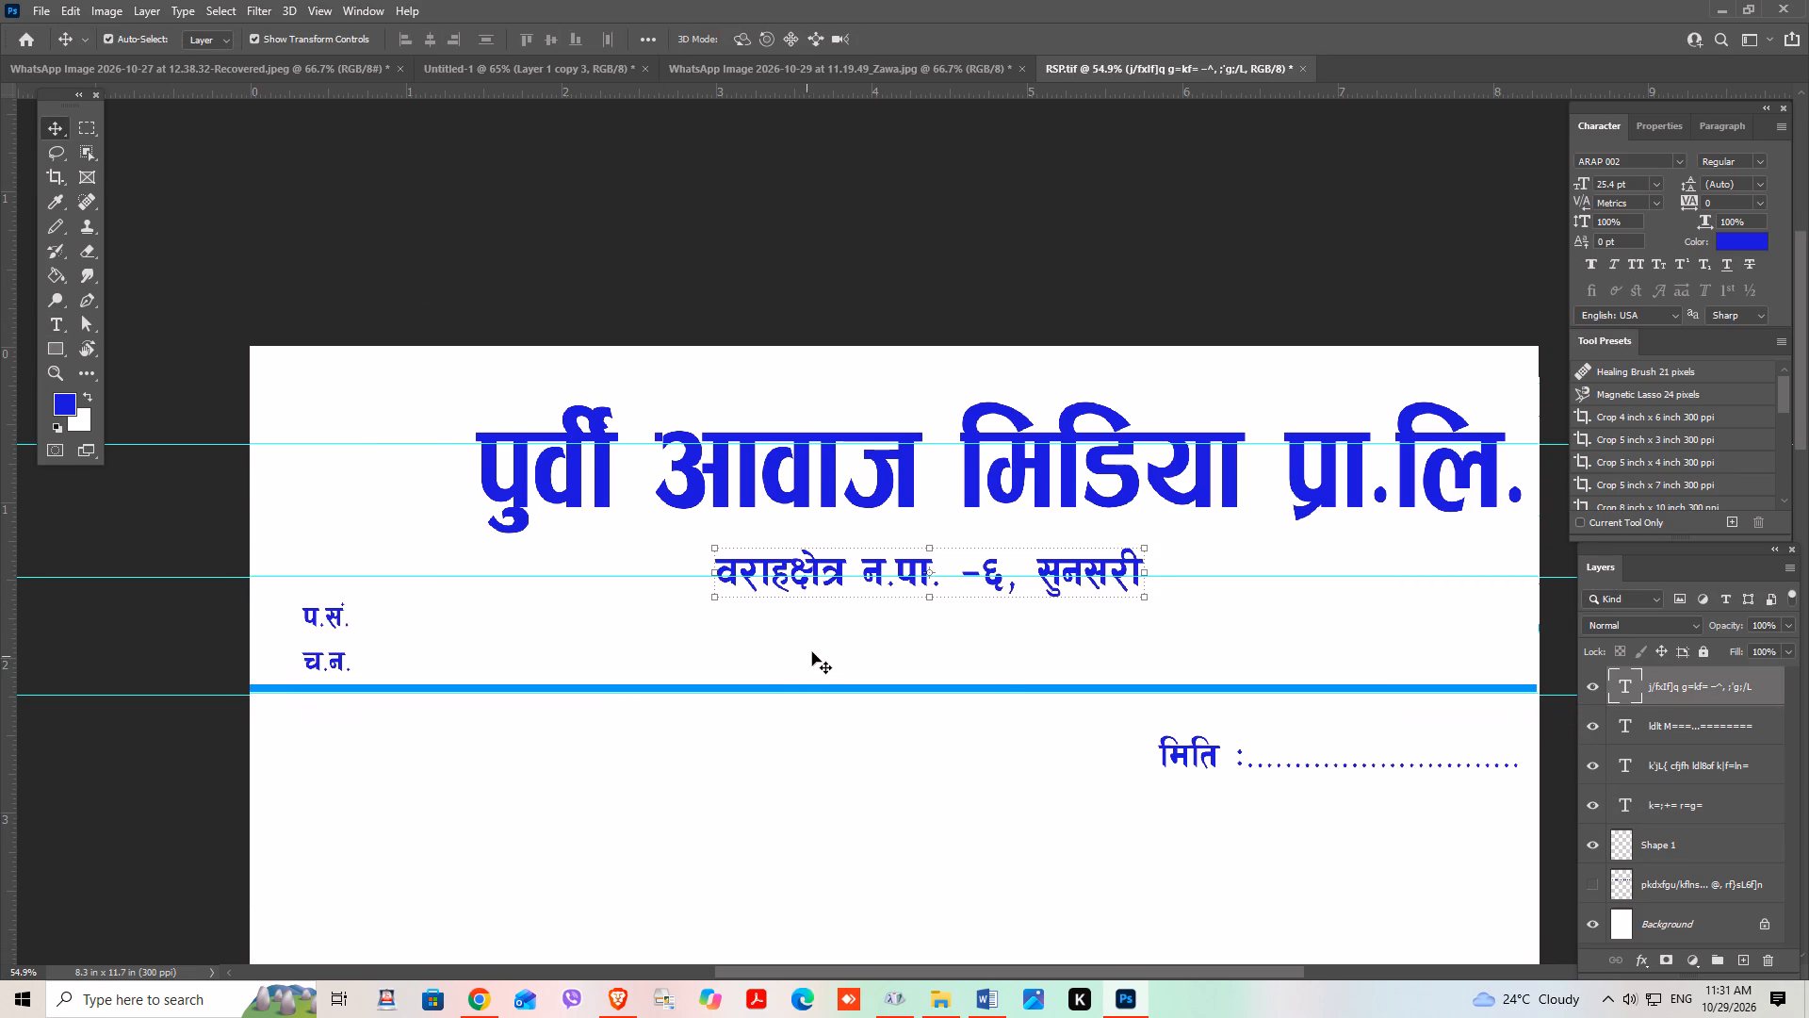
scroll(822, 650, "down", 4)
left_click(715, 628)
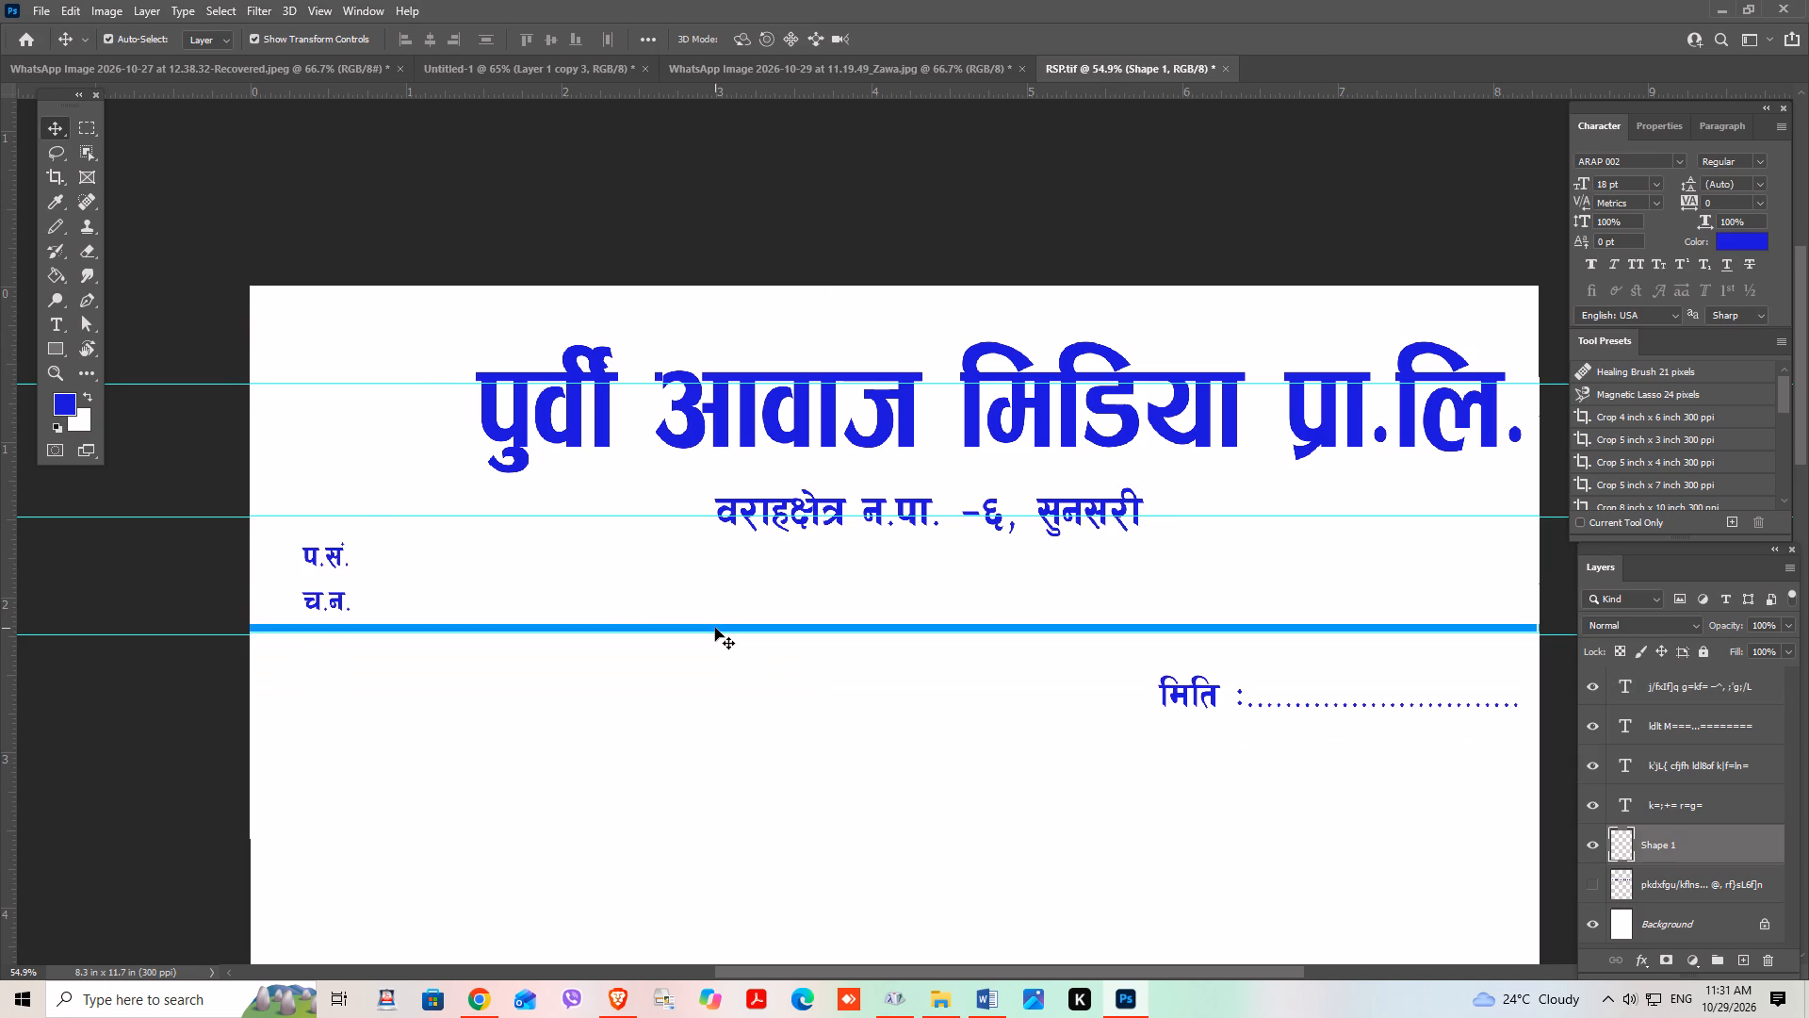
left_click(57, 273)
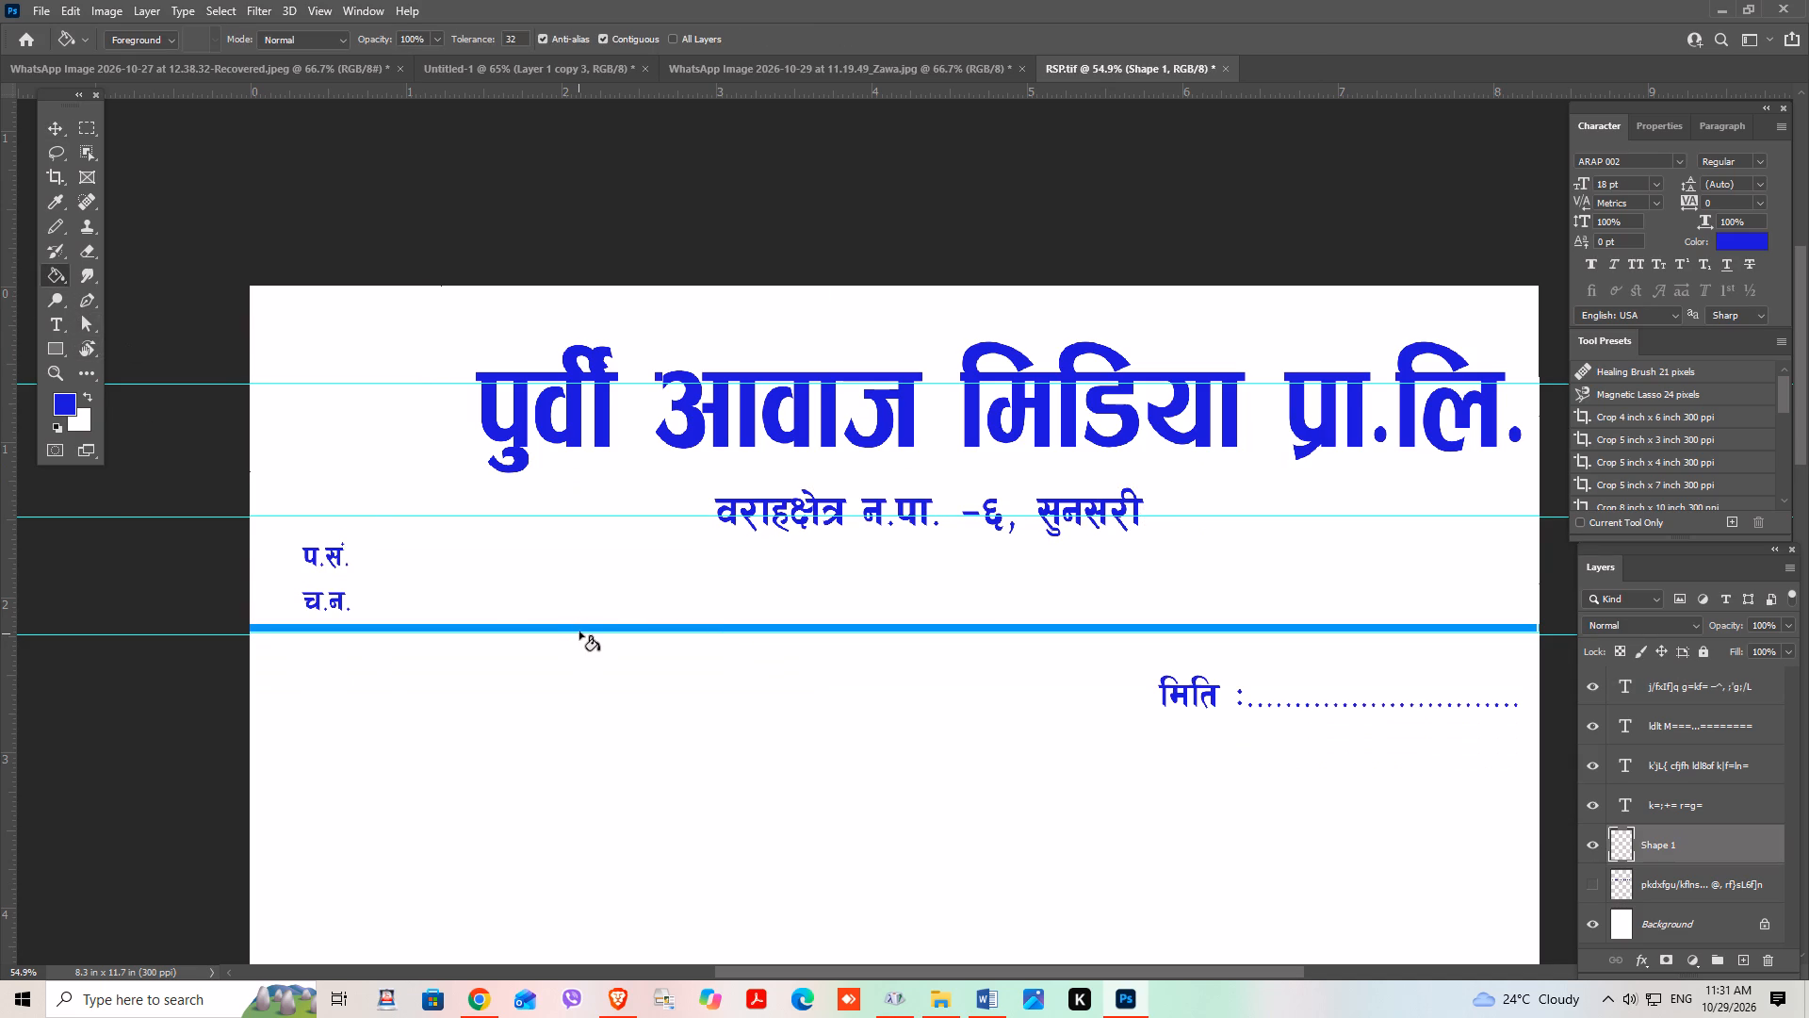
left_click(581, 629)
left_click(54, 127)
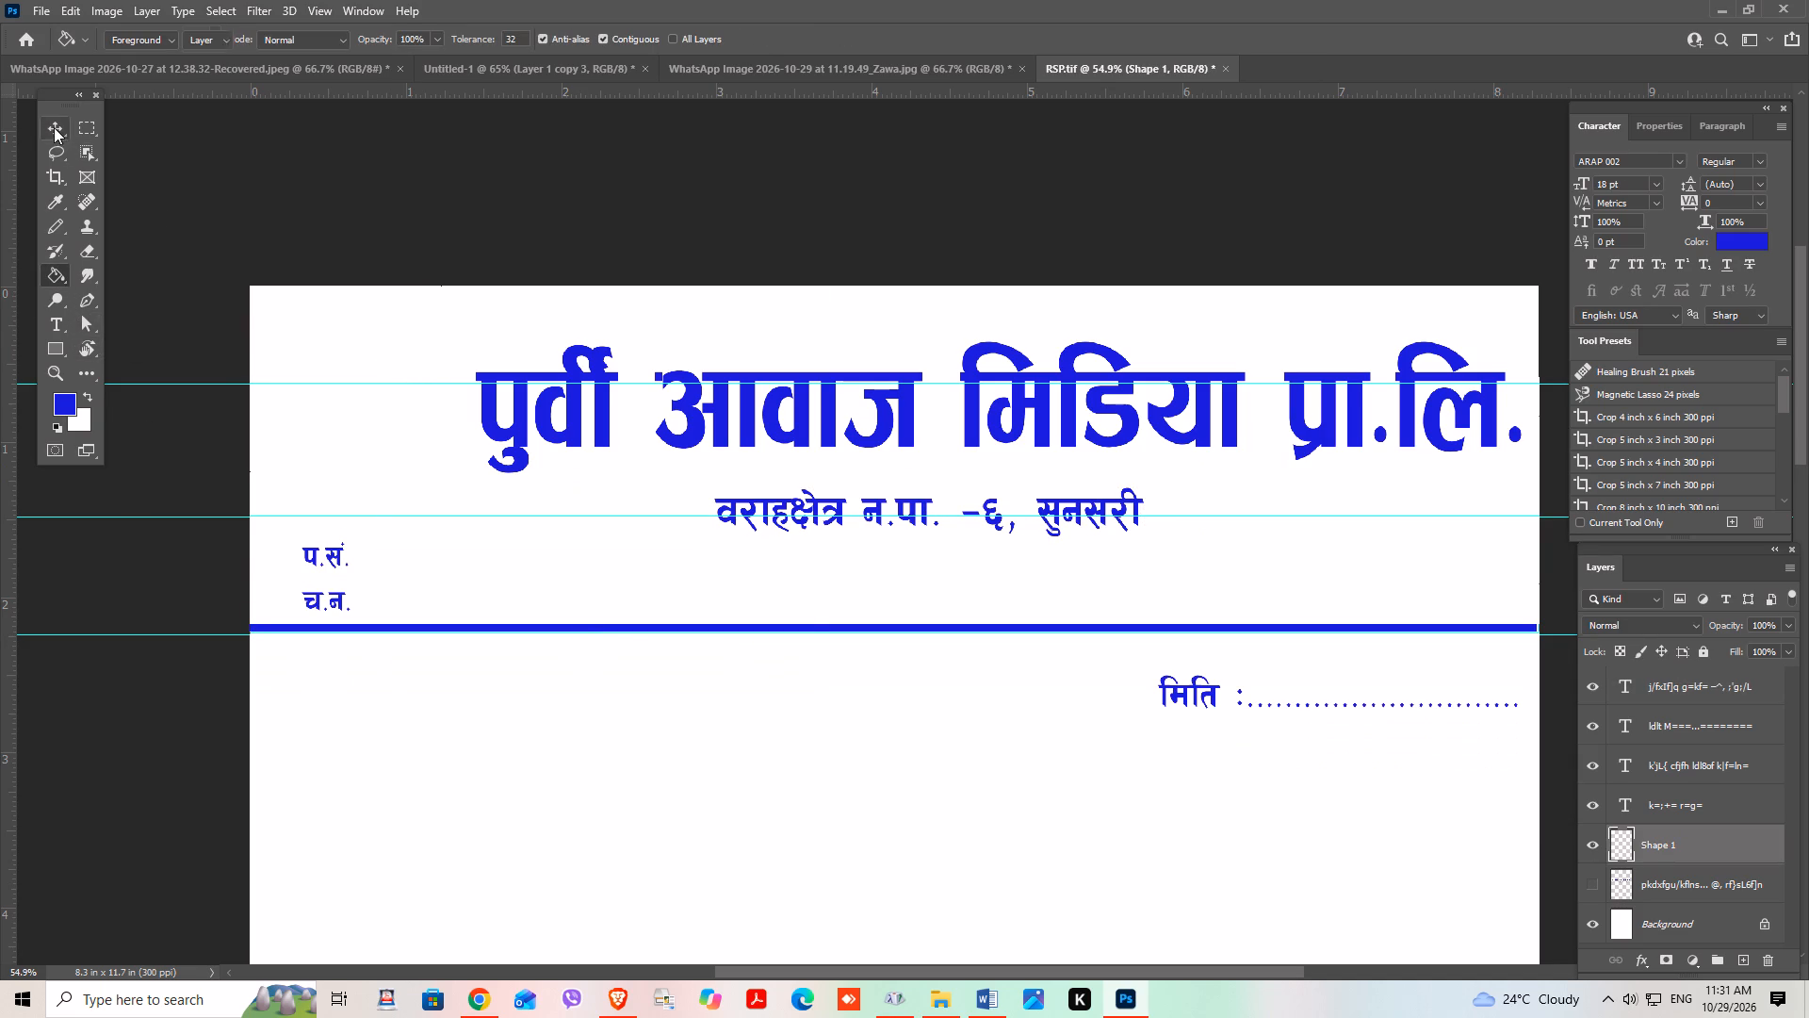
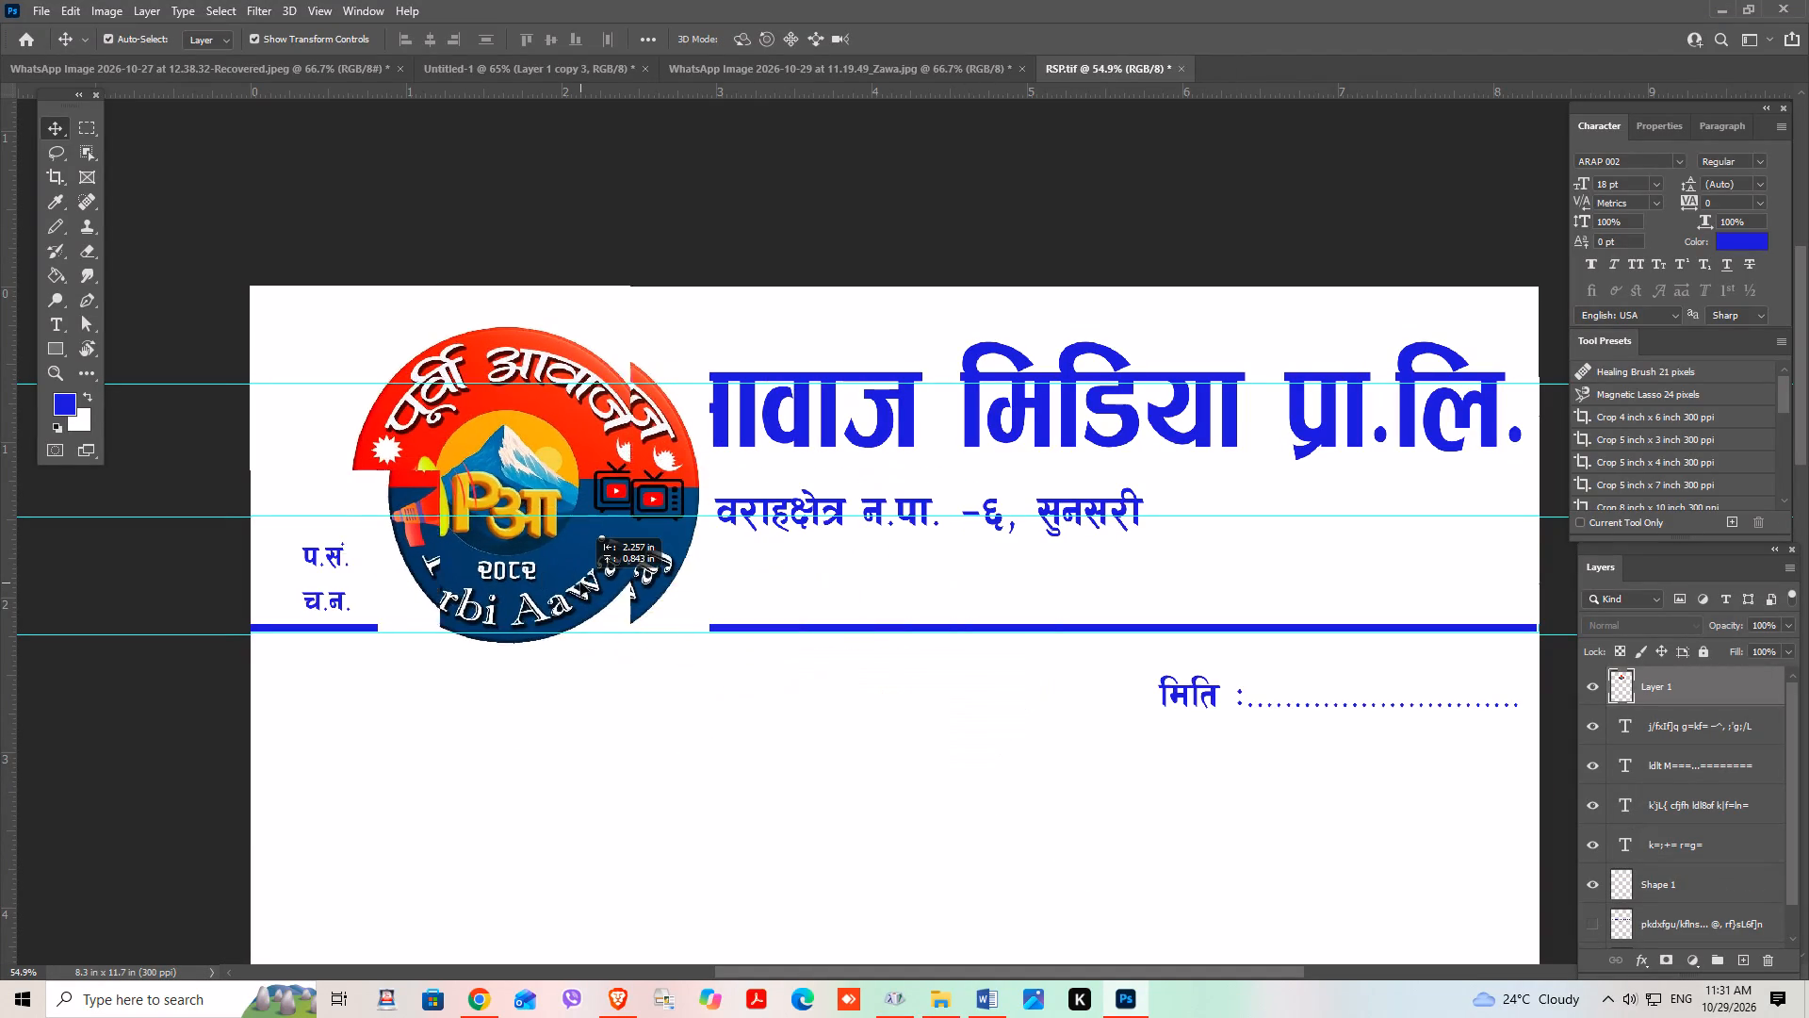
Scale the पूर्वी आवाज logo to about 45% and position it before the title, above the प.सं. label.
left_click_drag(580, 583, 574, 581)
scroll(576, 582, "up", 2)
left_click(674, 674)
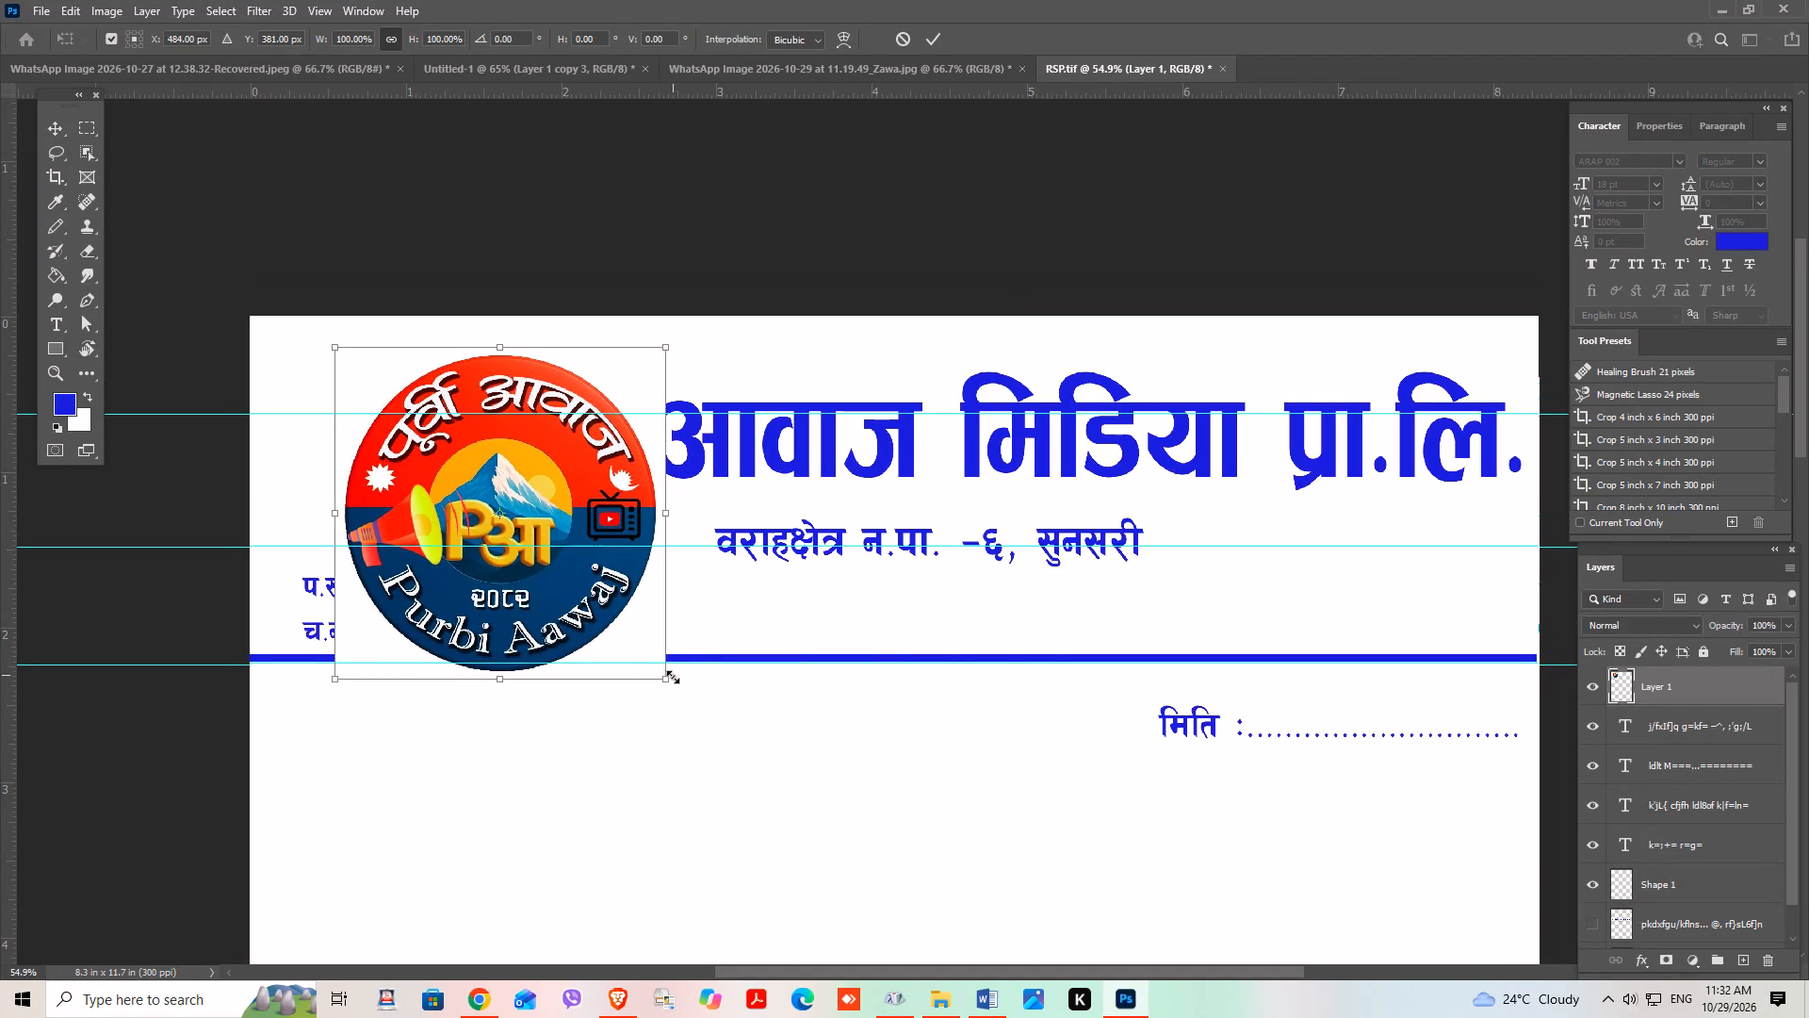
left_click_drag(675, 680, 440, 549)
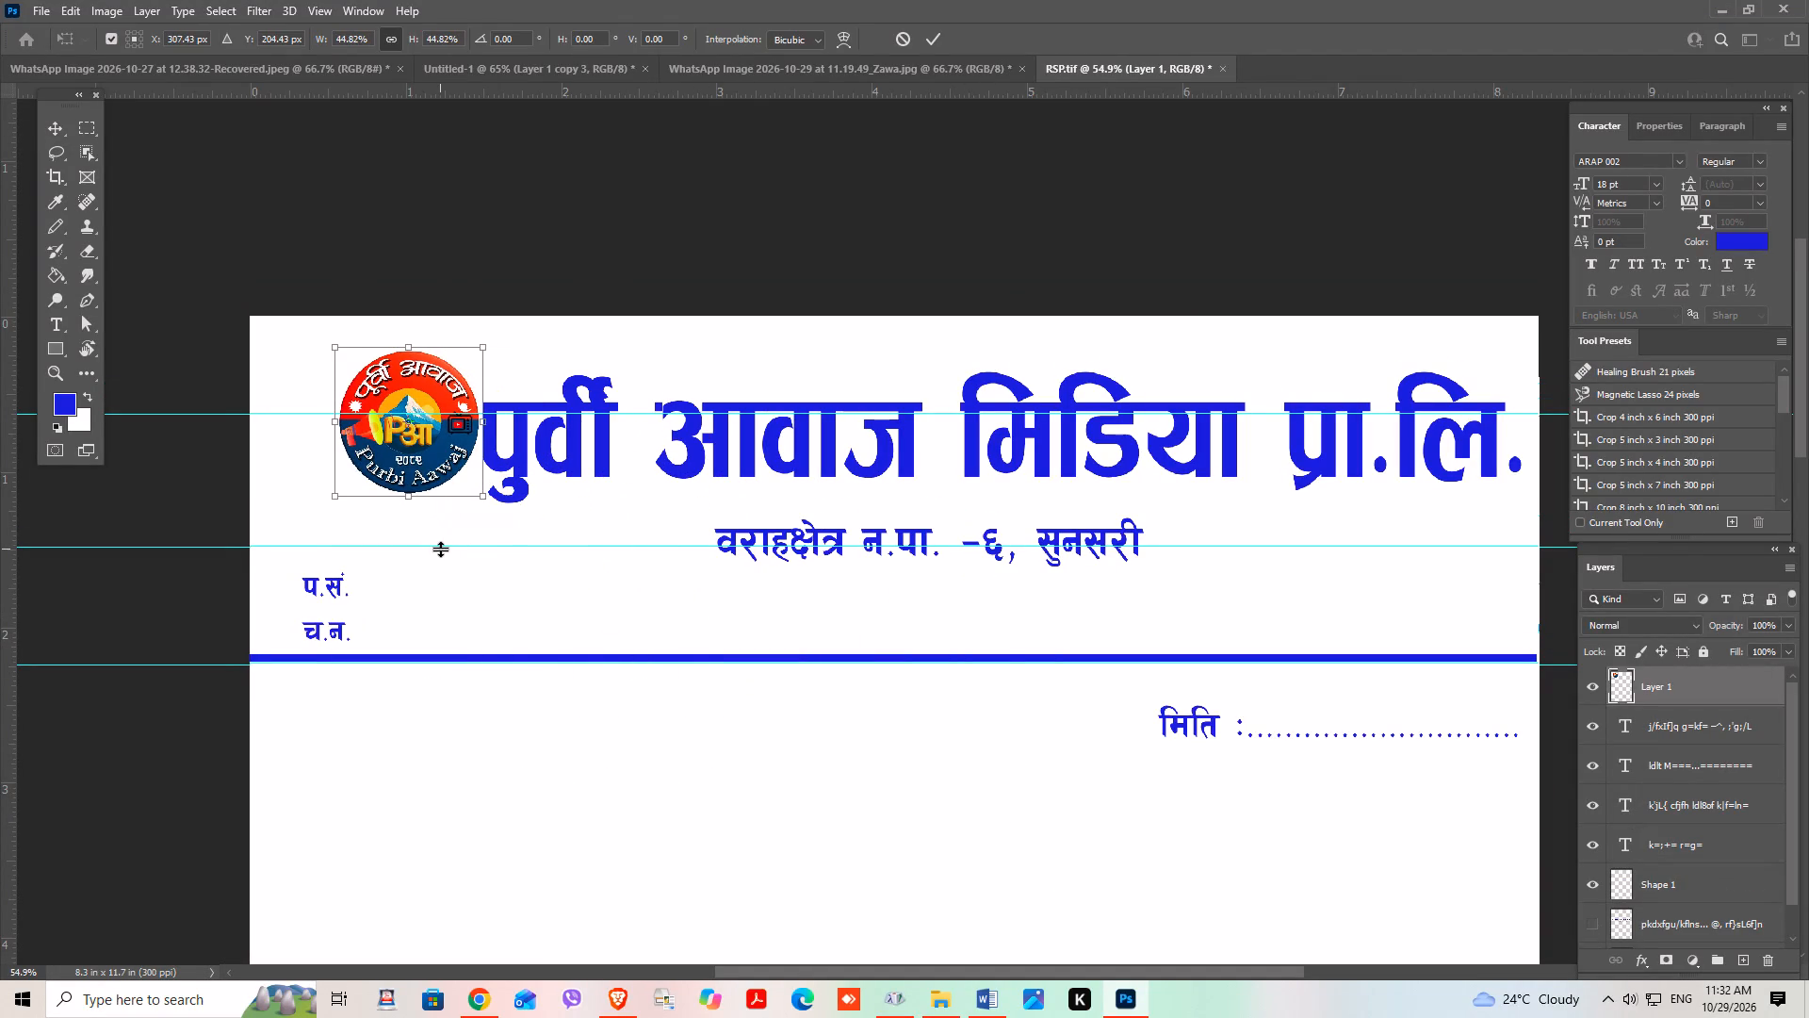
left_click_drag(446, 461, 403, 491)
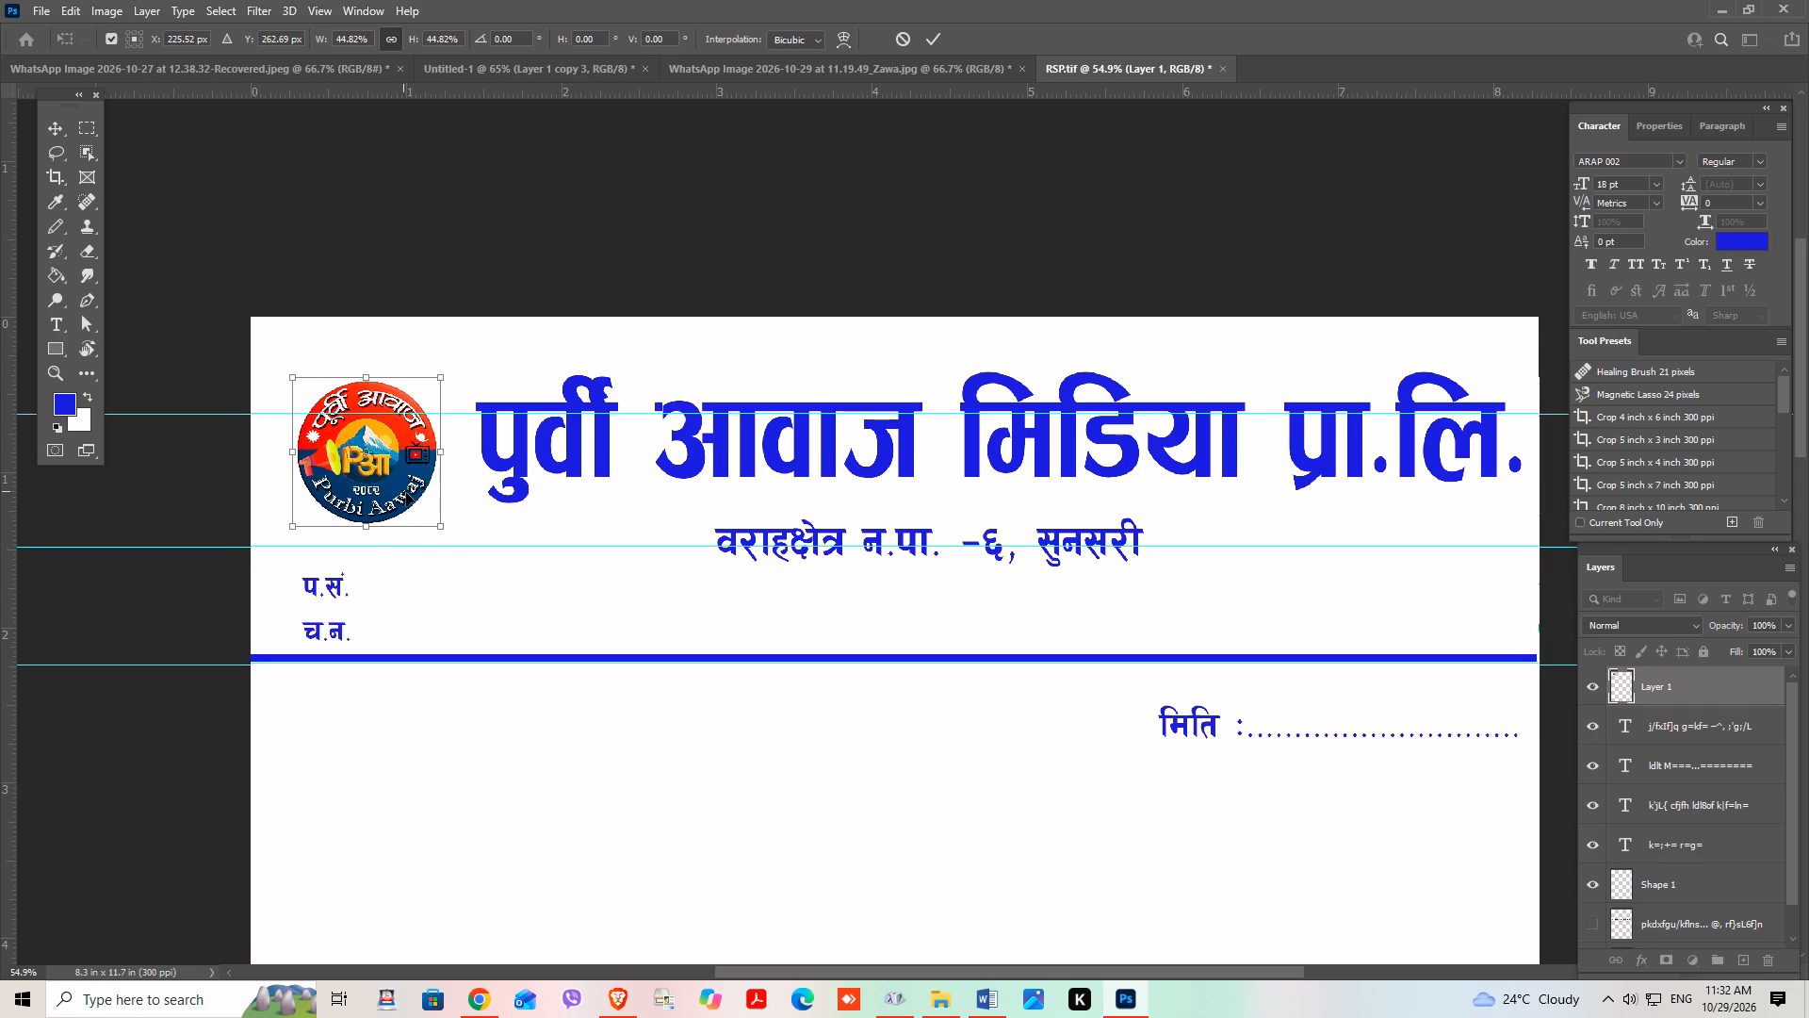
left_click(591, 792)
left_click(989, 140)
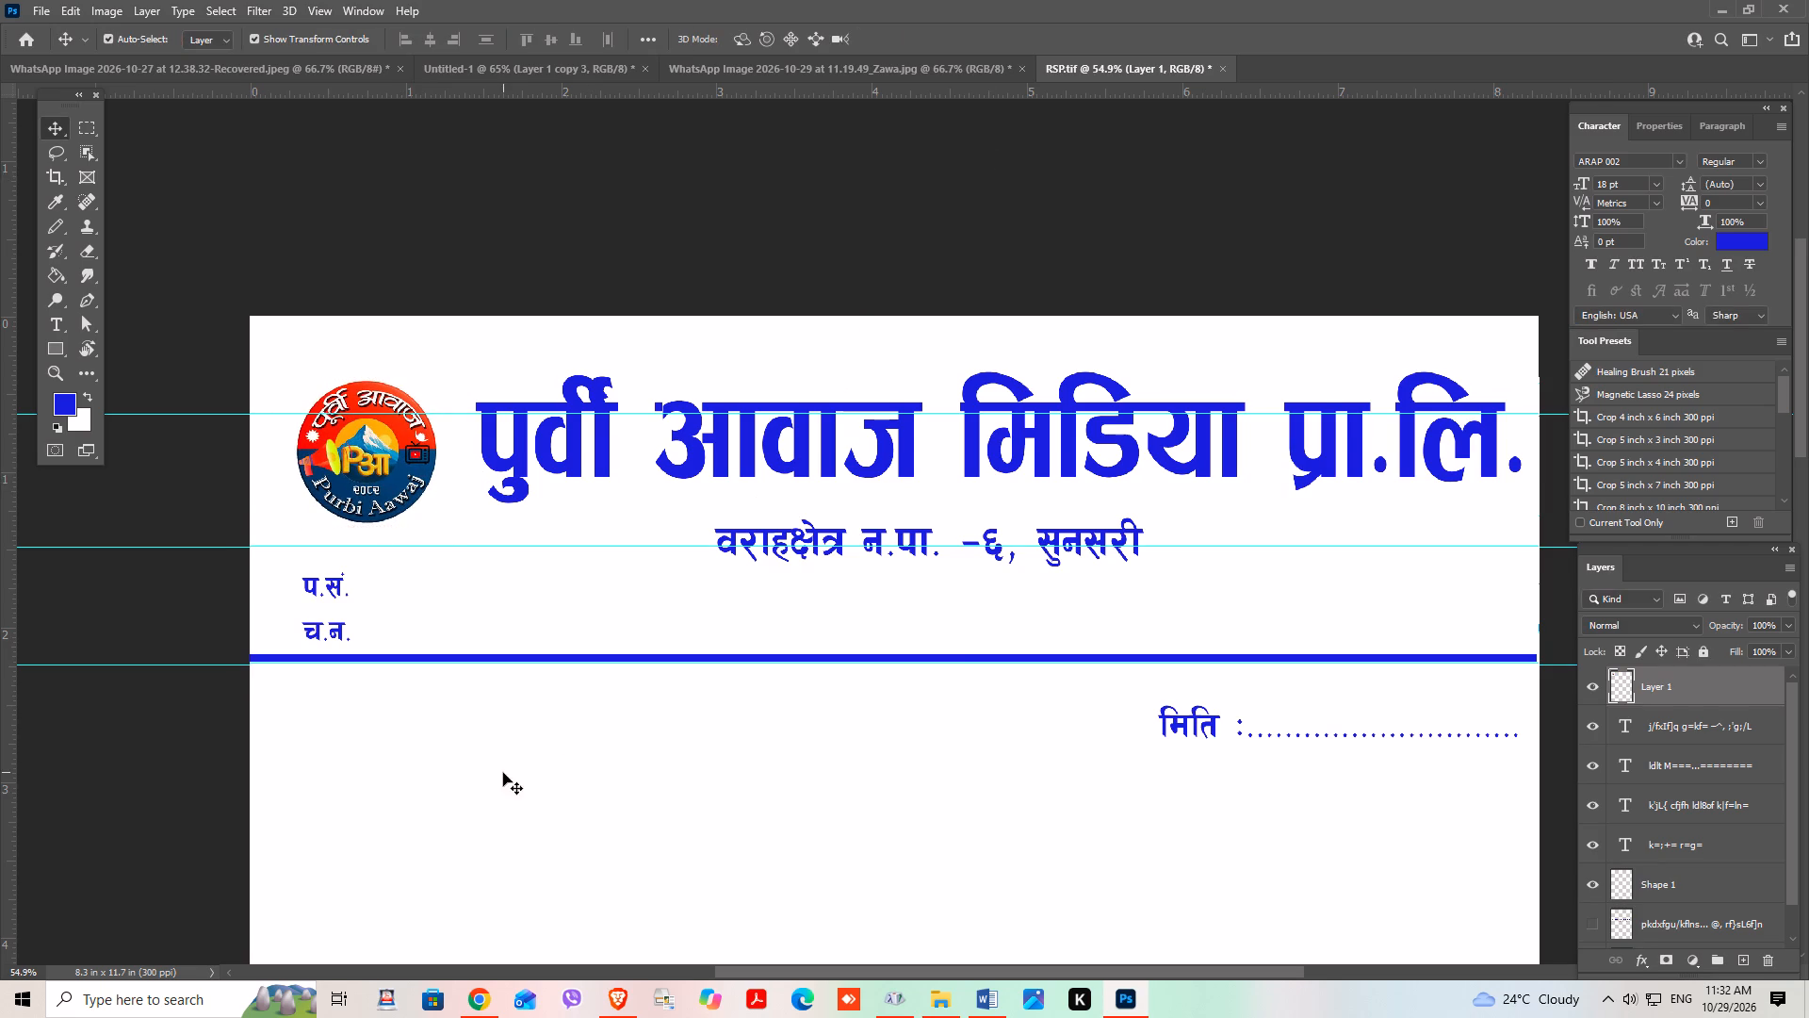
Duplicate the dark blue divider bar straight down to just above the page's bottom edge.
scroll(502, 775, "down", 10, "alt")
scroll(499, 775, "down", 20)
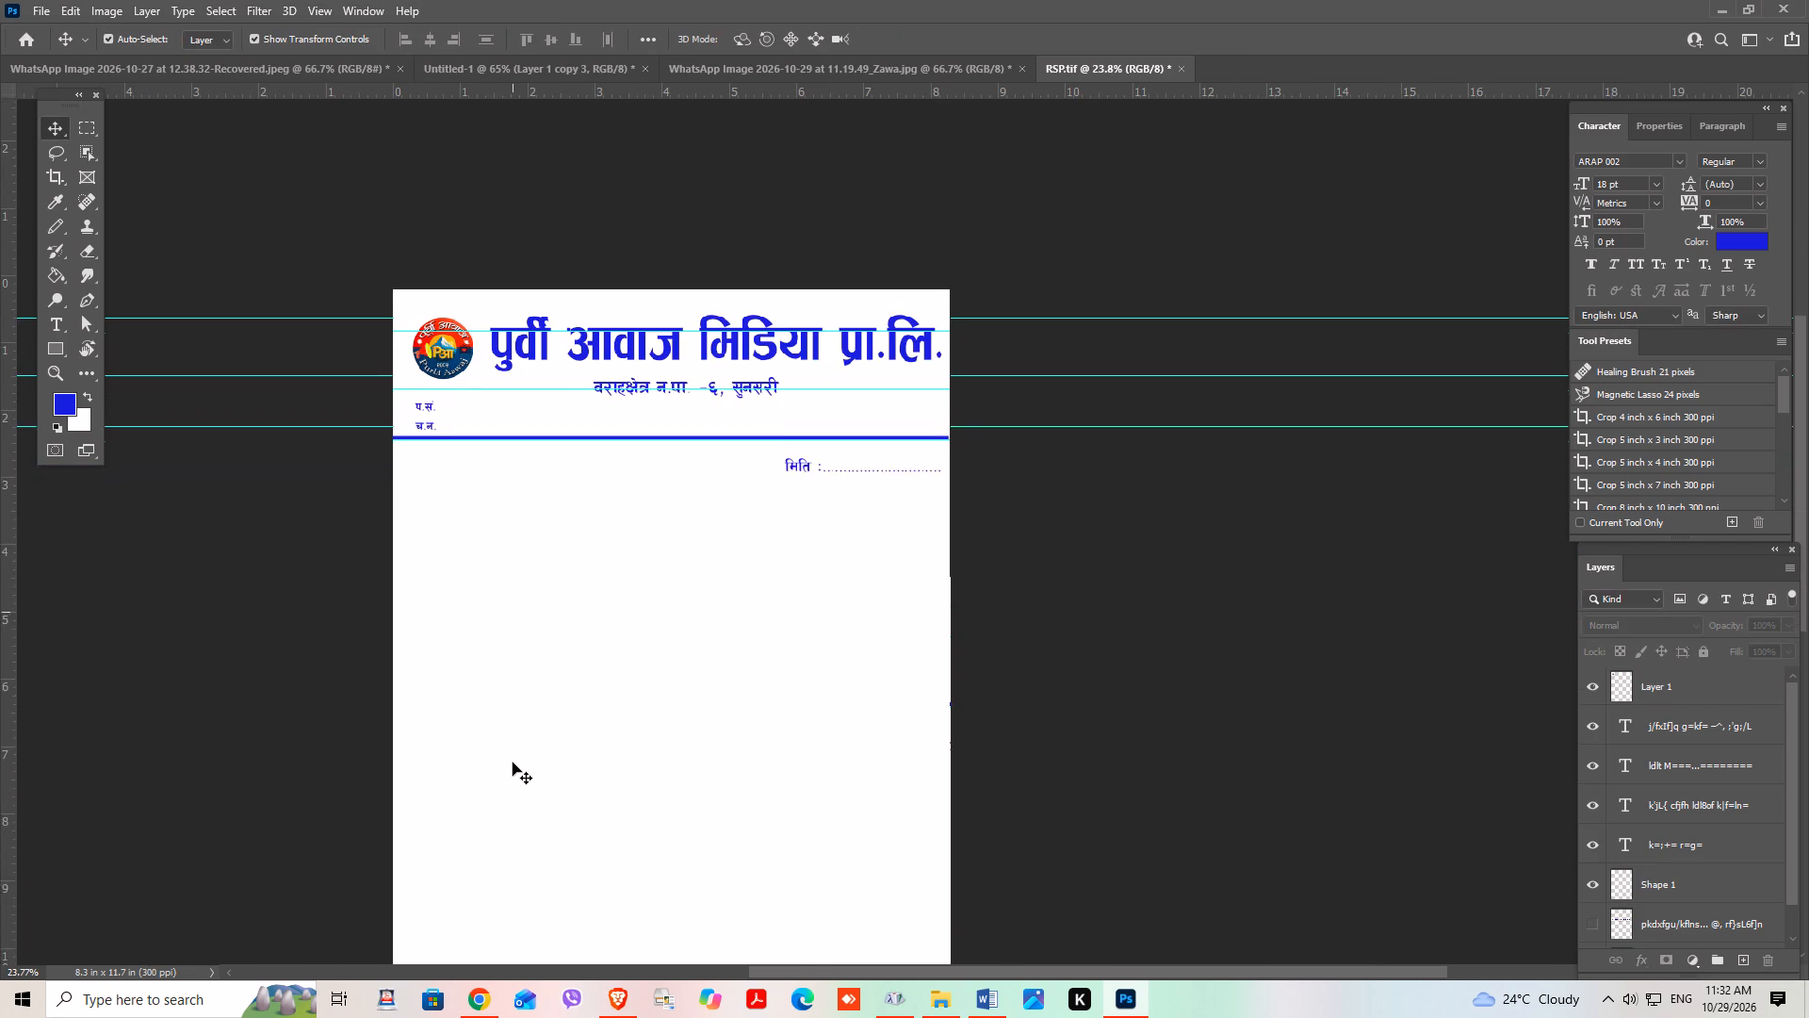
scroll(513, 763, "down", 13)
scroll(513, 763, "up", 4)
scroll(513, 763, "down", 2)
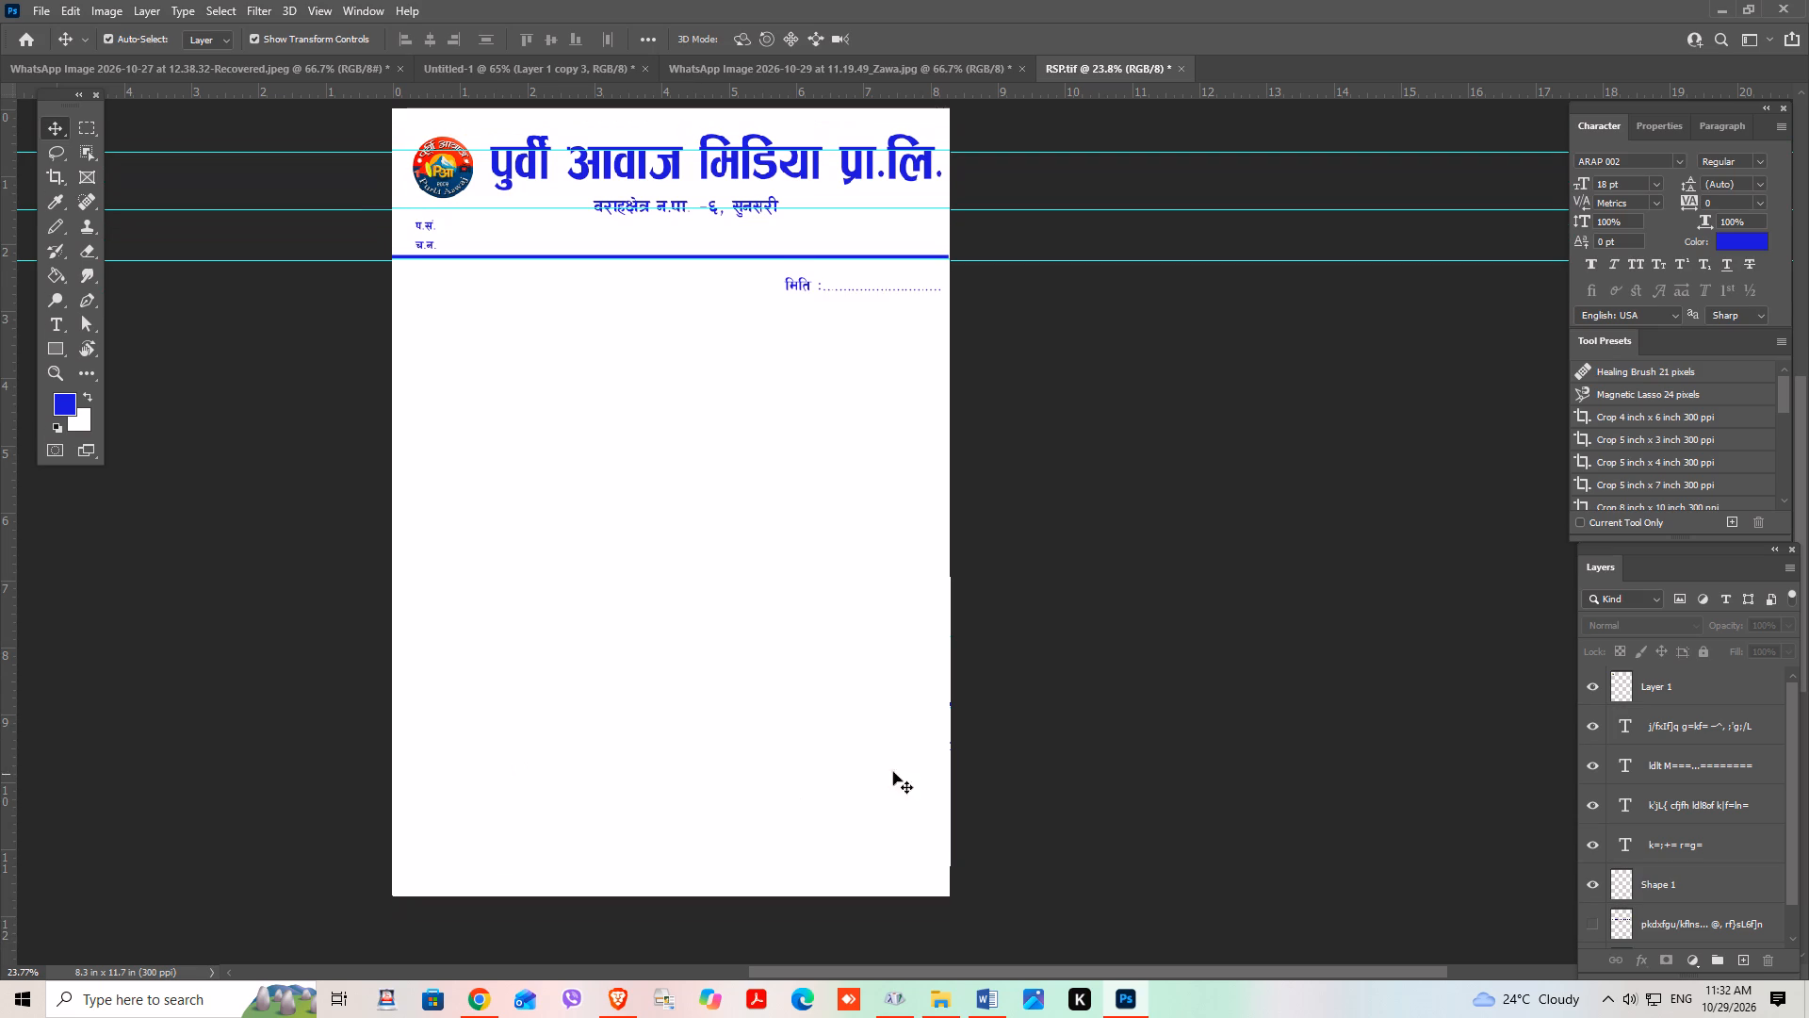
left_click(1048, 753)
left_click_drag(623, 255, 621, 306, "alt")
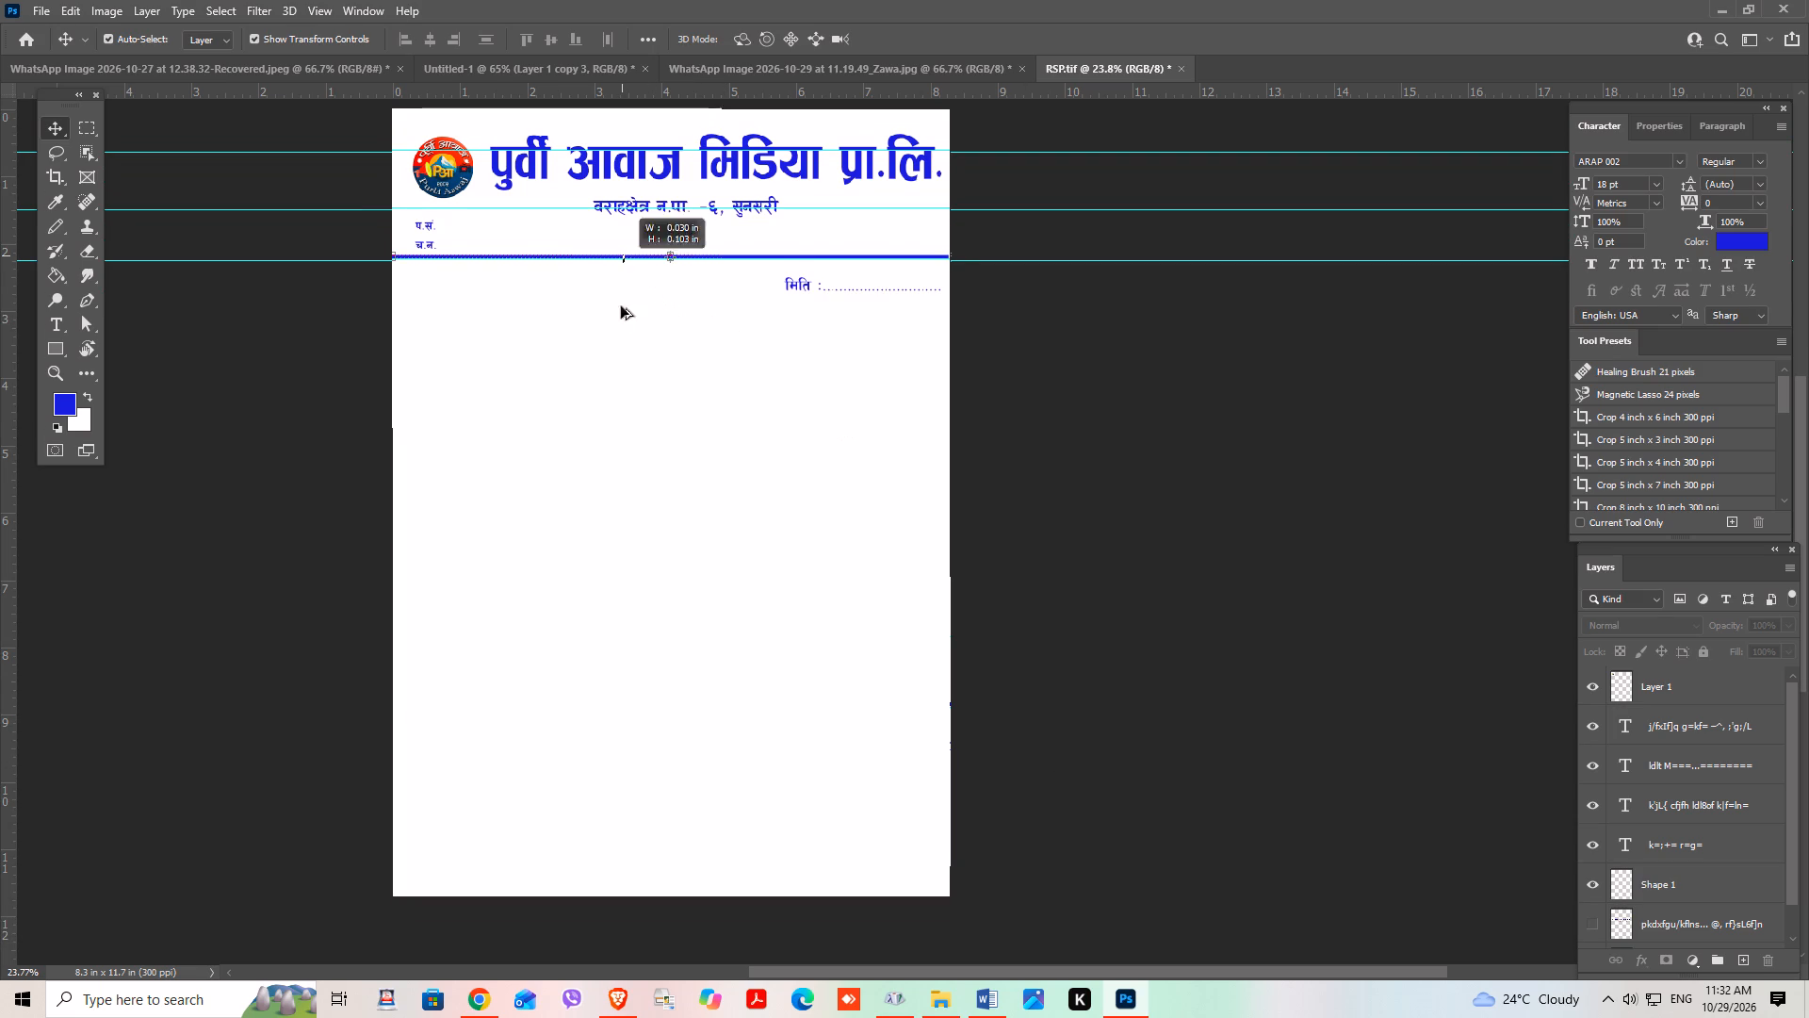
left_click_drag(621, 306, 623, 474, "alt")
left_click(774, 510)
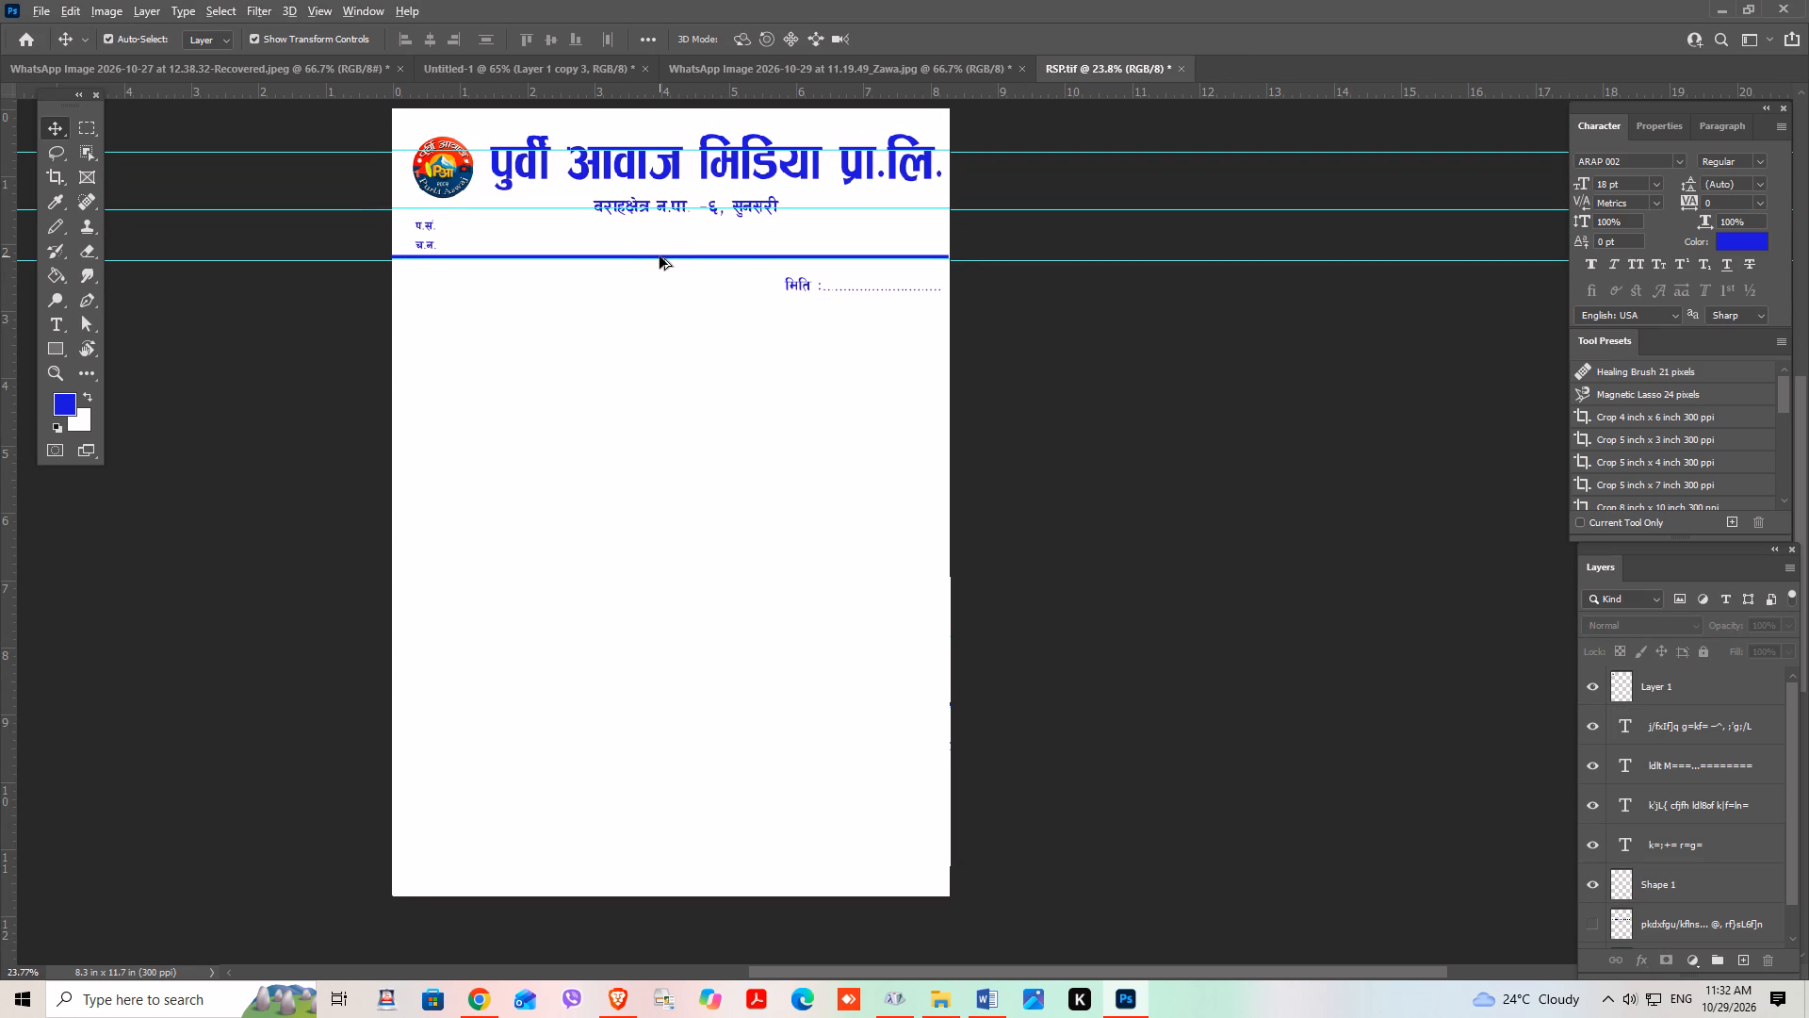
left_click_drag(660, 256, 662, 720, "alt")
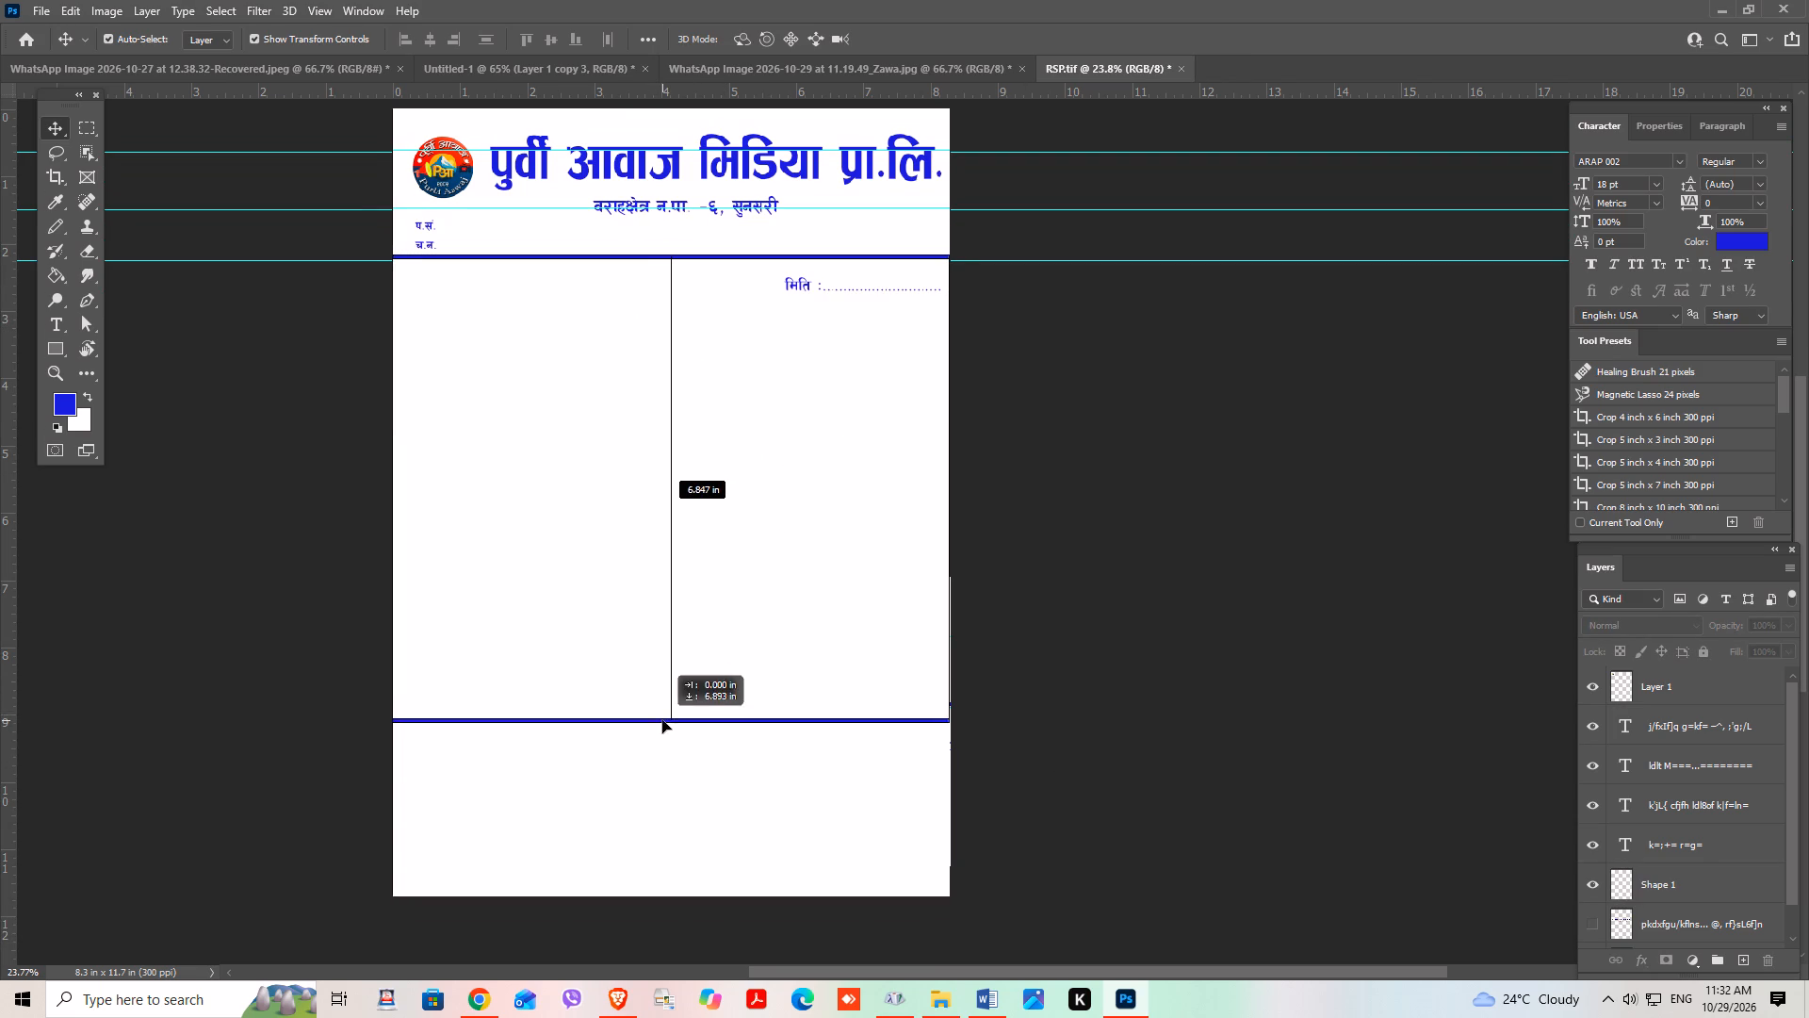
left_click_drag(662, 720, 674, 870, "alt")
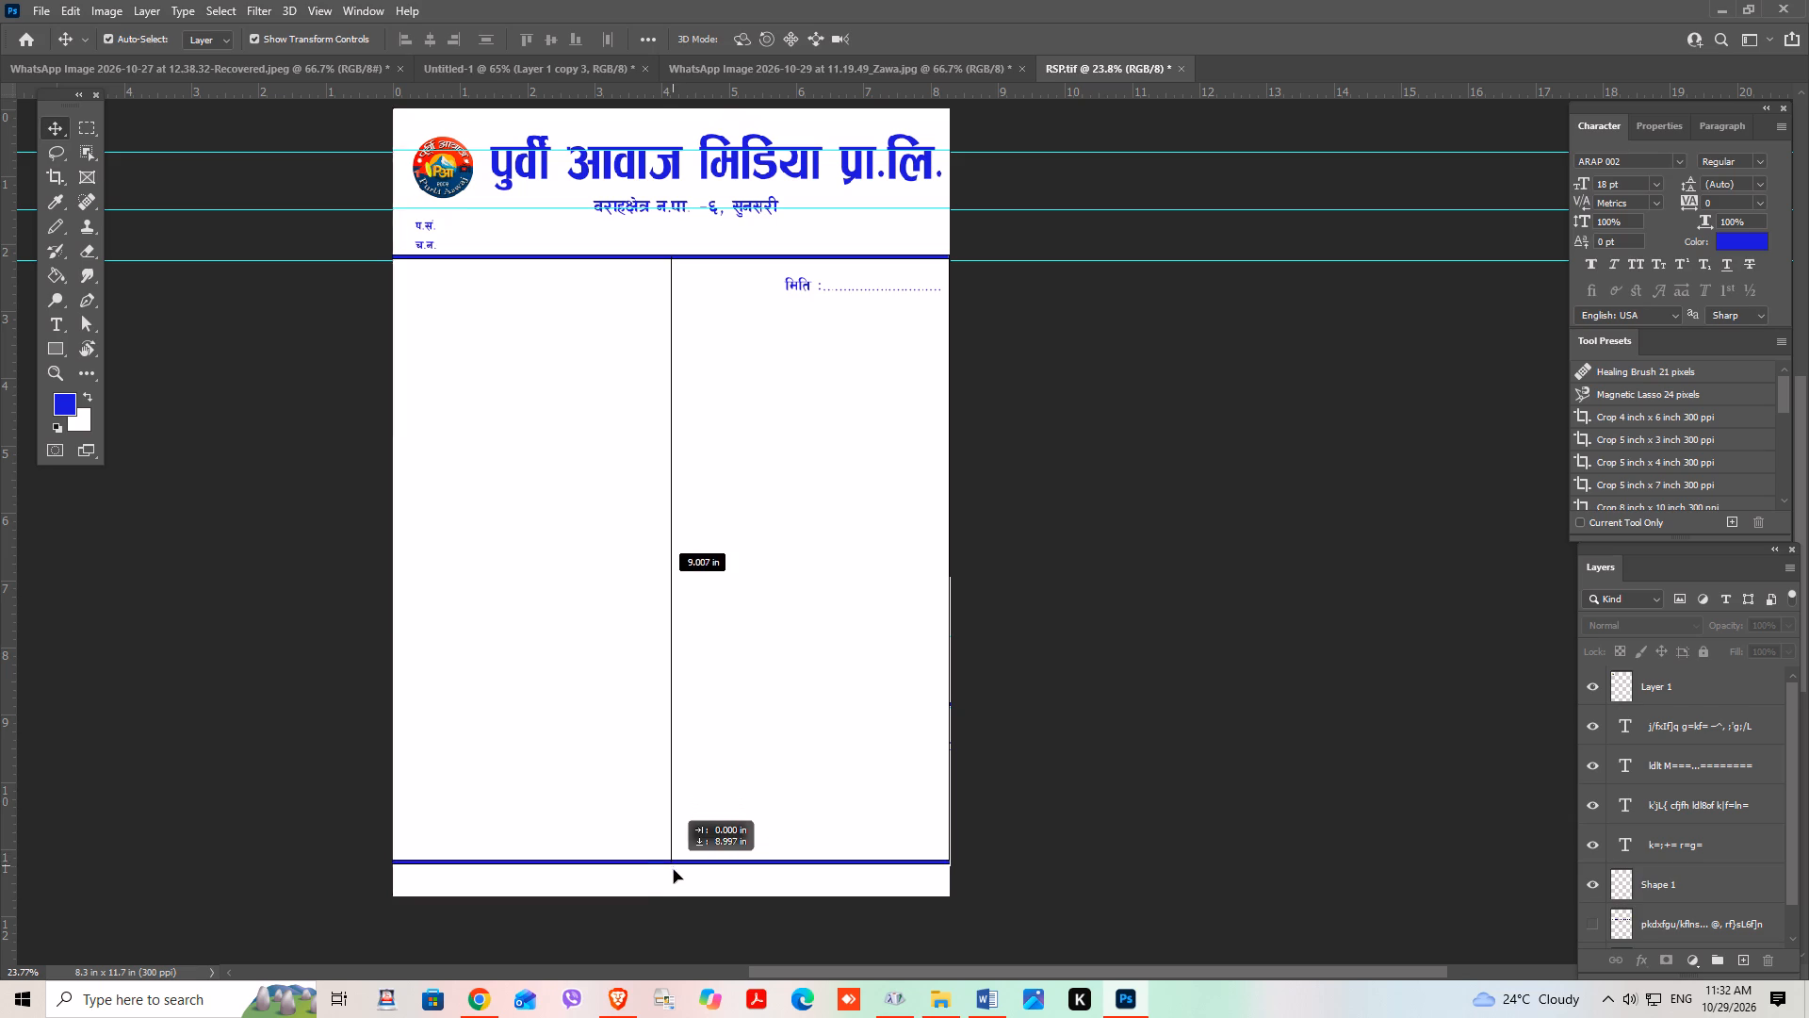
left_click_drag(674, 870, 676, 880, "alt")
left_click(1020, 740)
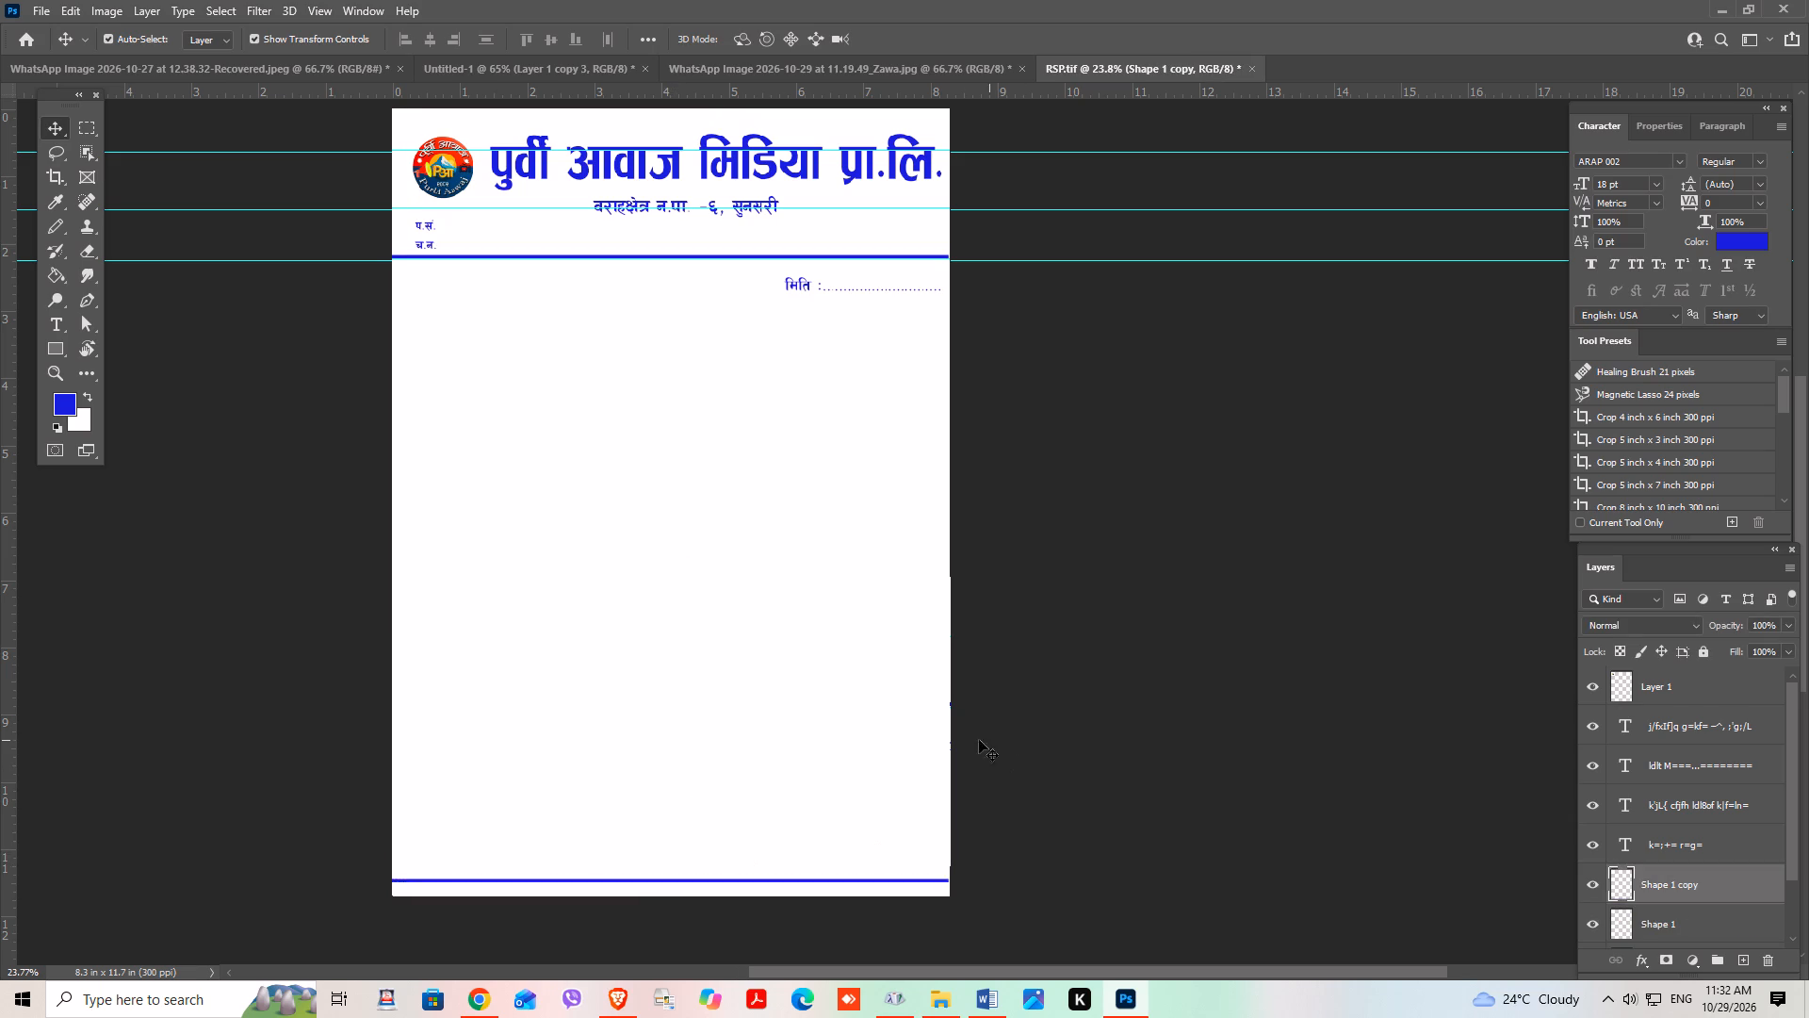
Stretch the duplicated bar upward into a thick footer band, about 629% of its height, keeping its full page width.
scroll(979, 740, "down", 5)
scroll(545, 868, "up", 7, "alt")
scroll(544, 789, "up", 3, "alt")
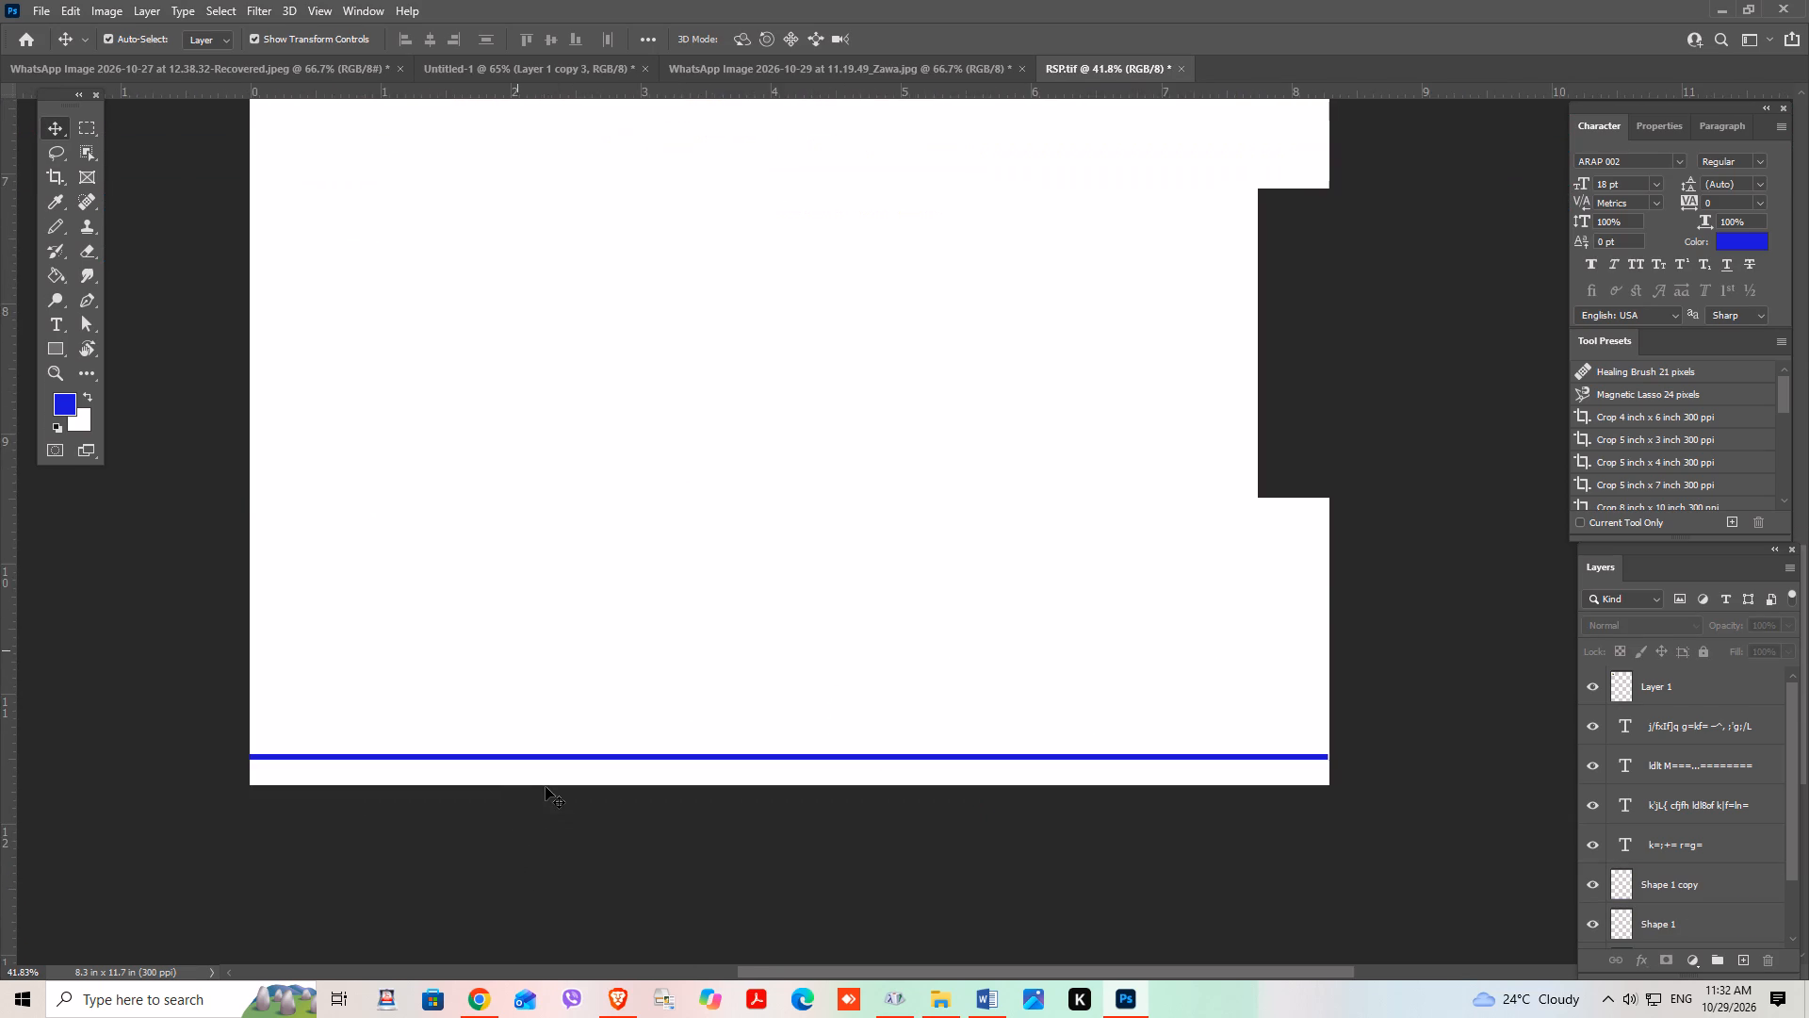
scroll(546, 787, "up", 3, "alt")
scroll(598, 722, "down", 1, "alt")
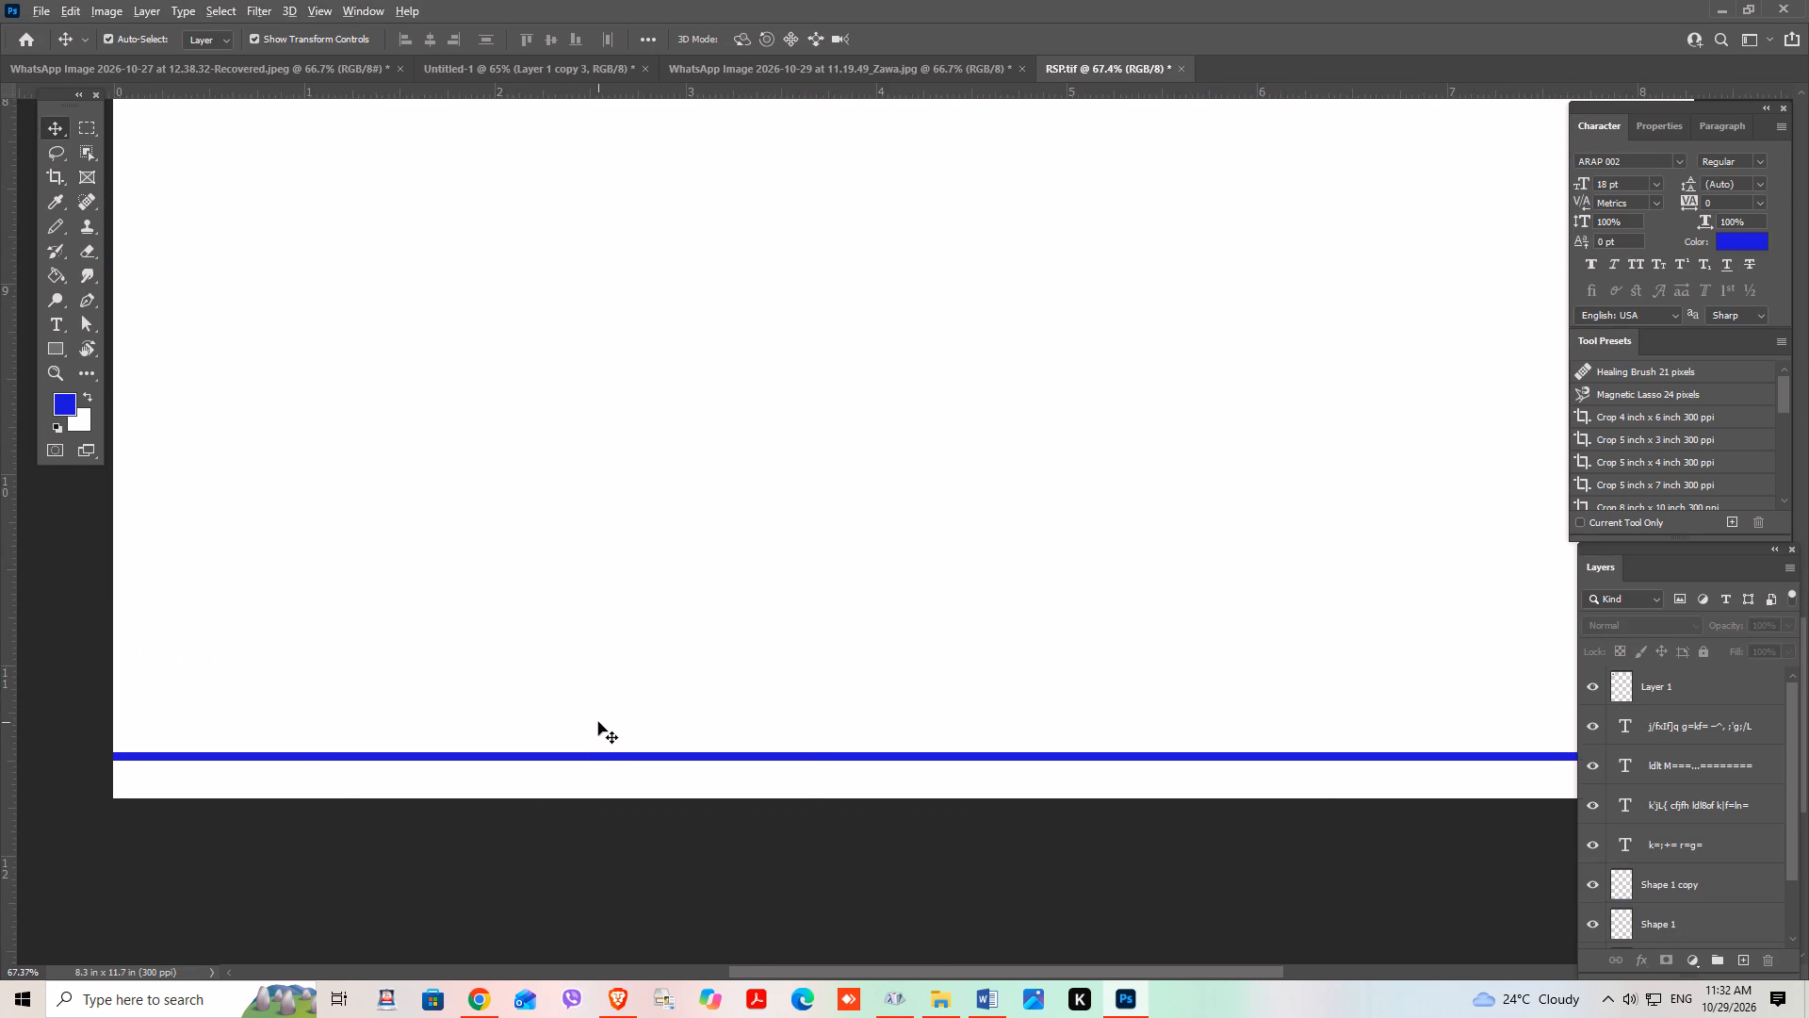
scroll(598, 722, "down", 2, "alt")
scroll(598, 721, "down", 2, "ctrl")
left_click(933, 658)
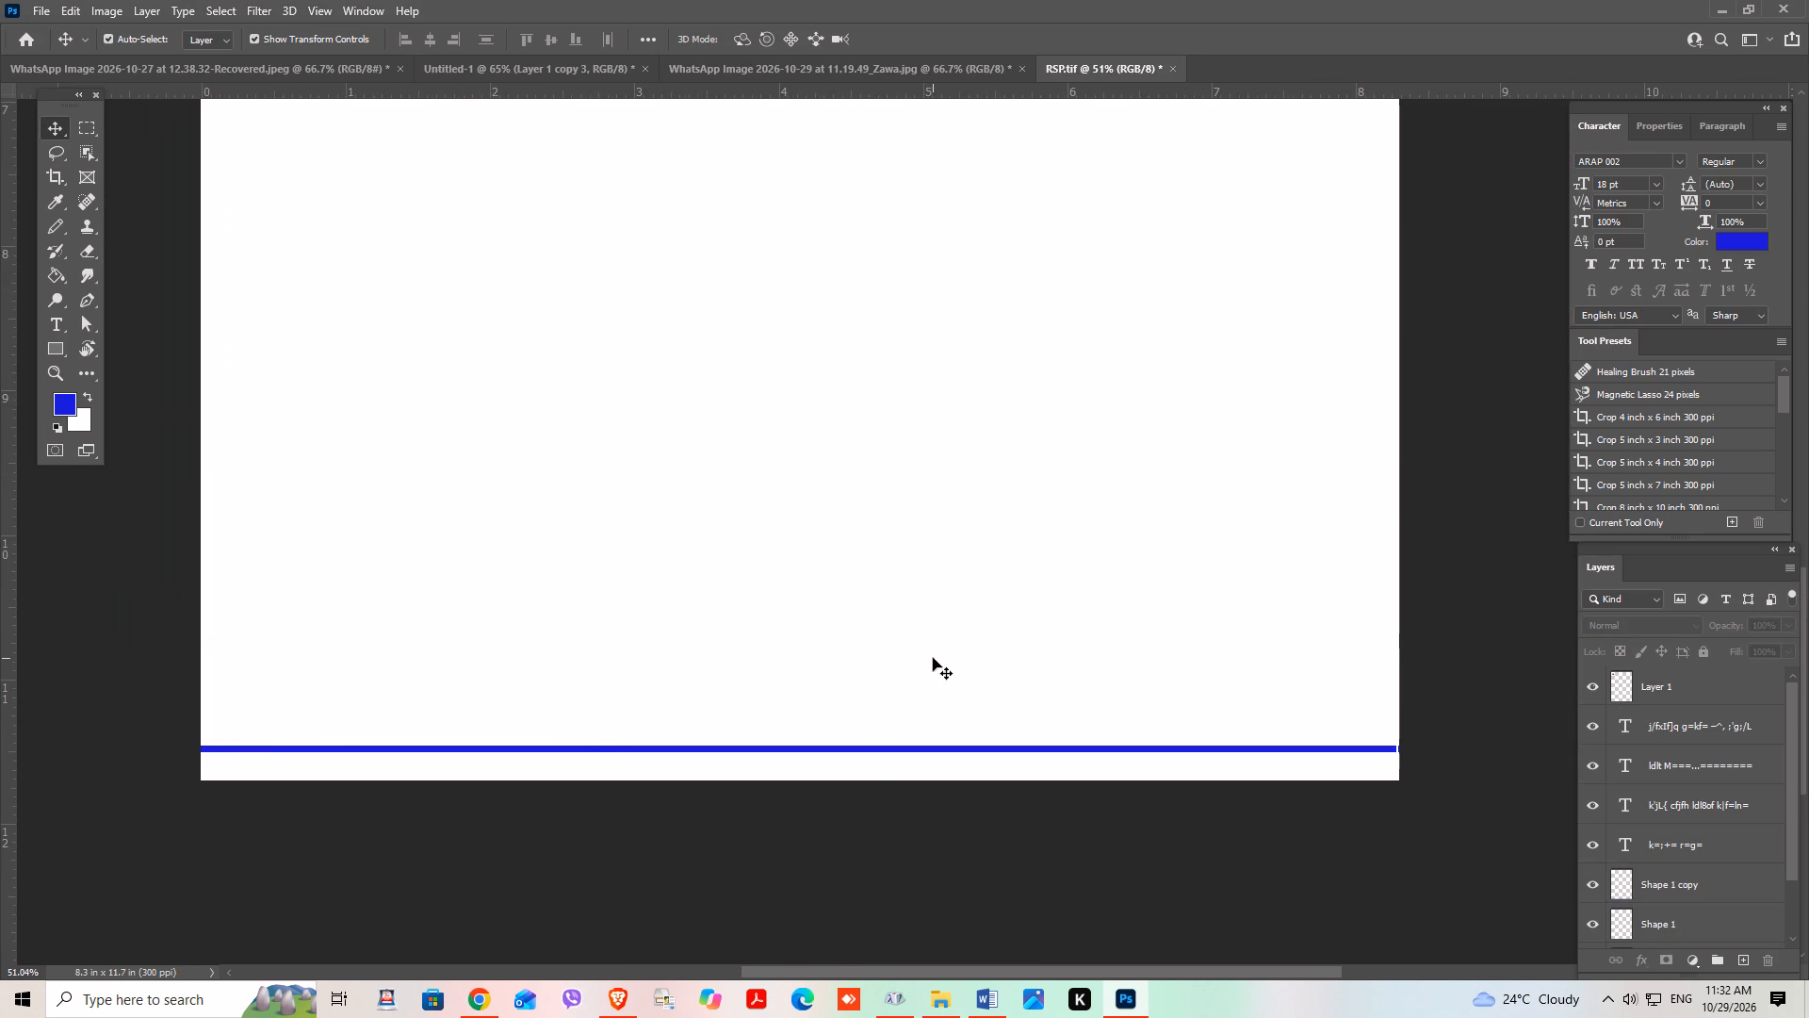
left_click(844, 747)
scroll(842, 747, "up", 1)
left_click(799, 756)
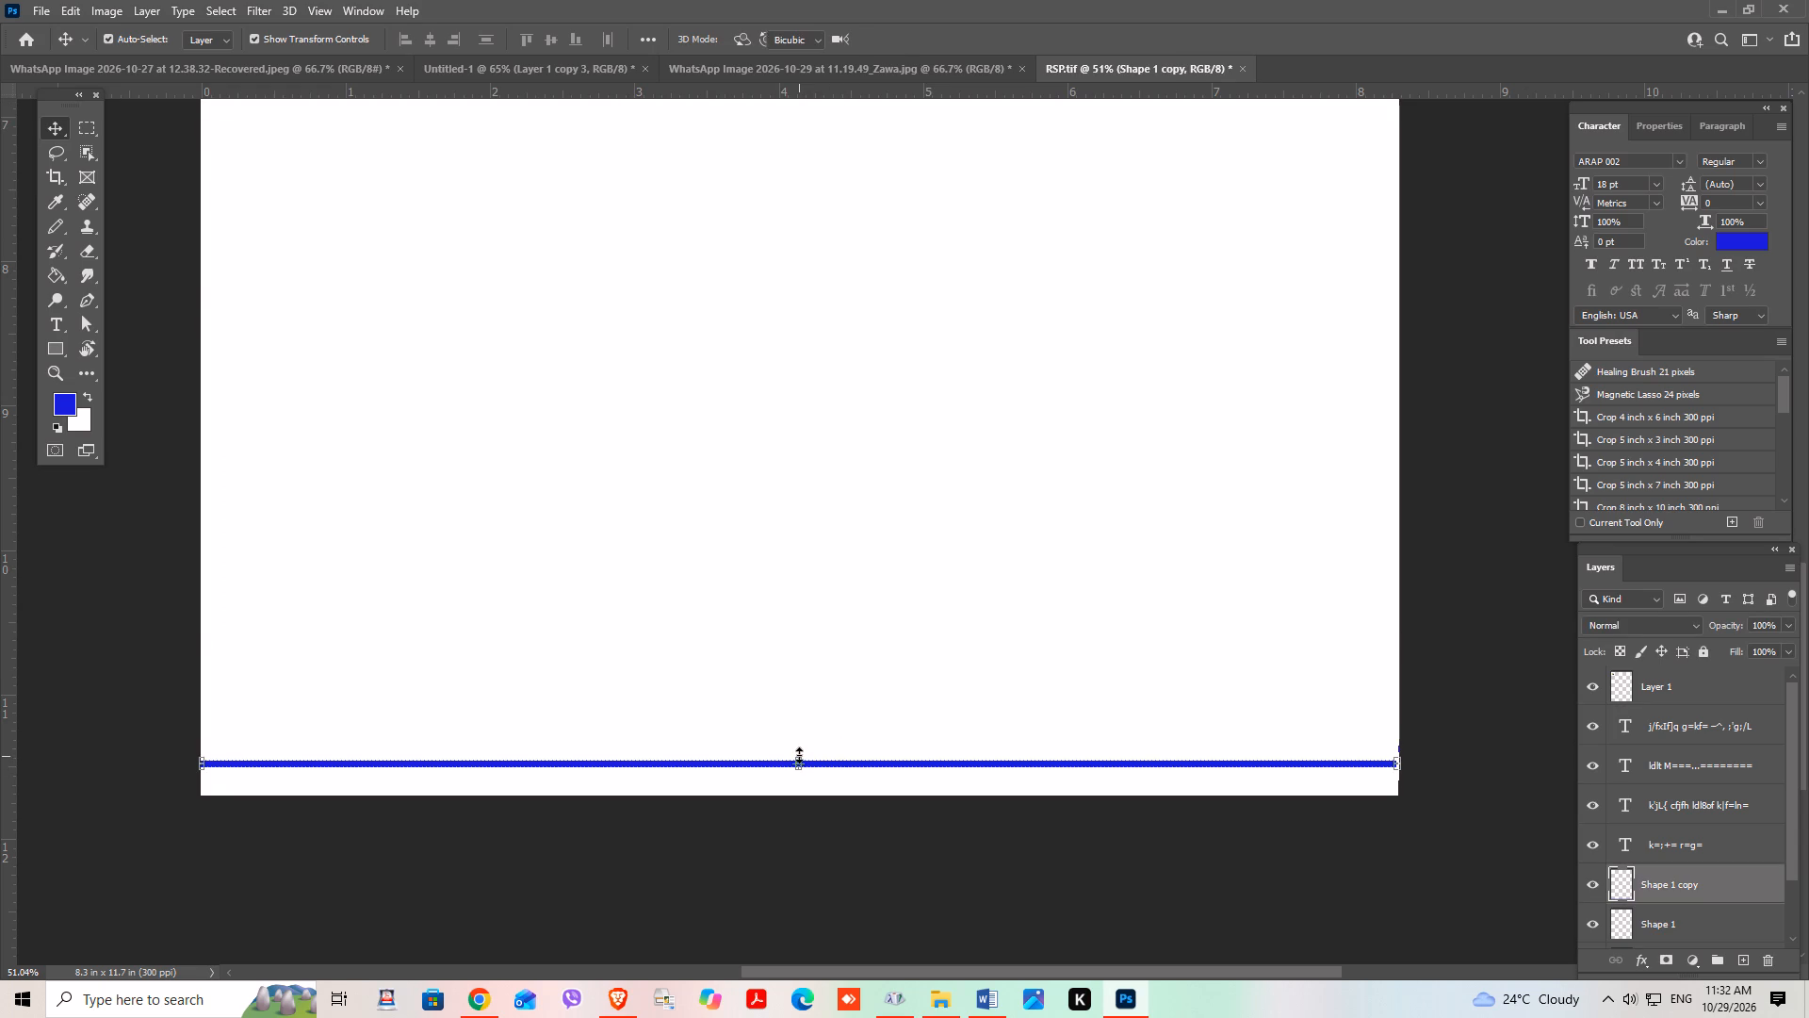
left_click_drag(799, 755, 805, 731, "shift")
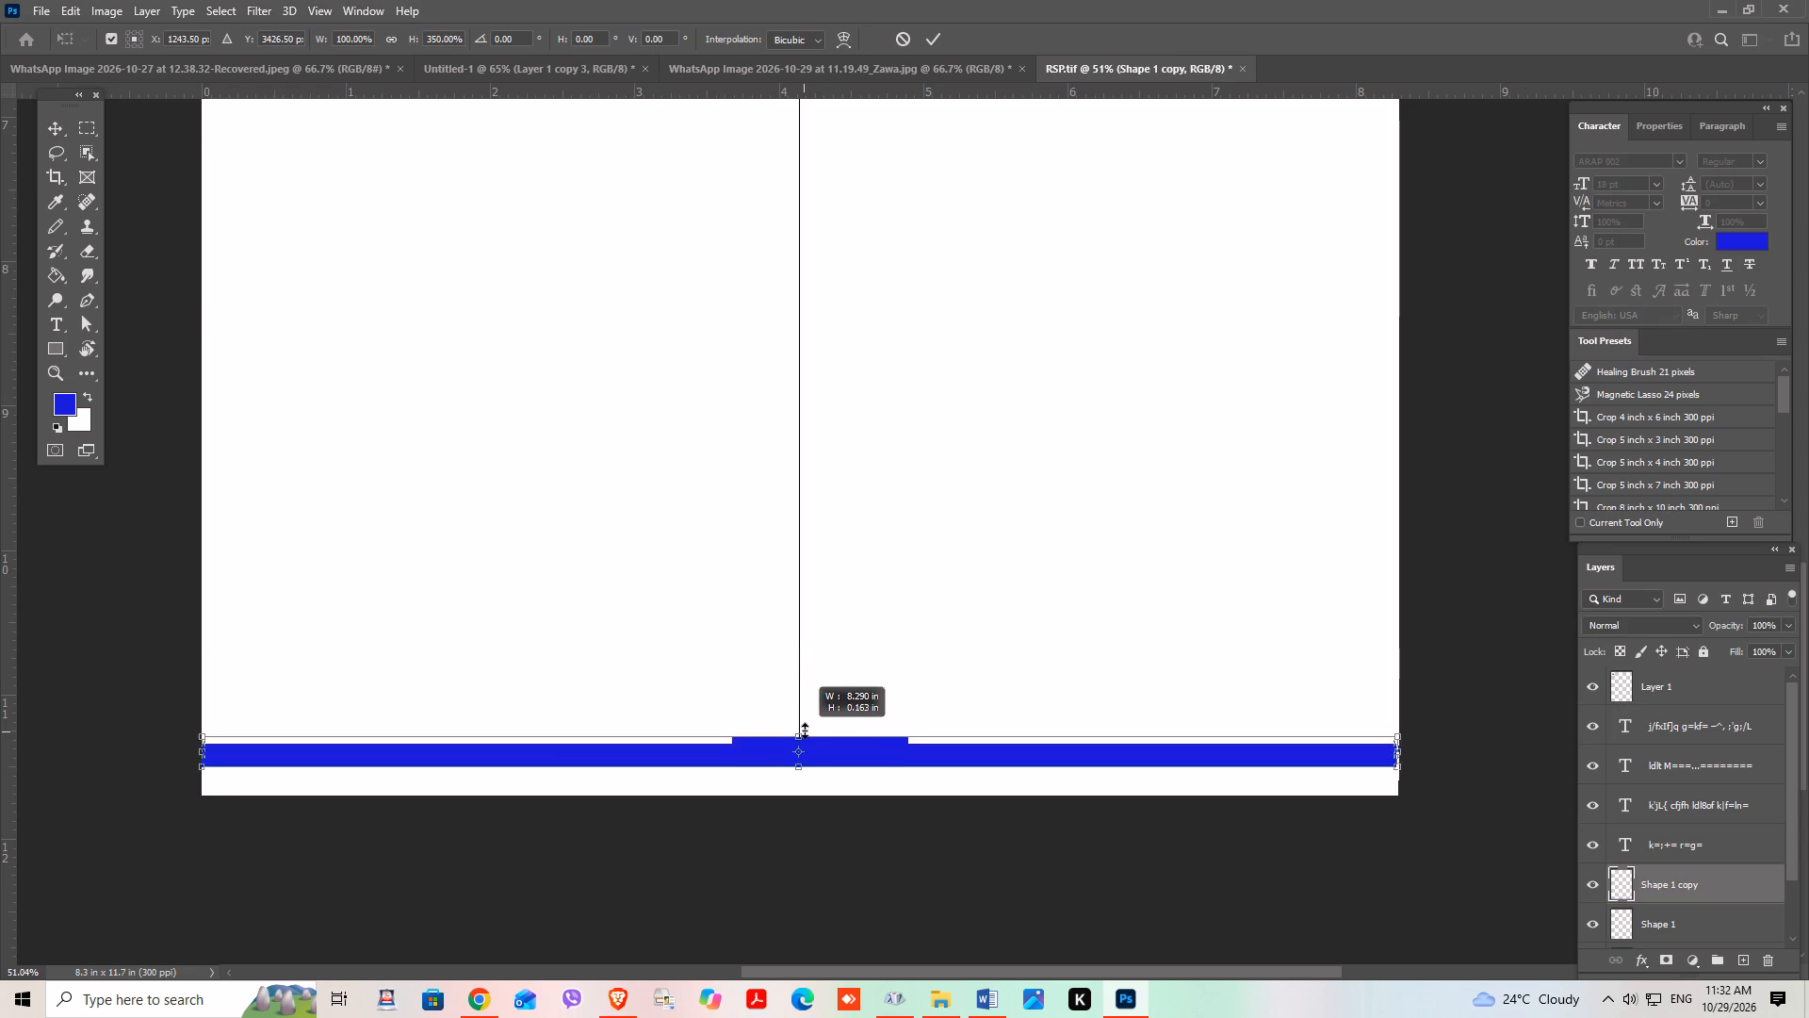
left_click_drag(805, 731, 807, 719, "shift")
left_click(932, 39)
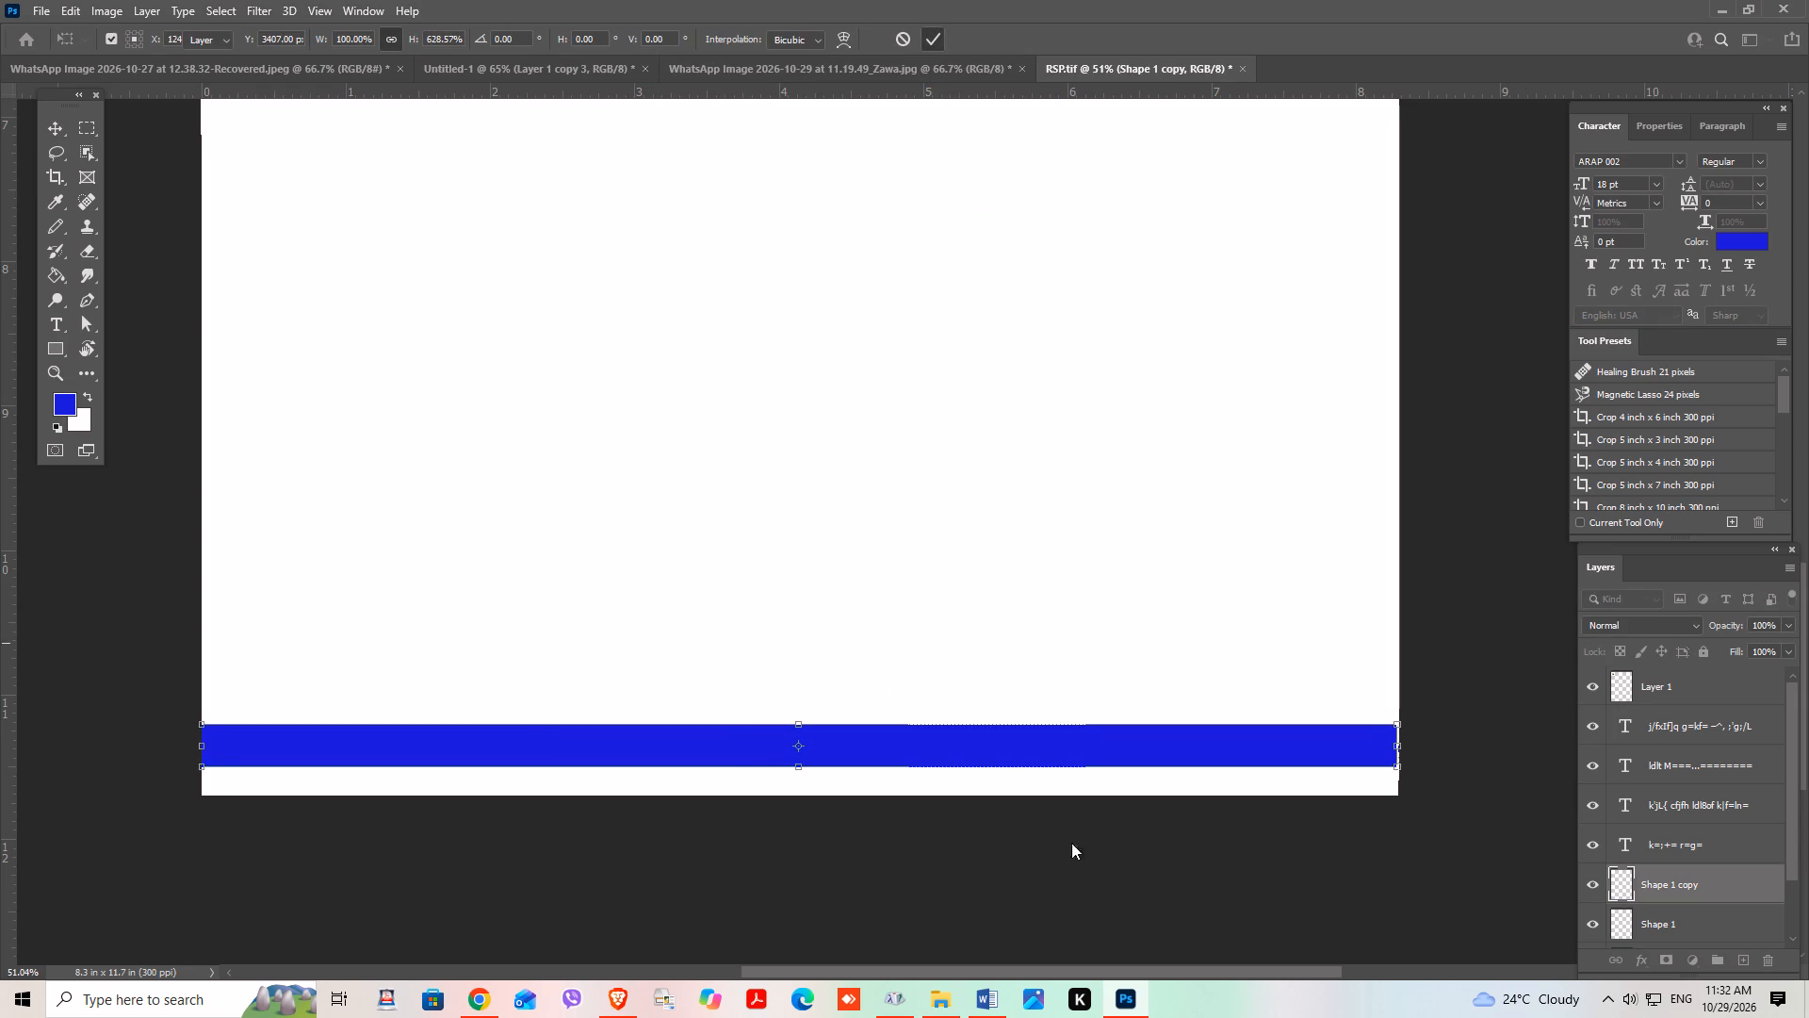
left_click(1069, 864)
Move the thick footer band down about 0.2 in so it sits along the page's bottom edge.
left_click_drag(964, 757, 965, 771)
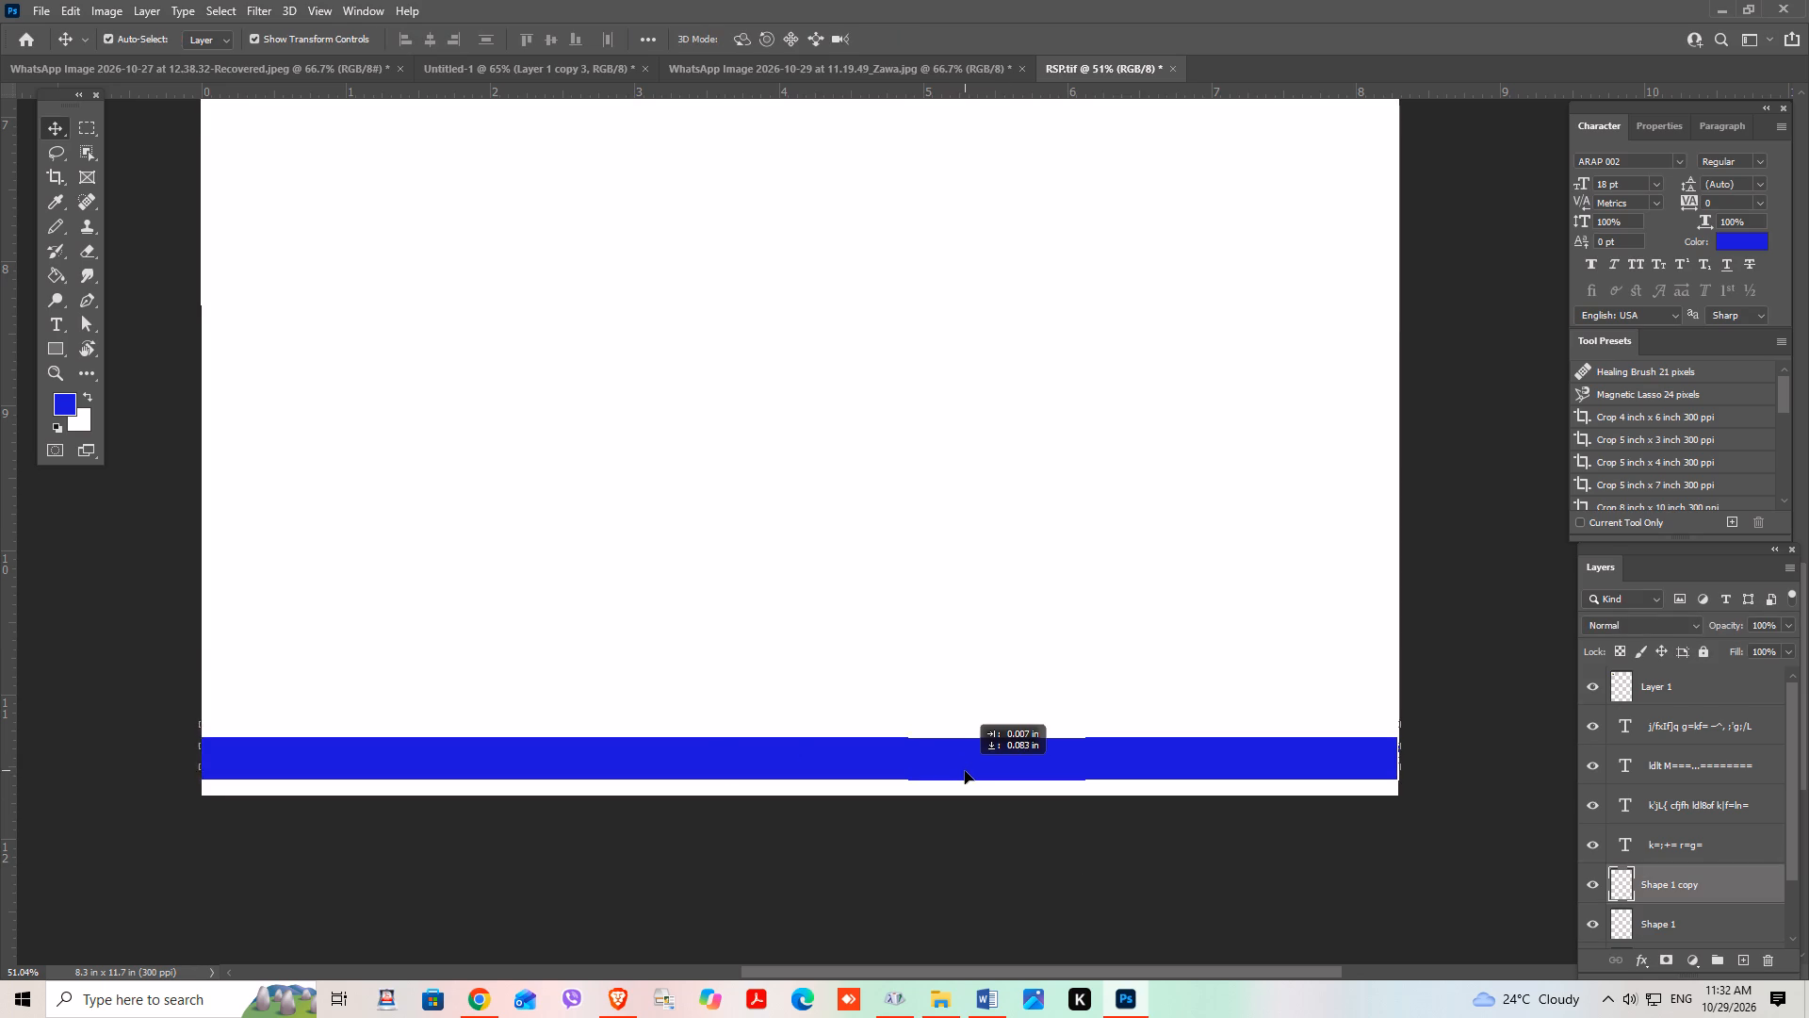
left_click_drag(965, 771, 967, 783)
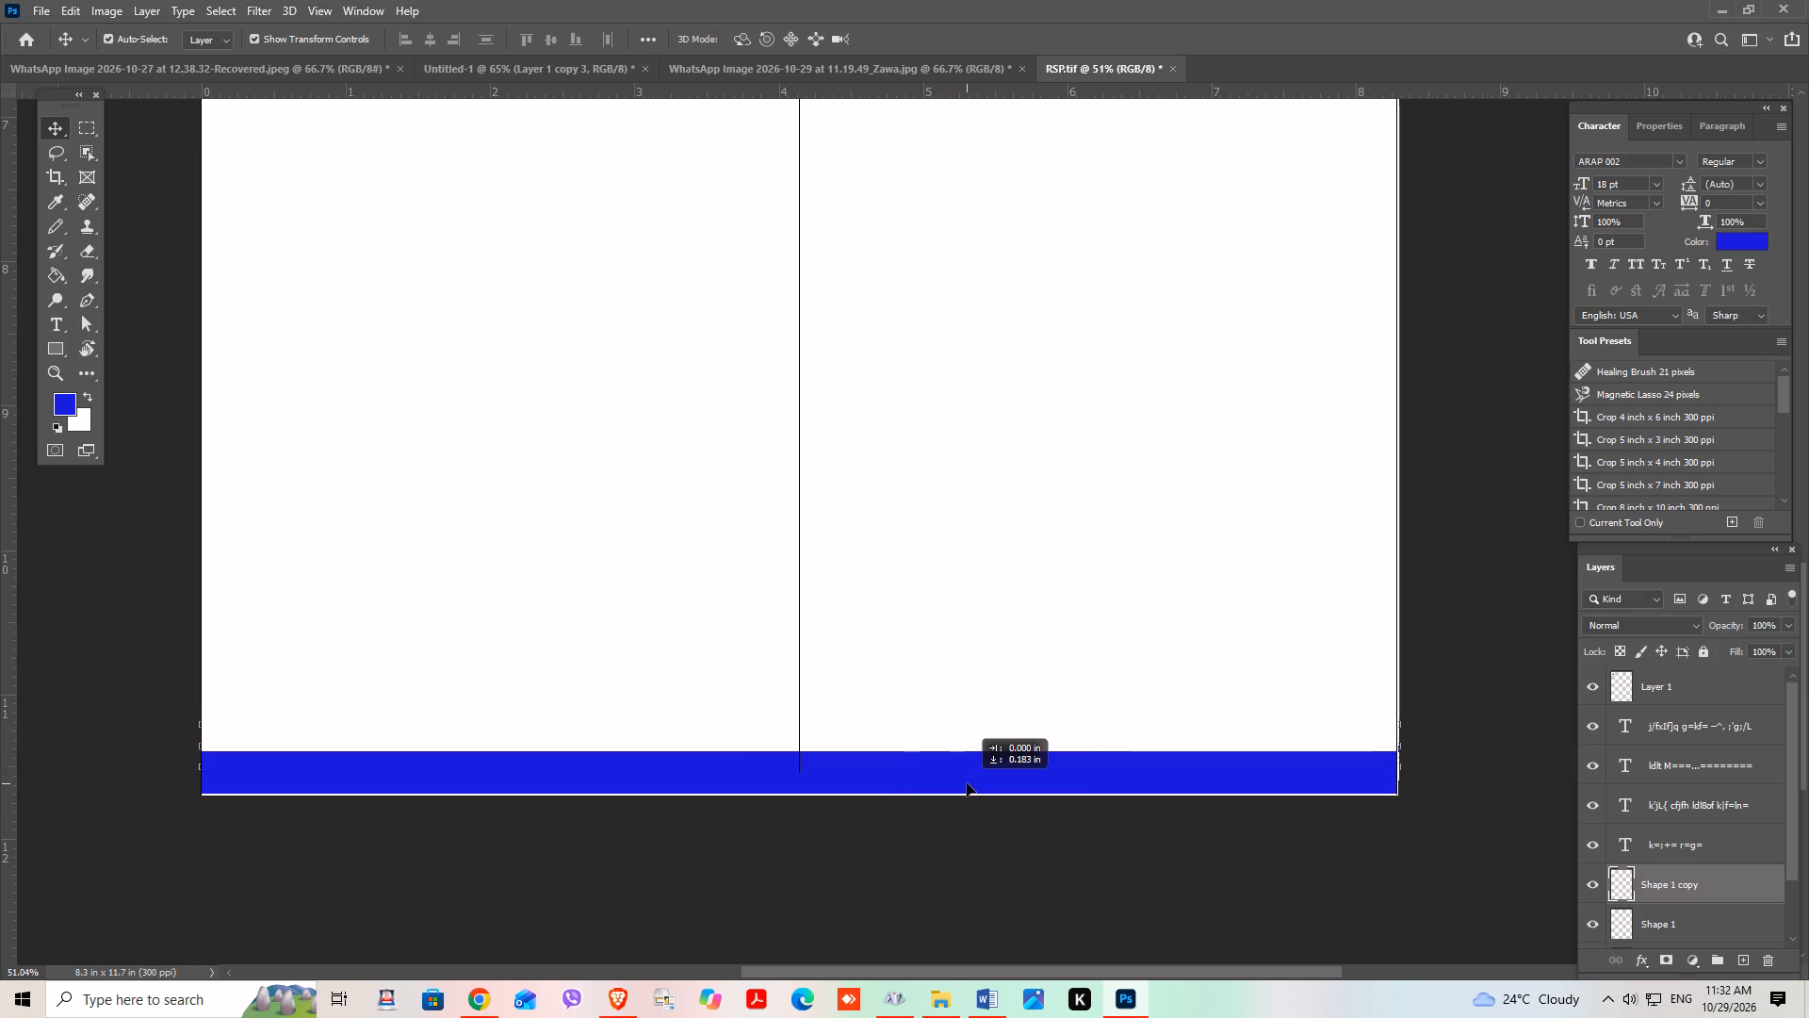
left_click_drag(967, 783, 968, 785)
key("Up")
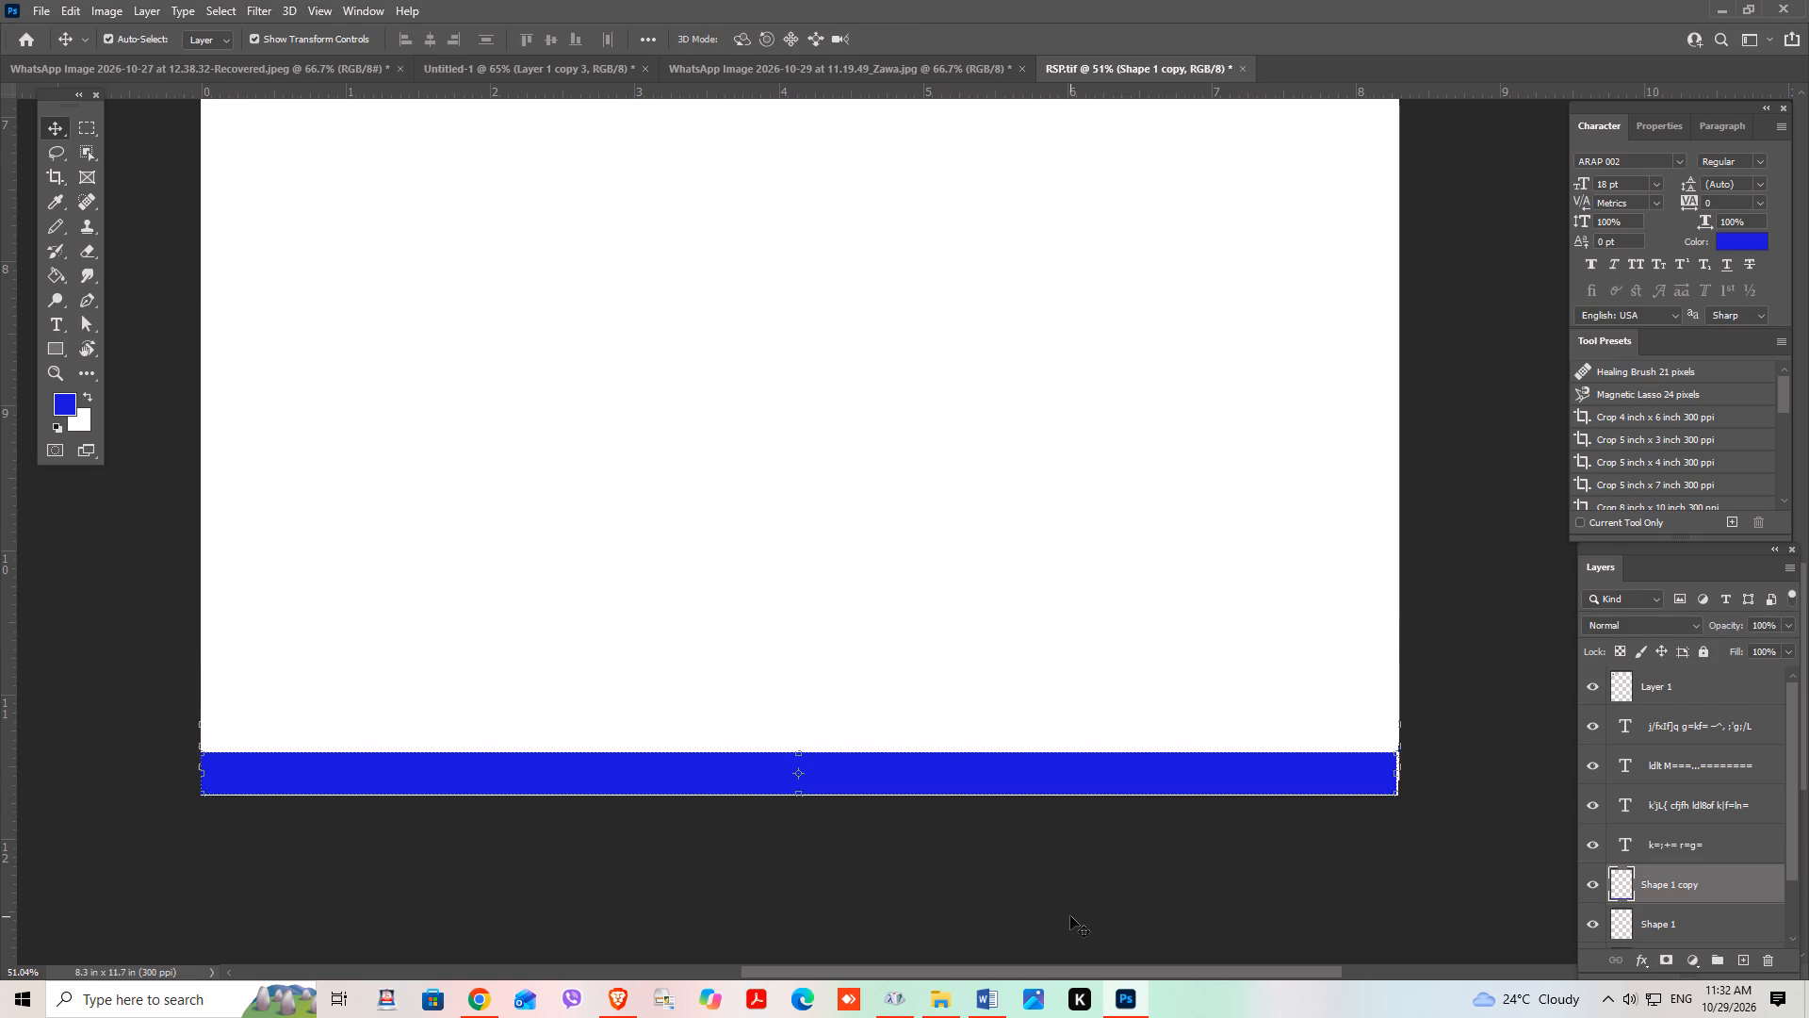
left_click(1084, 888)
Stretch the footer band's top edge upward to about 123% of its height.
scroll(1076, 881, "down", 3)
scroll(902, 799, "down", 2, "ctrl")
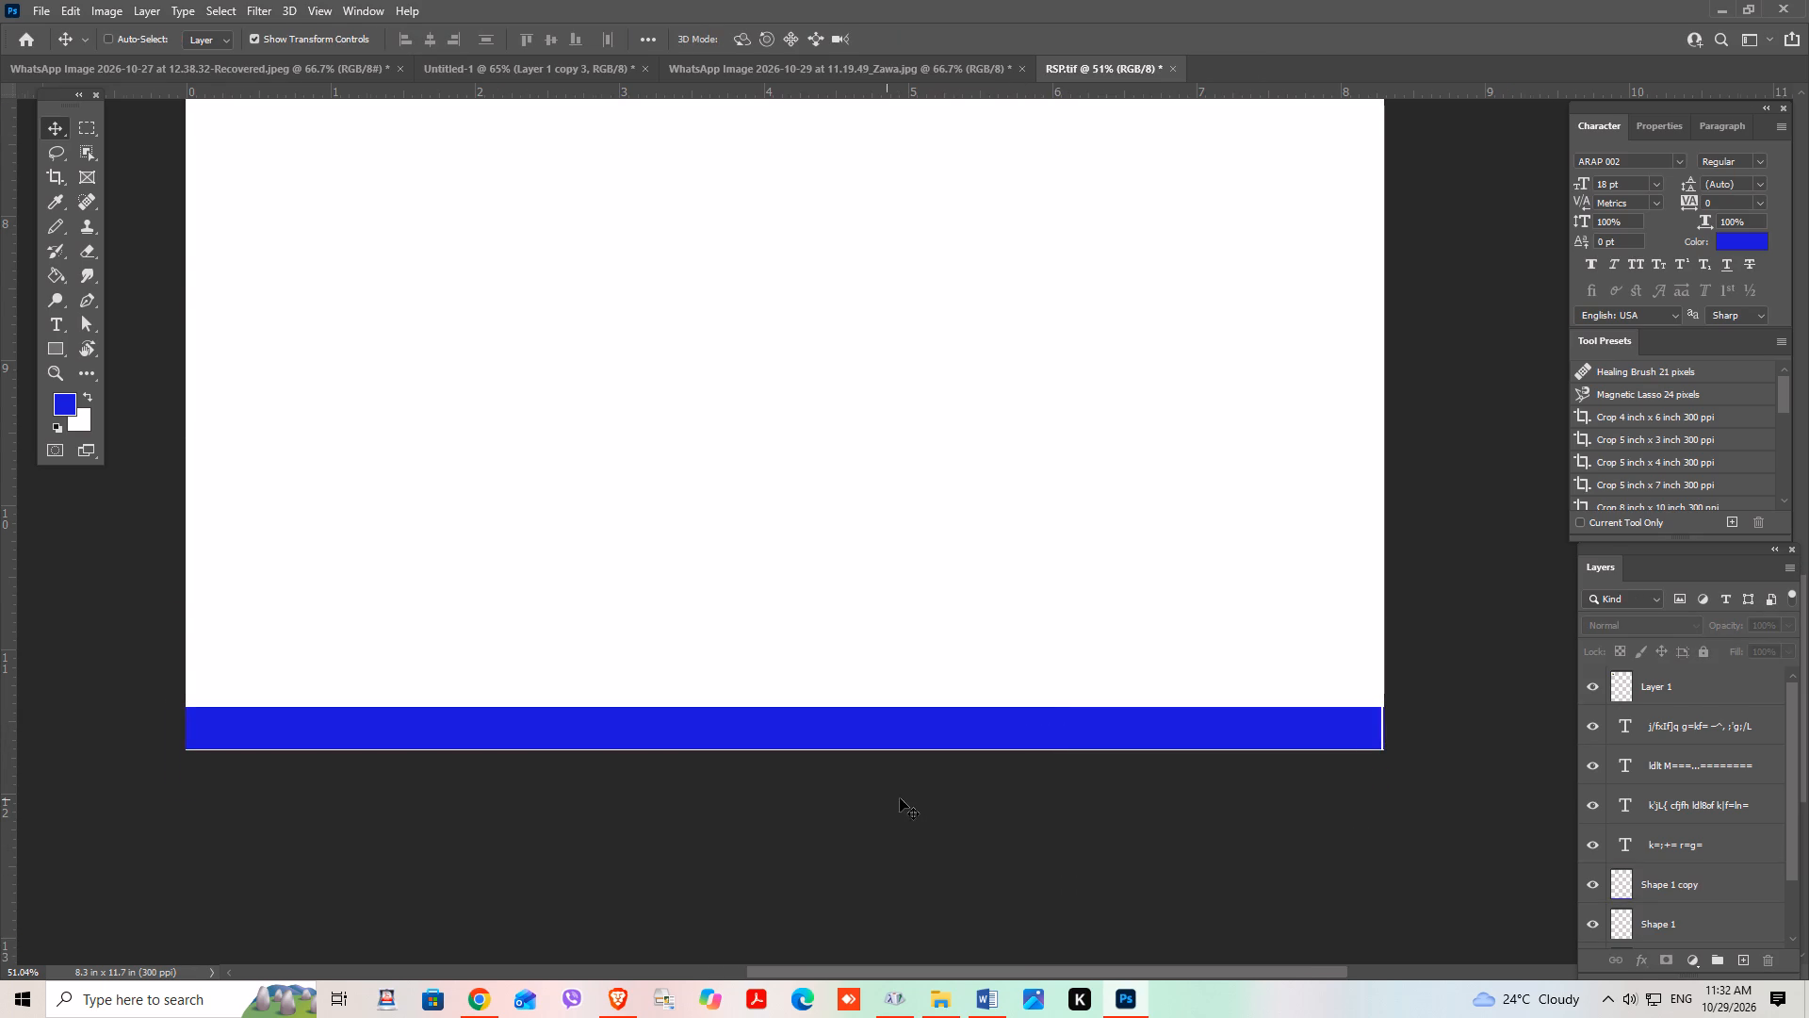
scroll(527, 813, "up", 2, "alt")
left_click(800, 721)
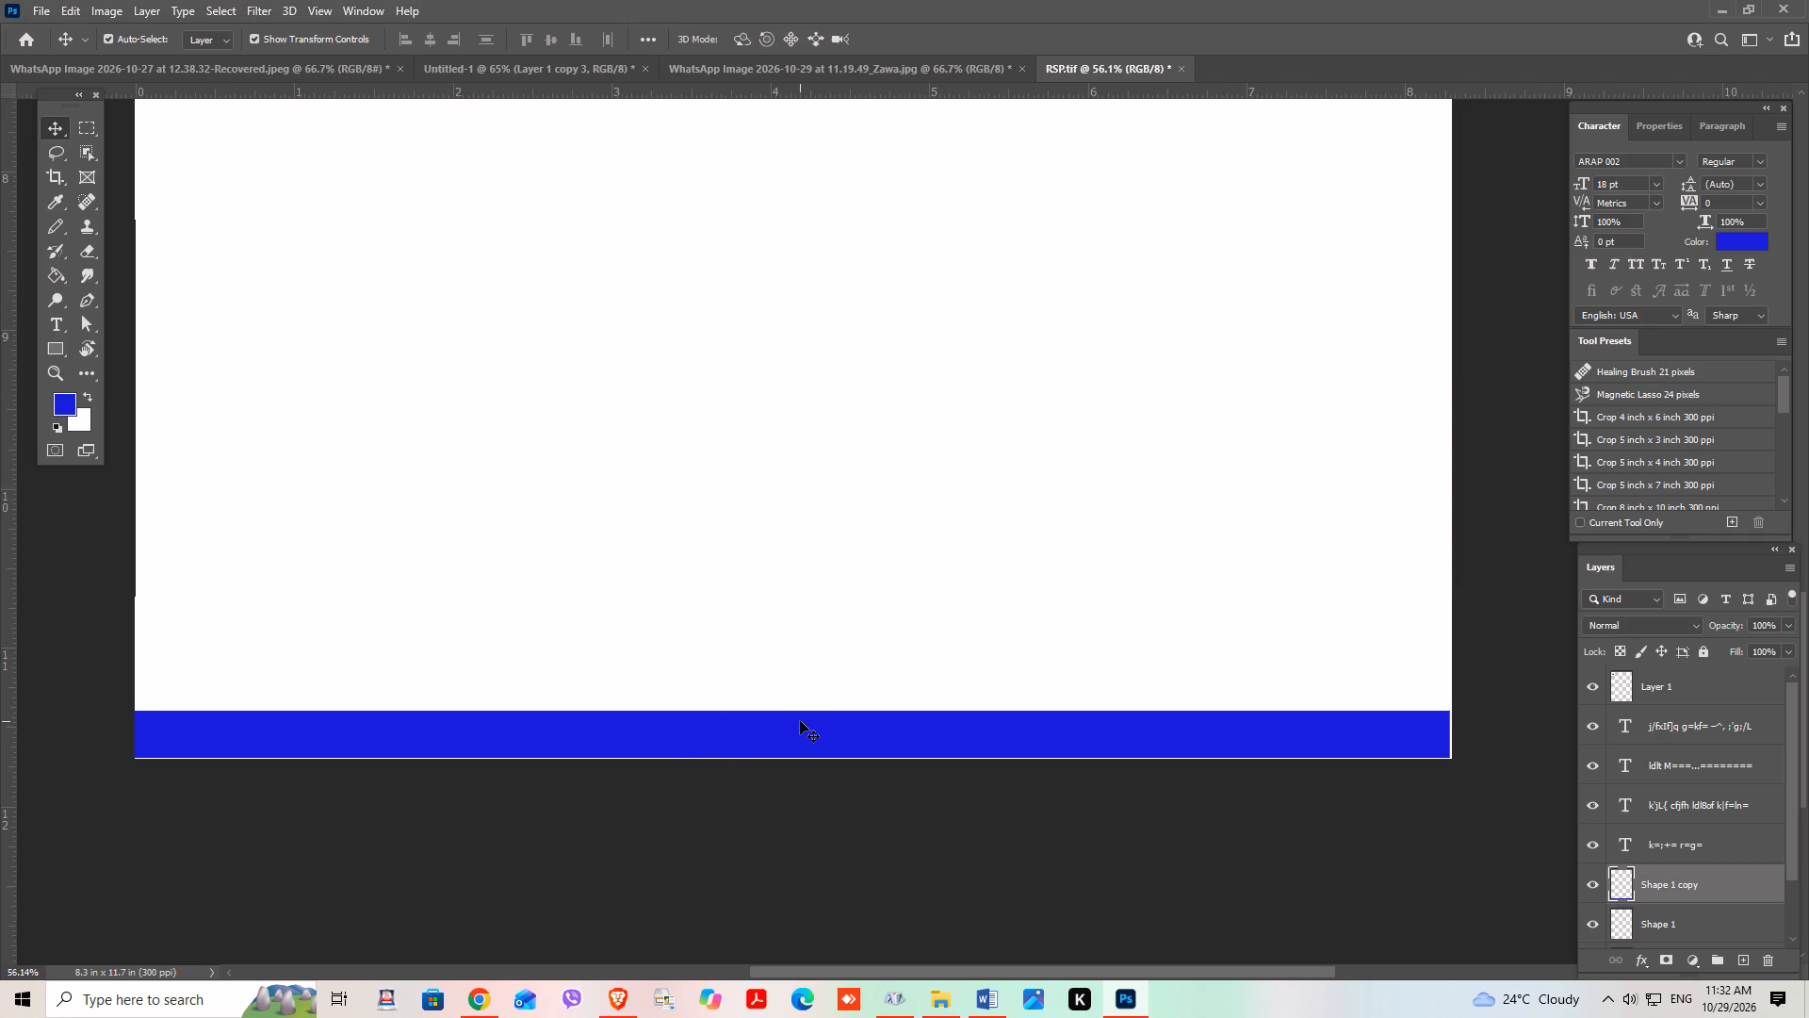
left_click(793, 738)
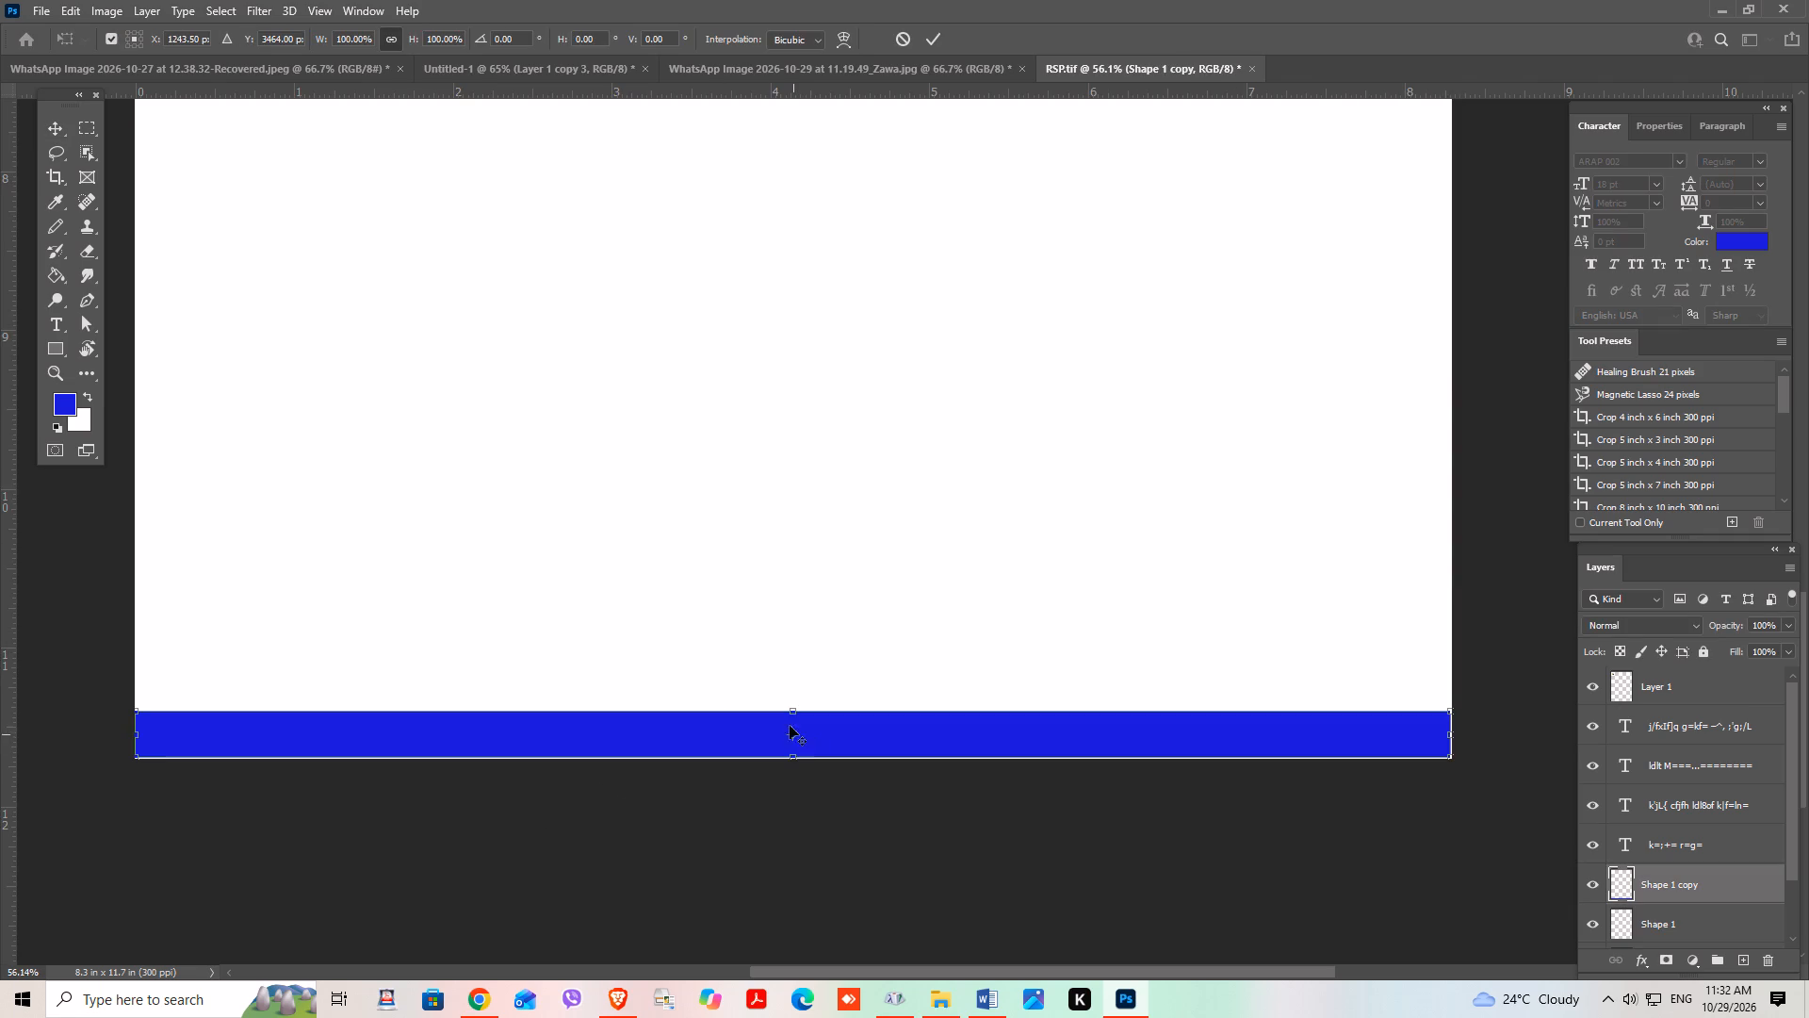
left_click_drag(795, 712, 797, 705, "shift")
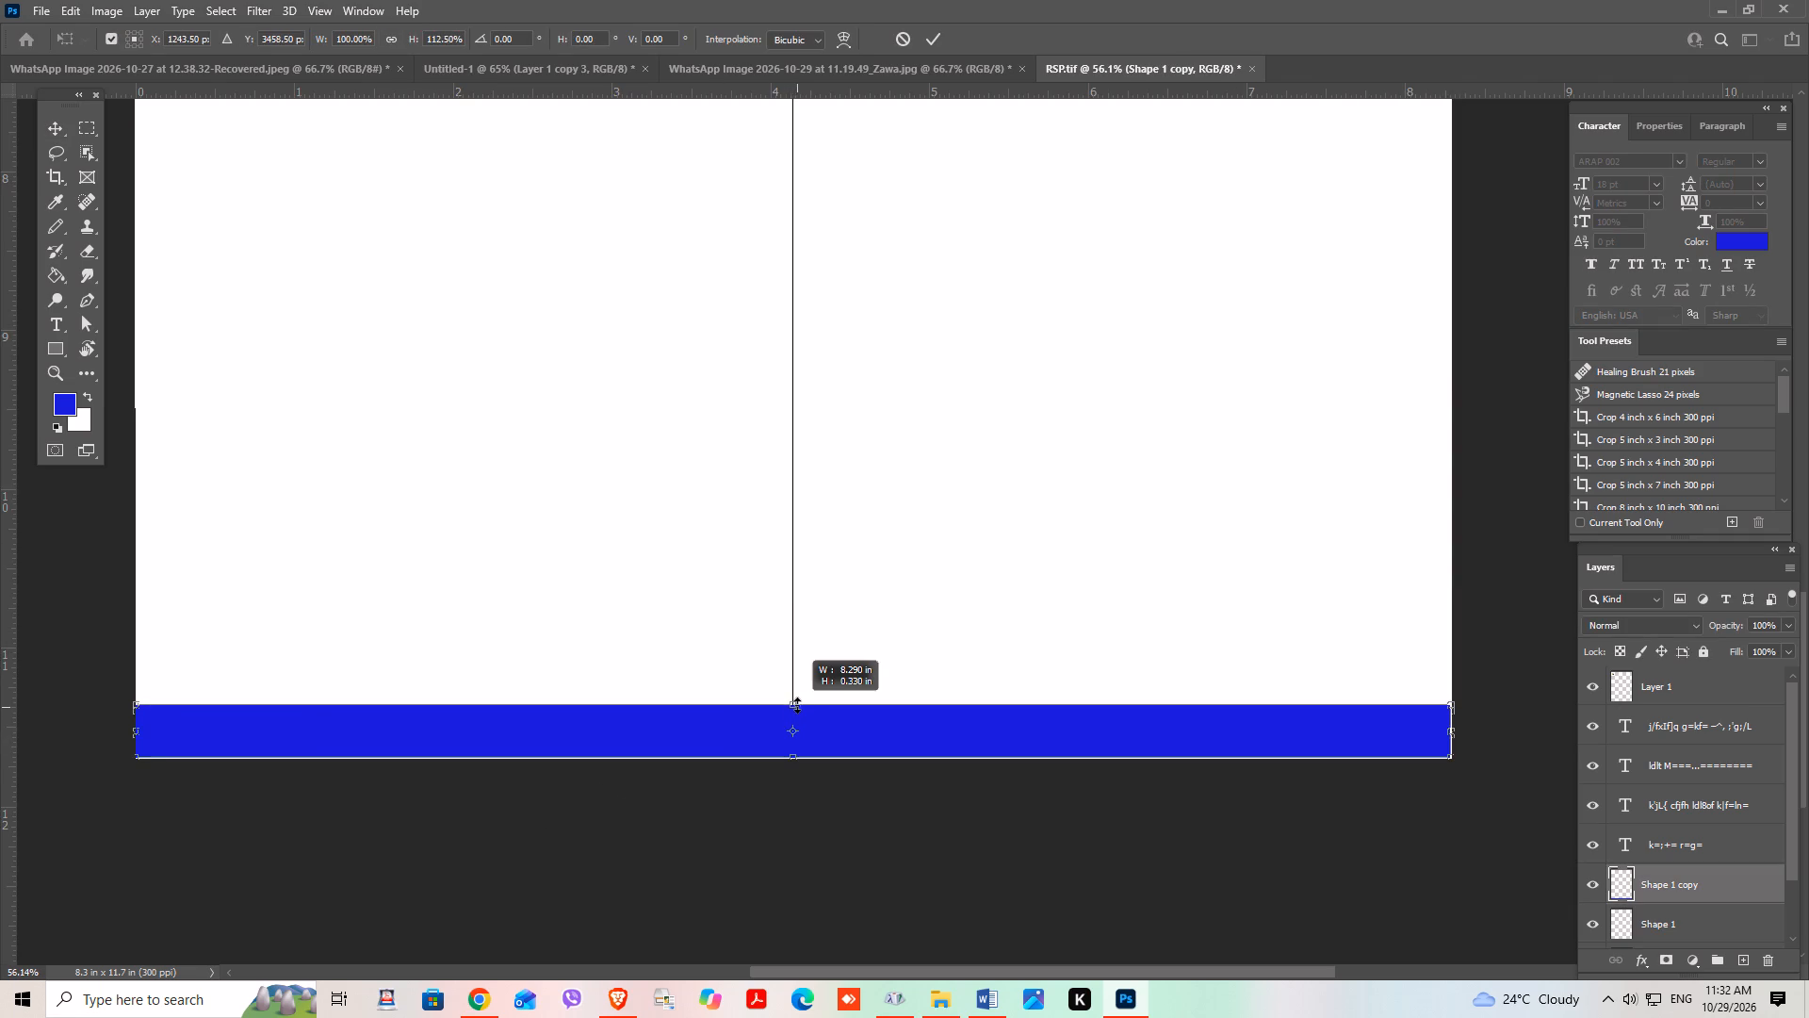
left_click_drag(797, 705, 798, 701, "shift")
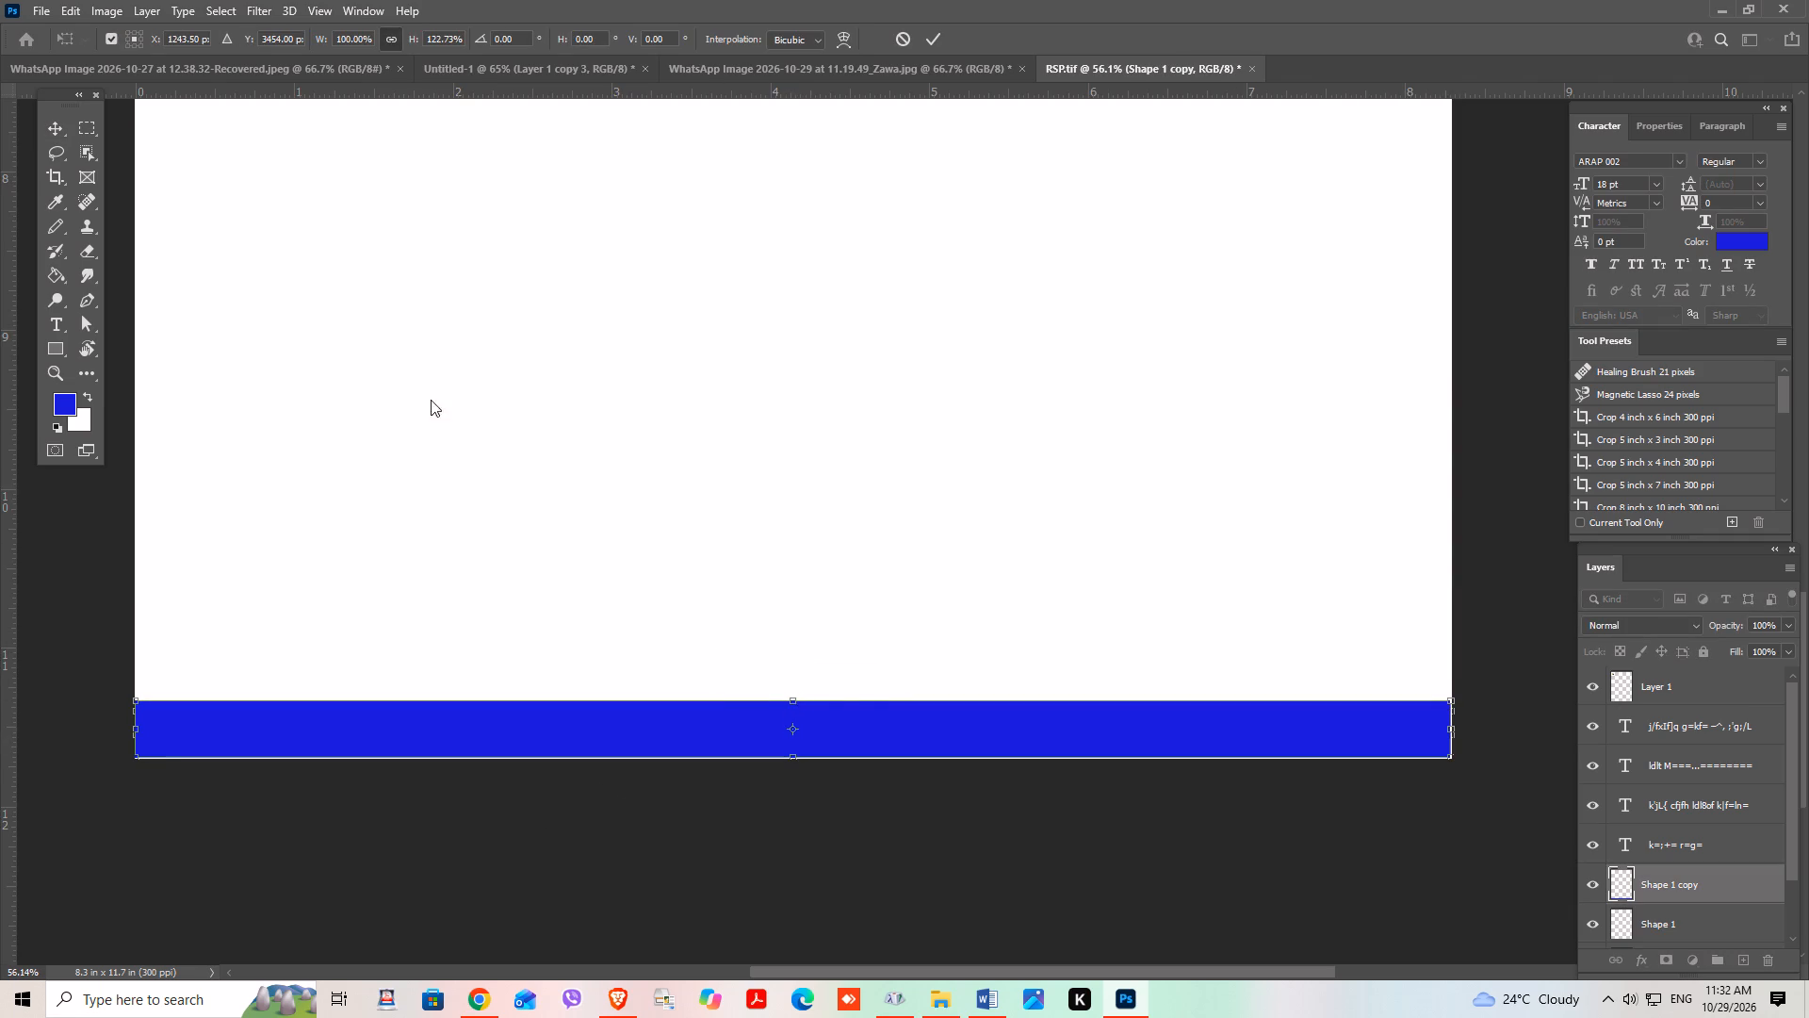
left_click(57, 128)
left_click(686, 855)
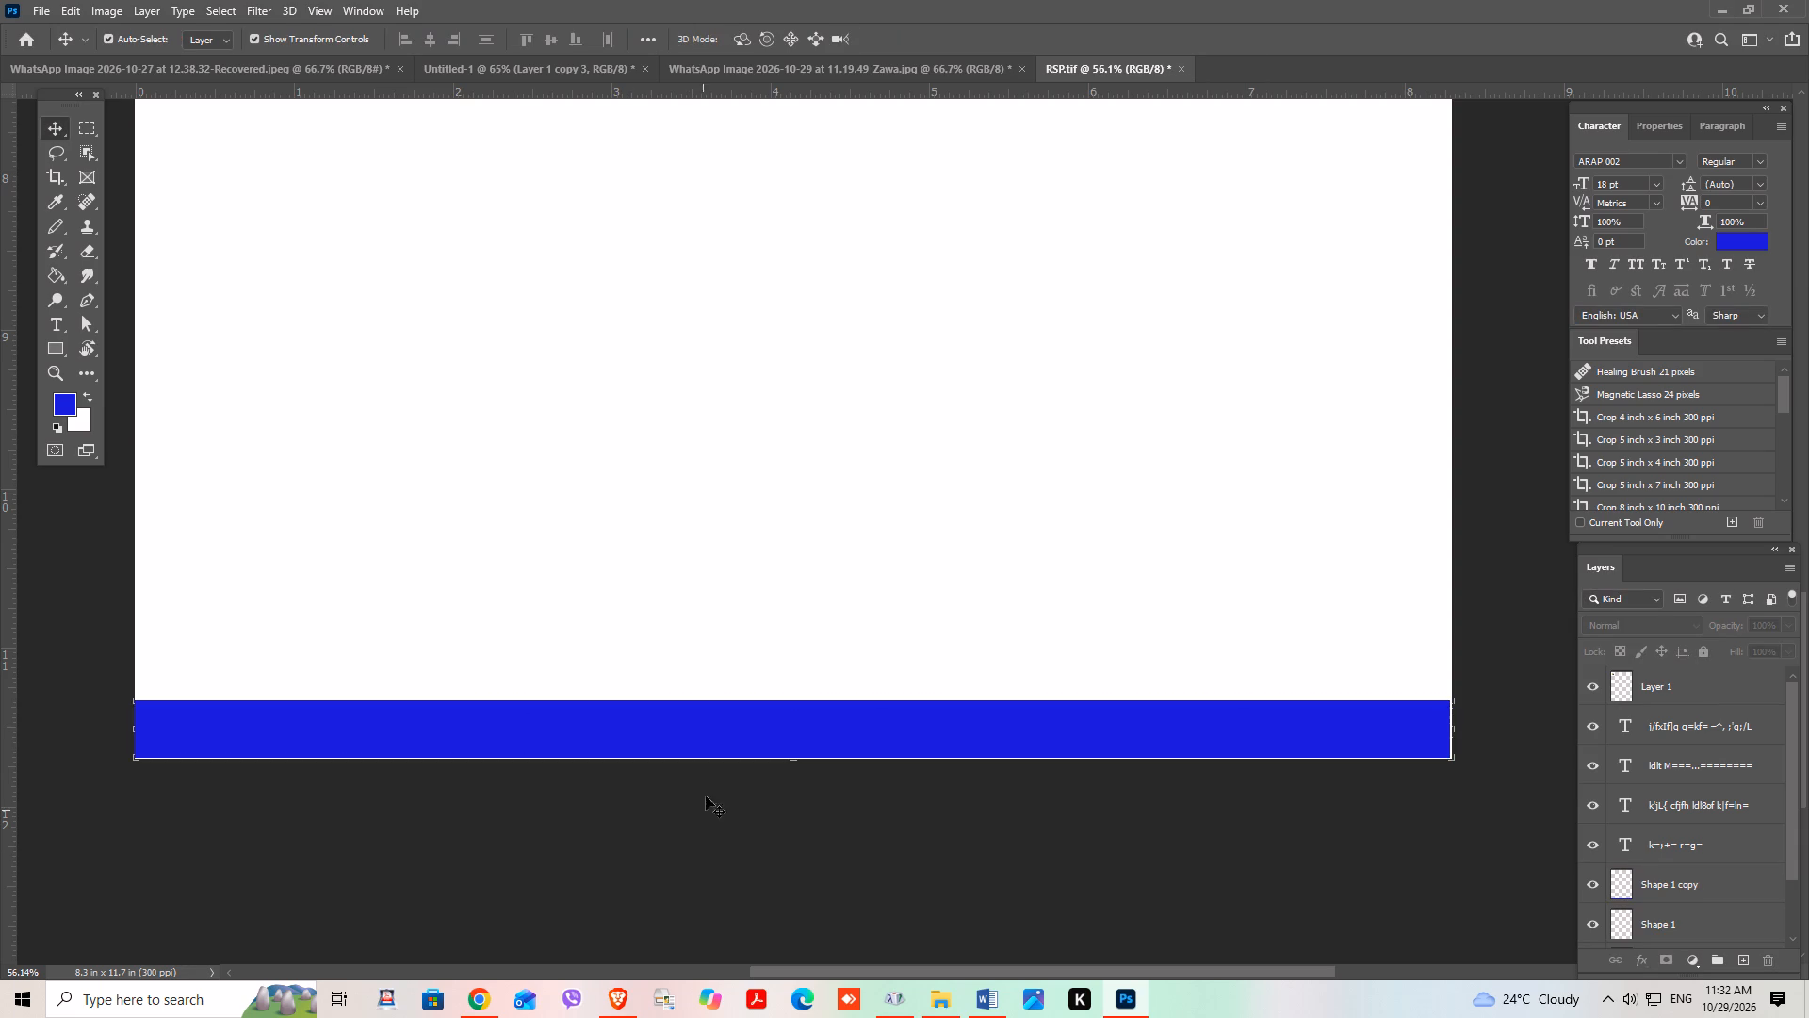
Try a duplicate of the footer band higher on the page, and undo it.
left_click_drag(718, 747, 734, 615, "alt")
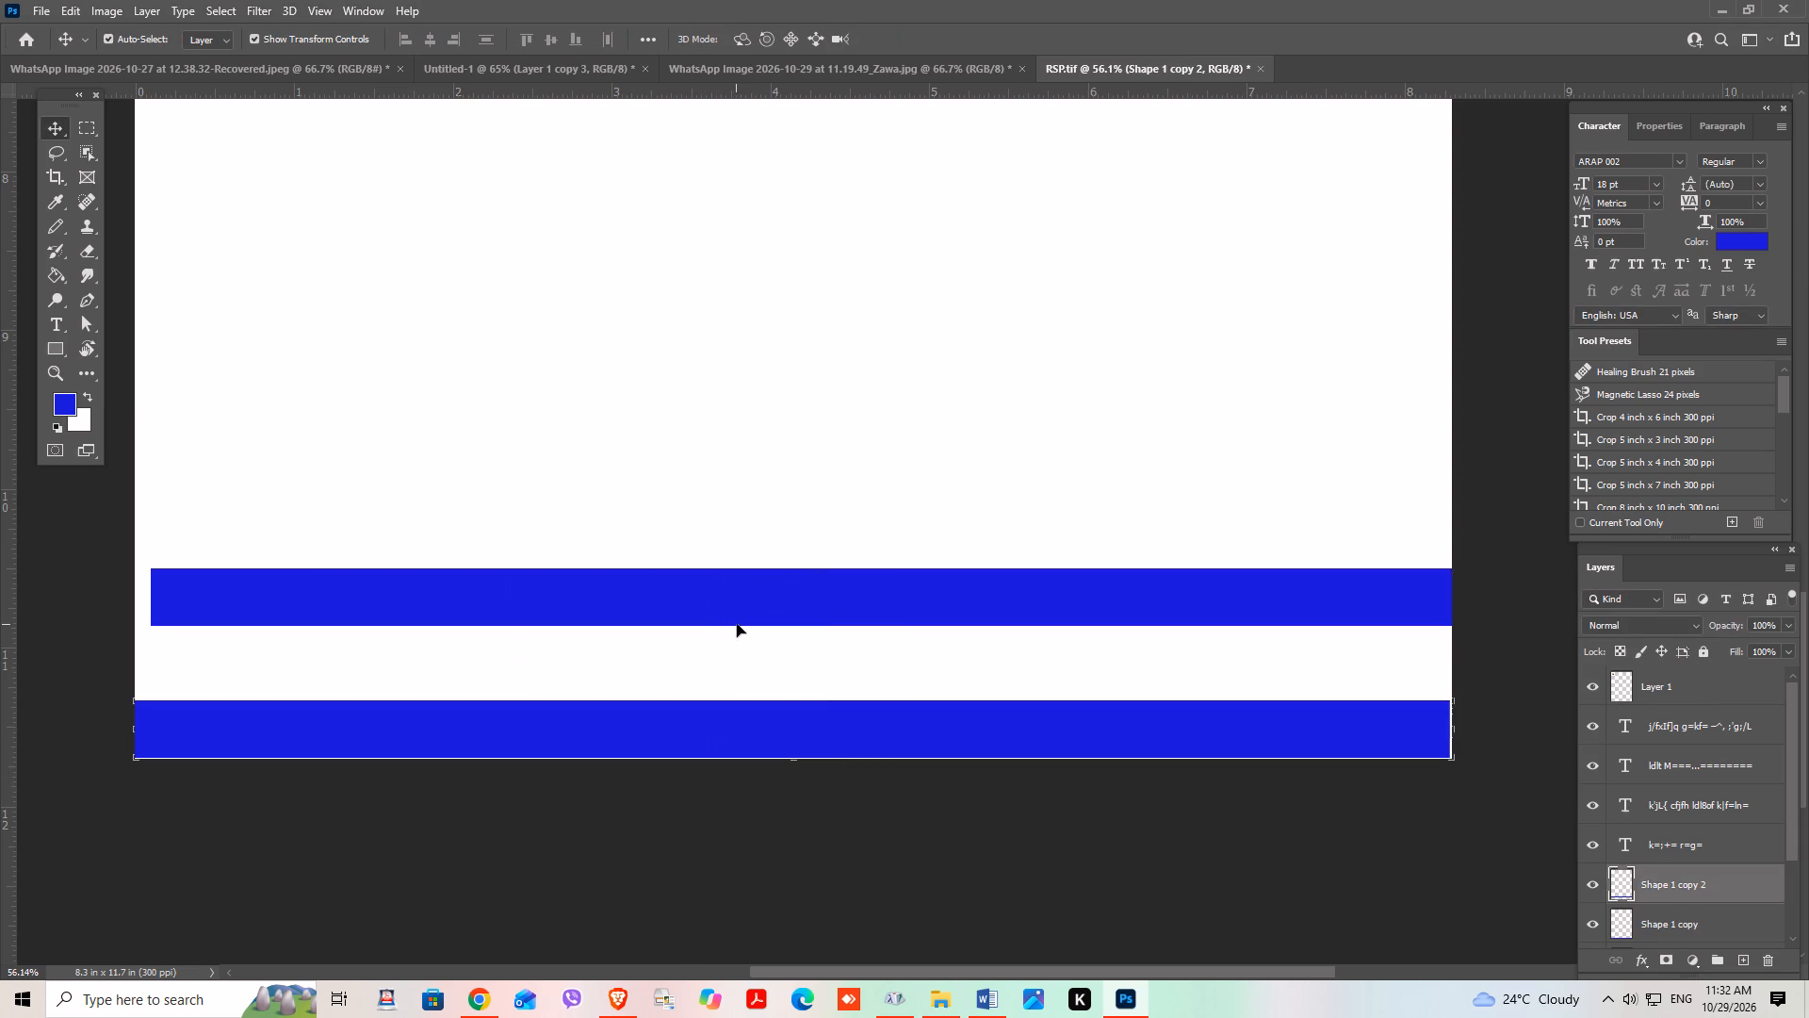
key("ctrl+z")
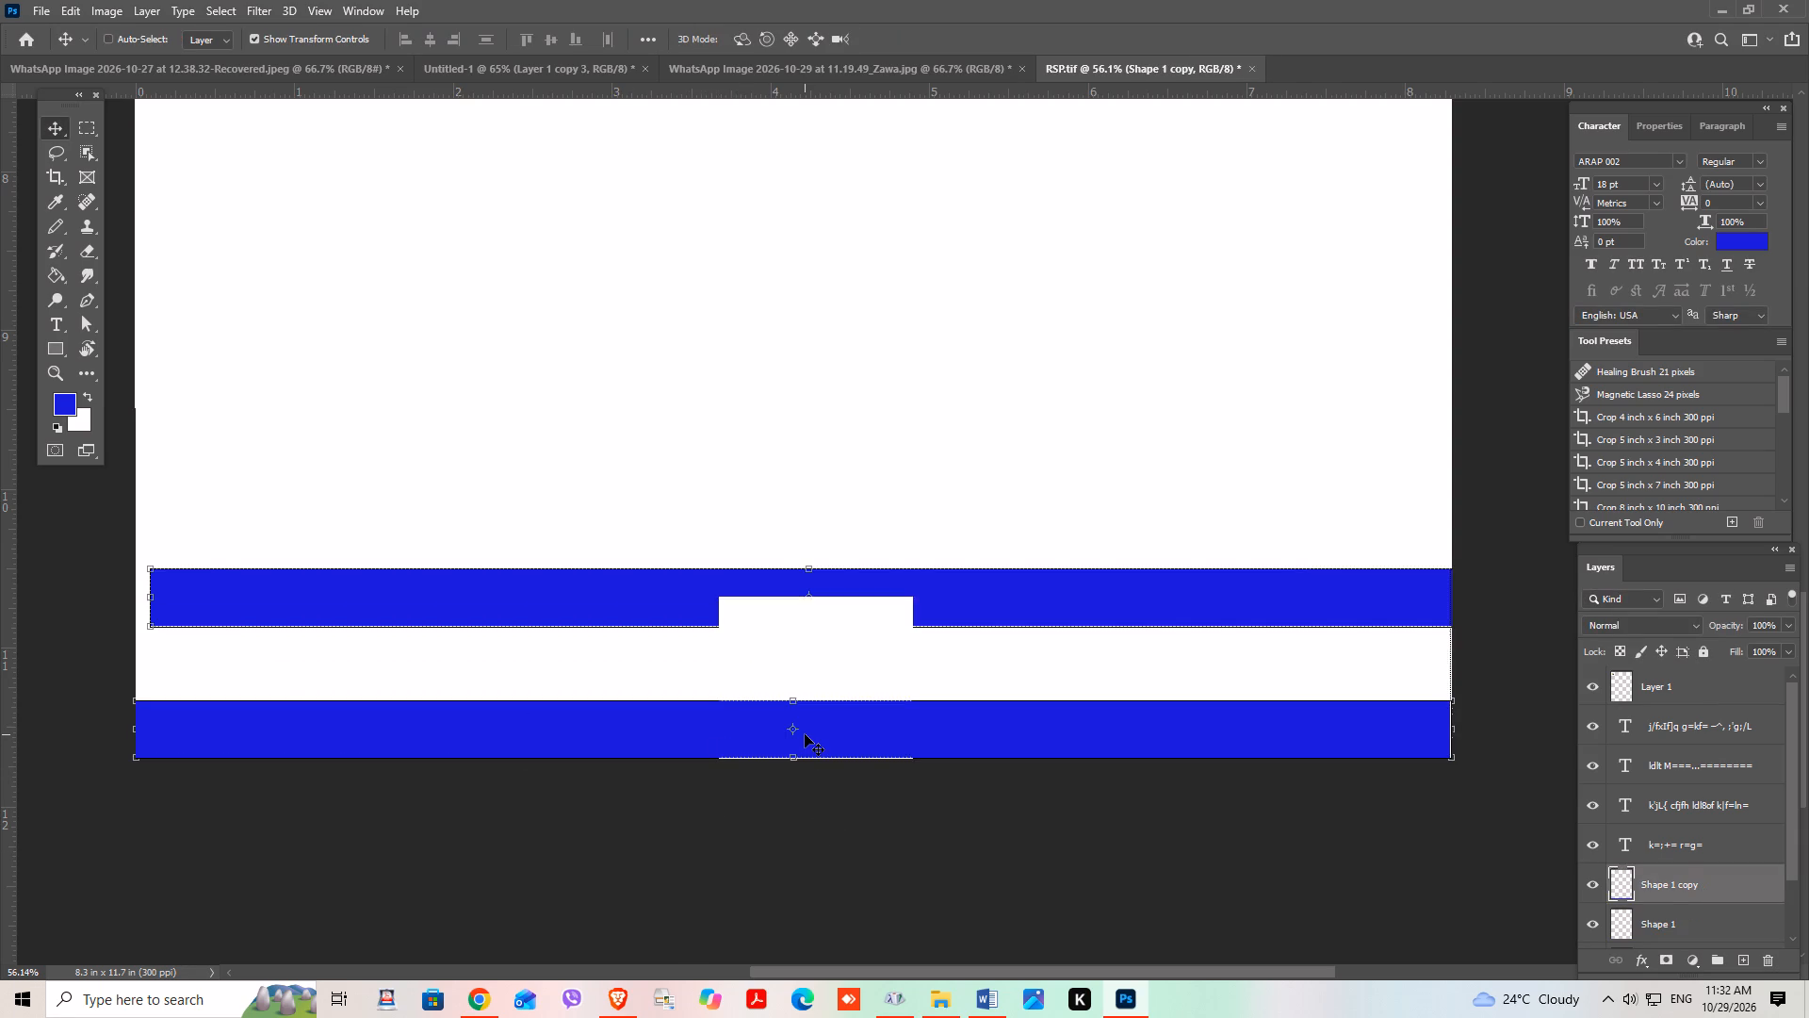
Duplicate the footer band straight up about 0.4 in, leaving a thin white gap between the two bands.
left_click_drag(812, 731, 811, 643, "alt")
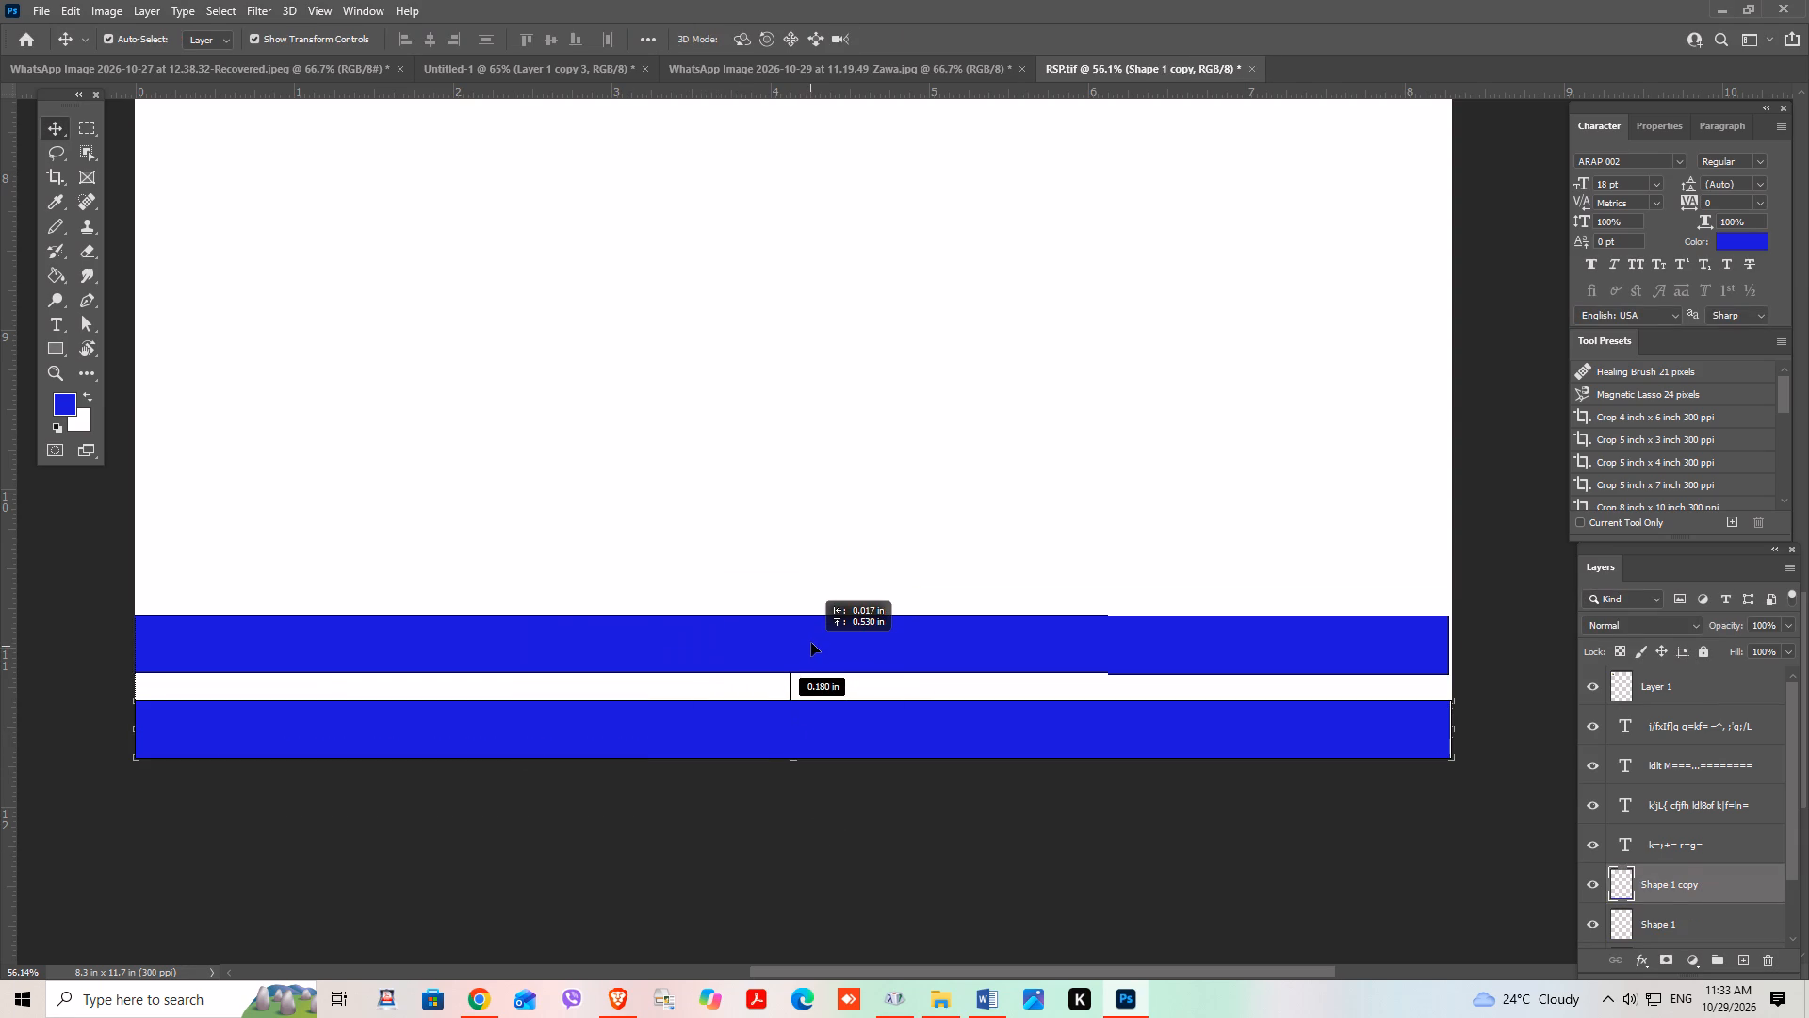
left_click_drag(811, 643, 820, 660, "alt")
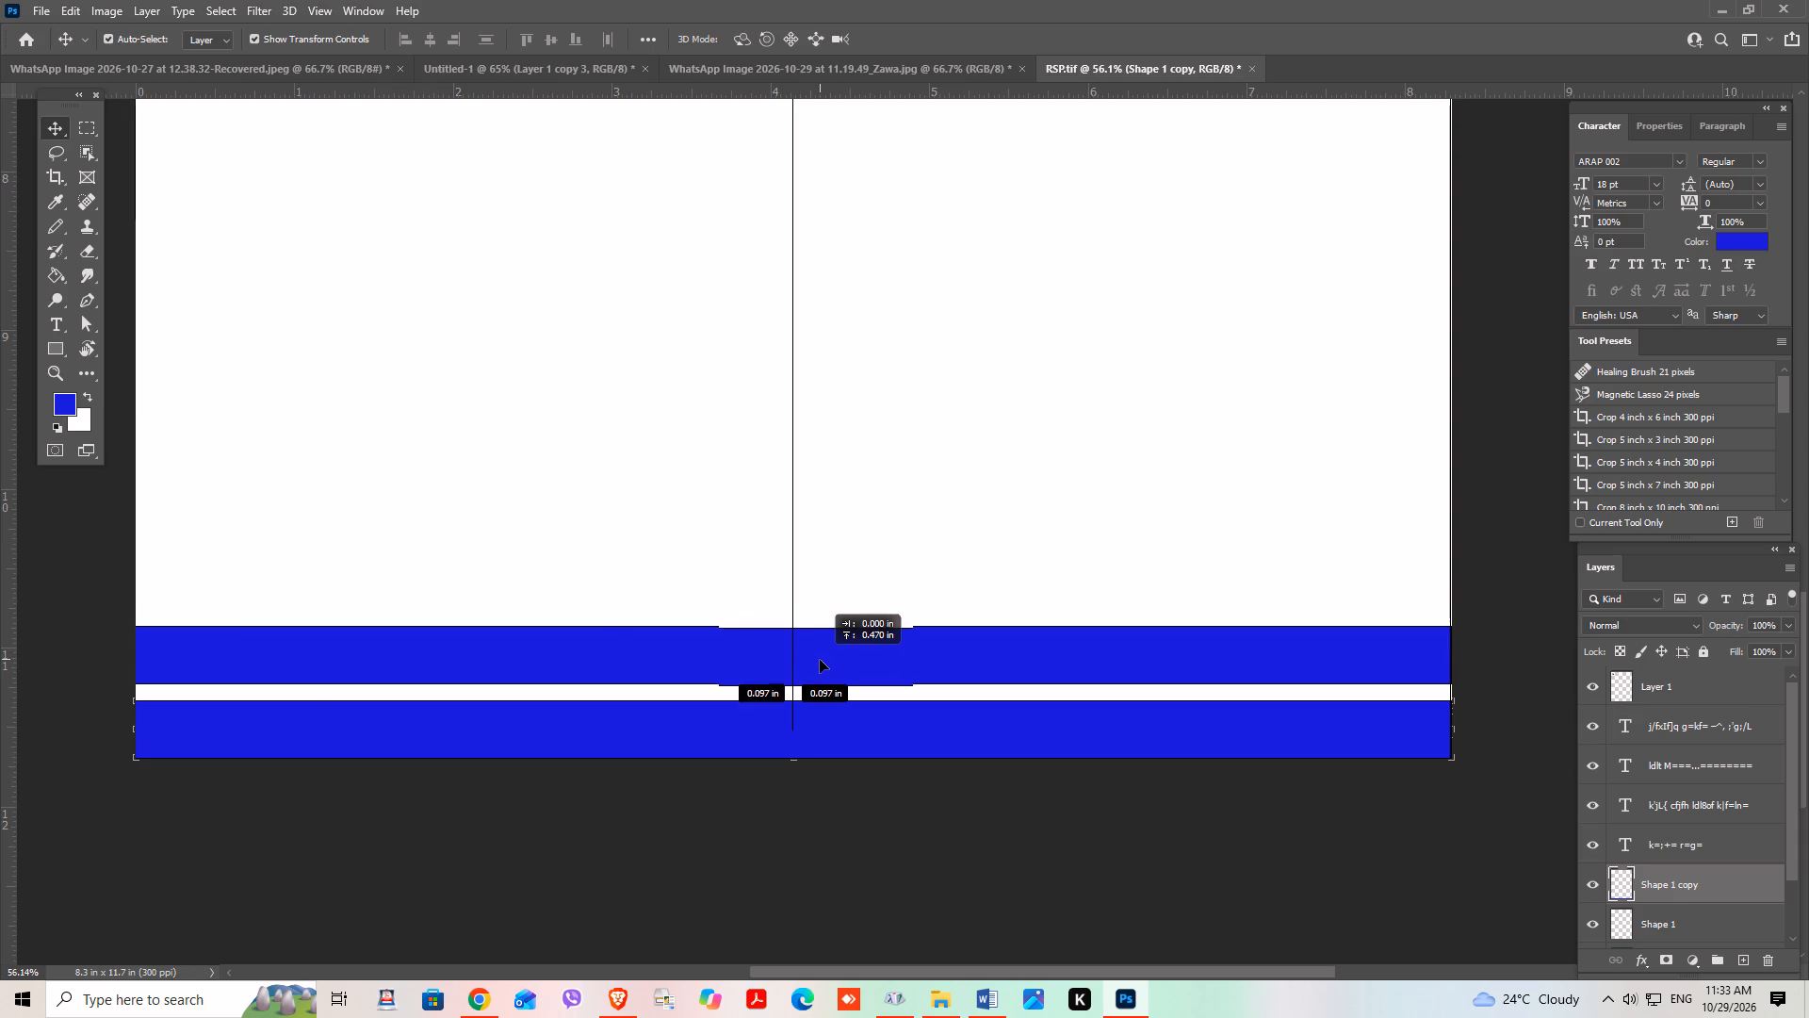
left_click_drag(820, 660, 822, 667, "alt")
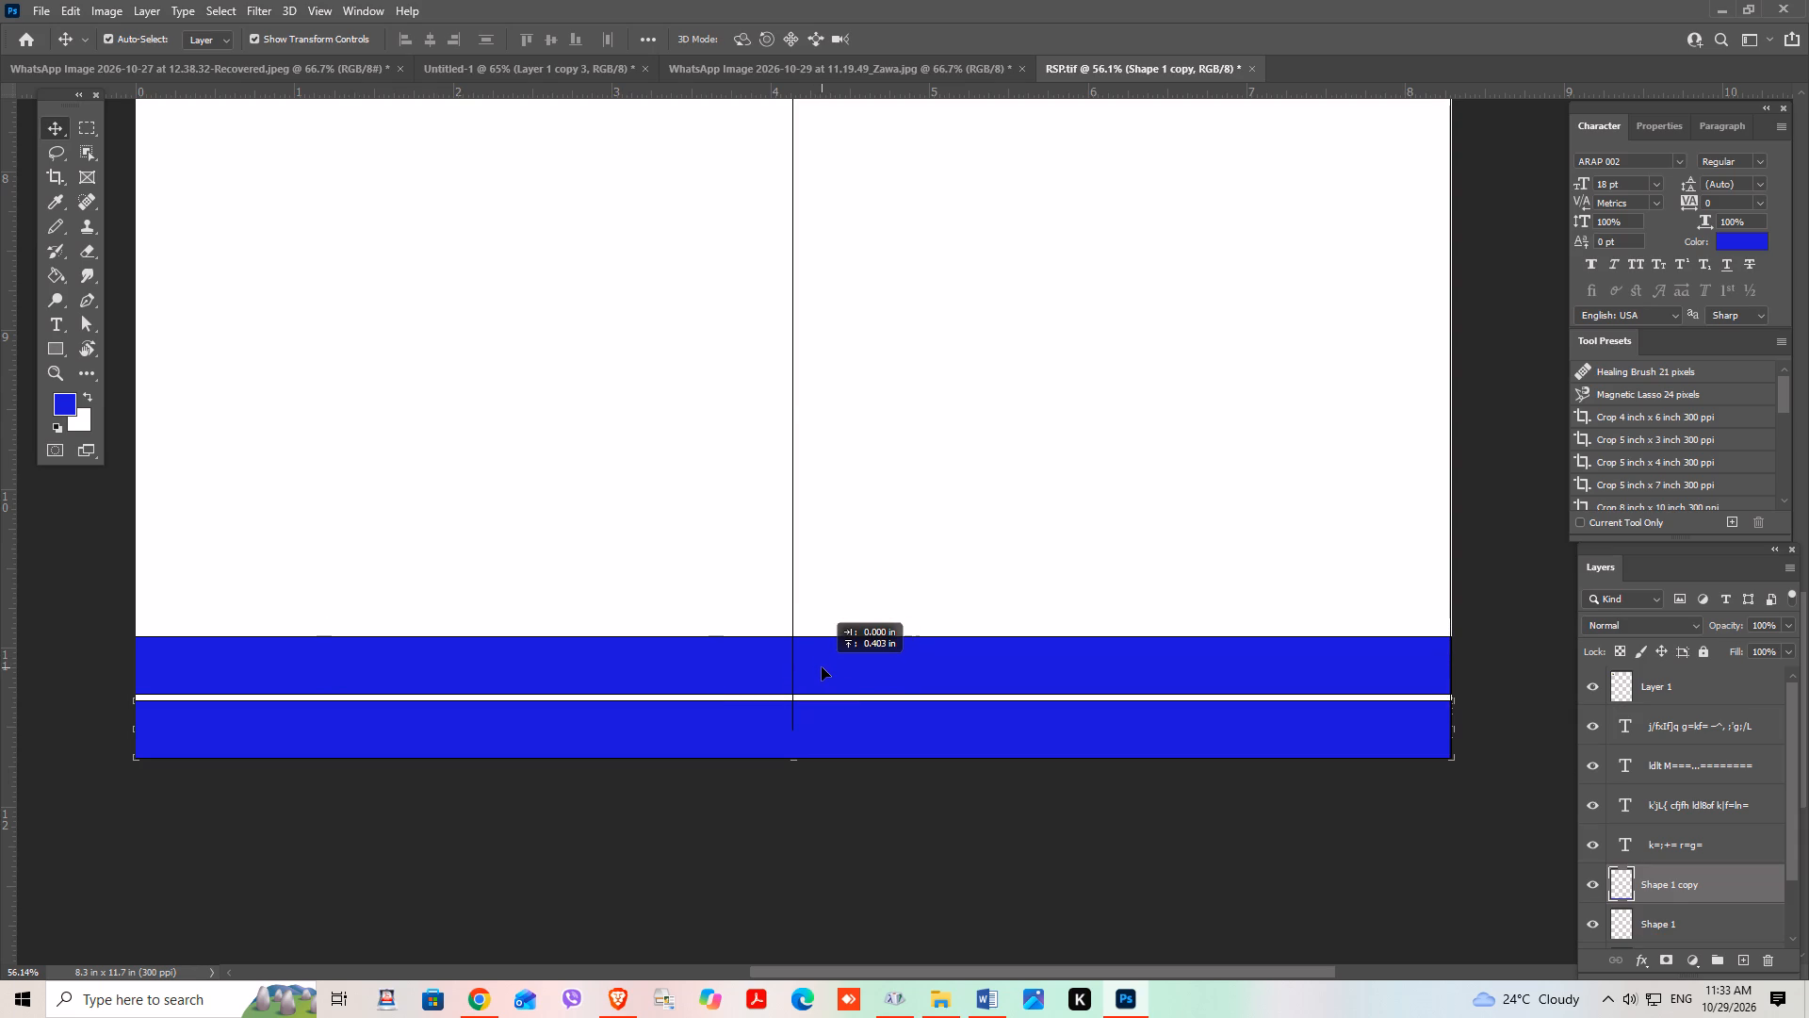
left_click(933, 870)
Shrink the upper footer band's height from its top edge to about 11%, making a thin line above the thick band.
scroll(931, 870, "down", 1)
left_click(880, 665)
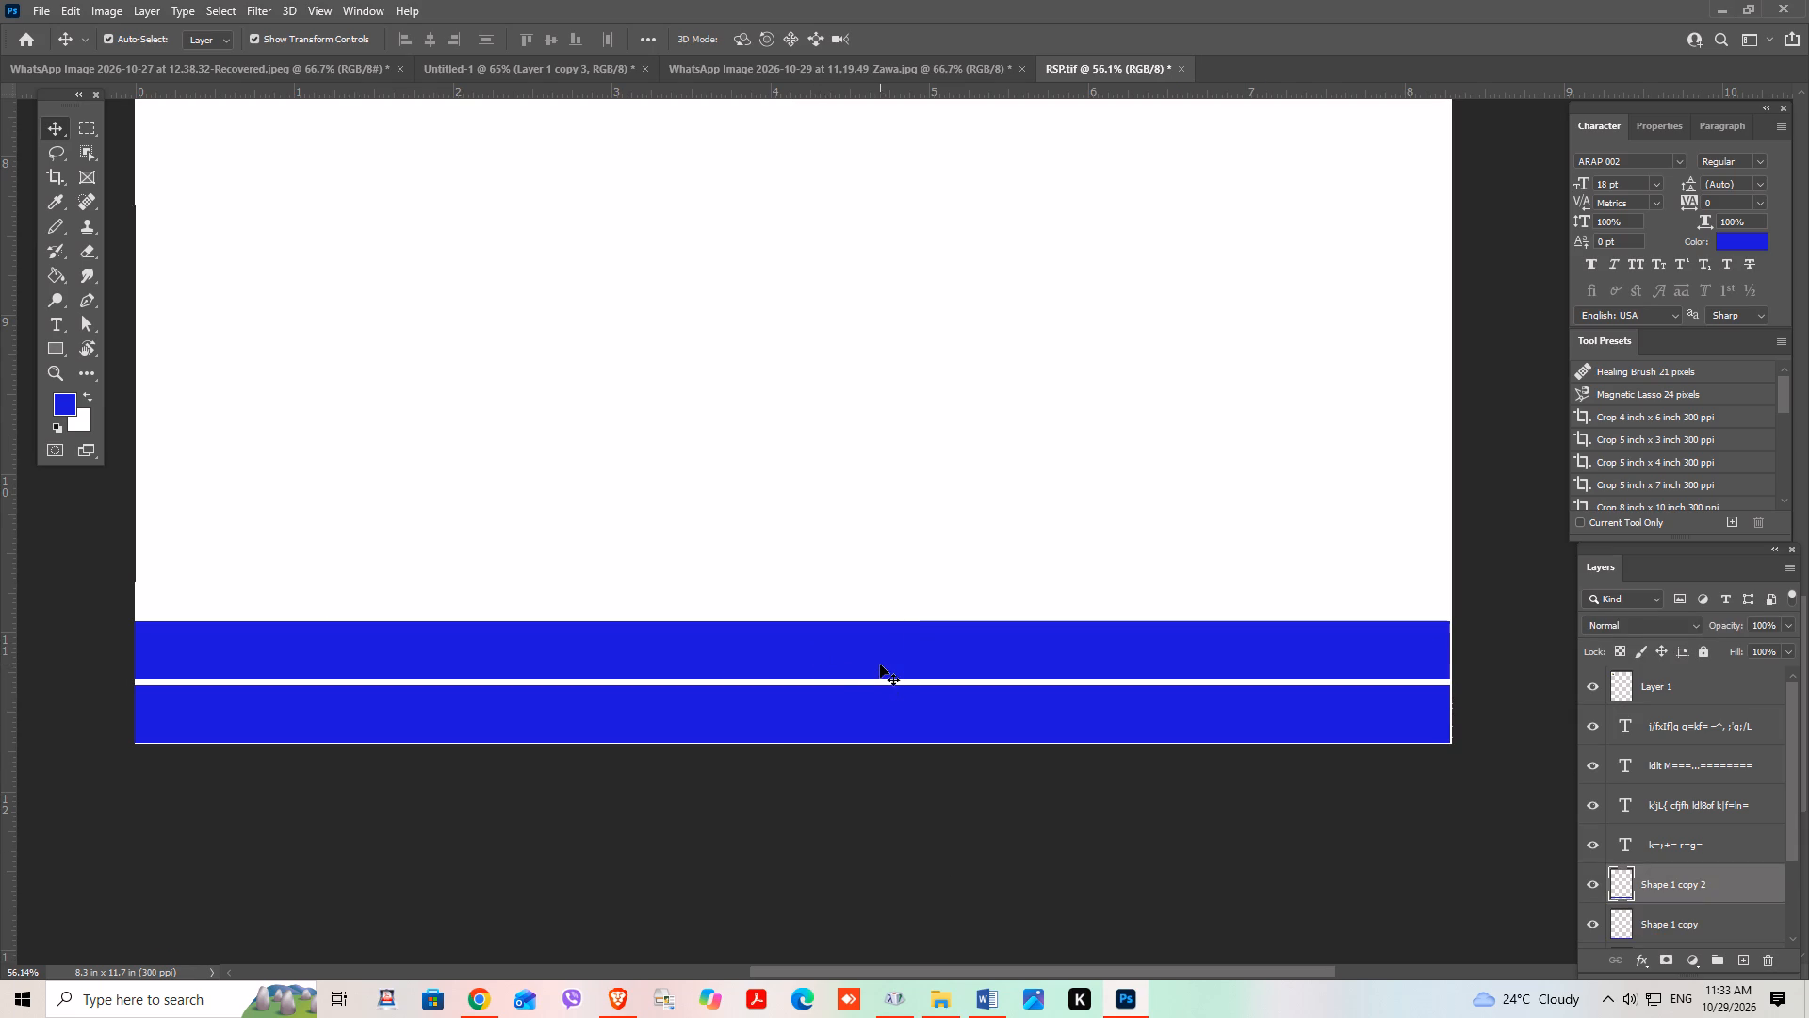
scroll(837, 674, "up", 1)
left_click(792, 635)
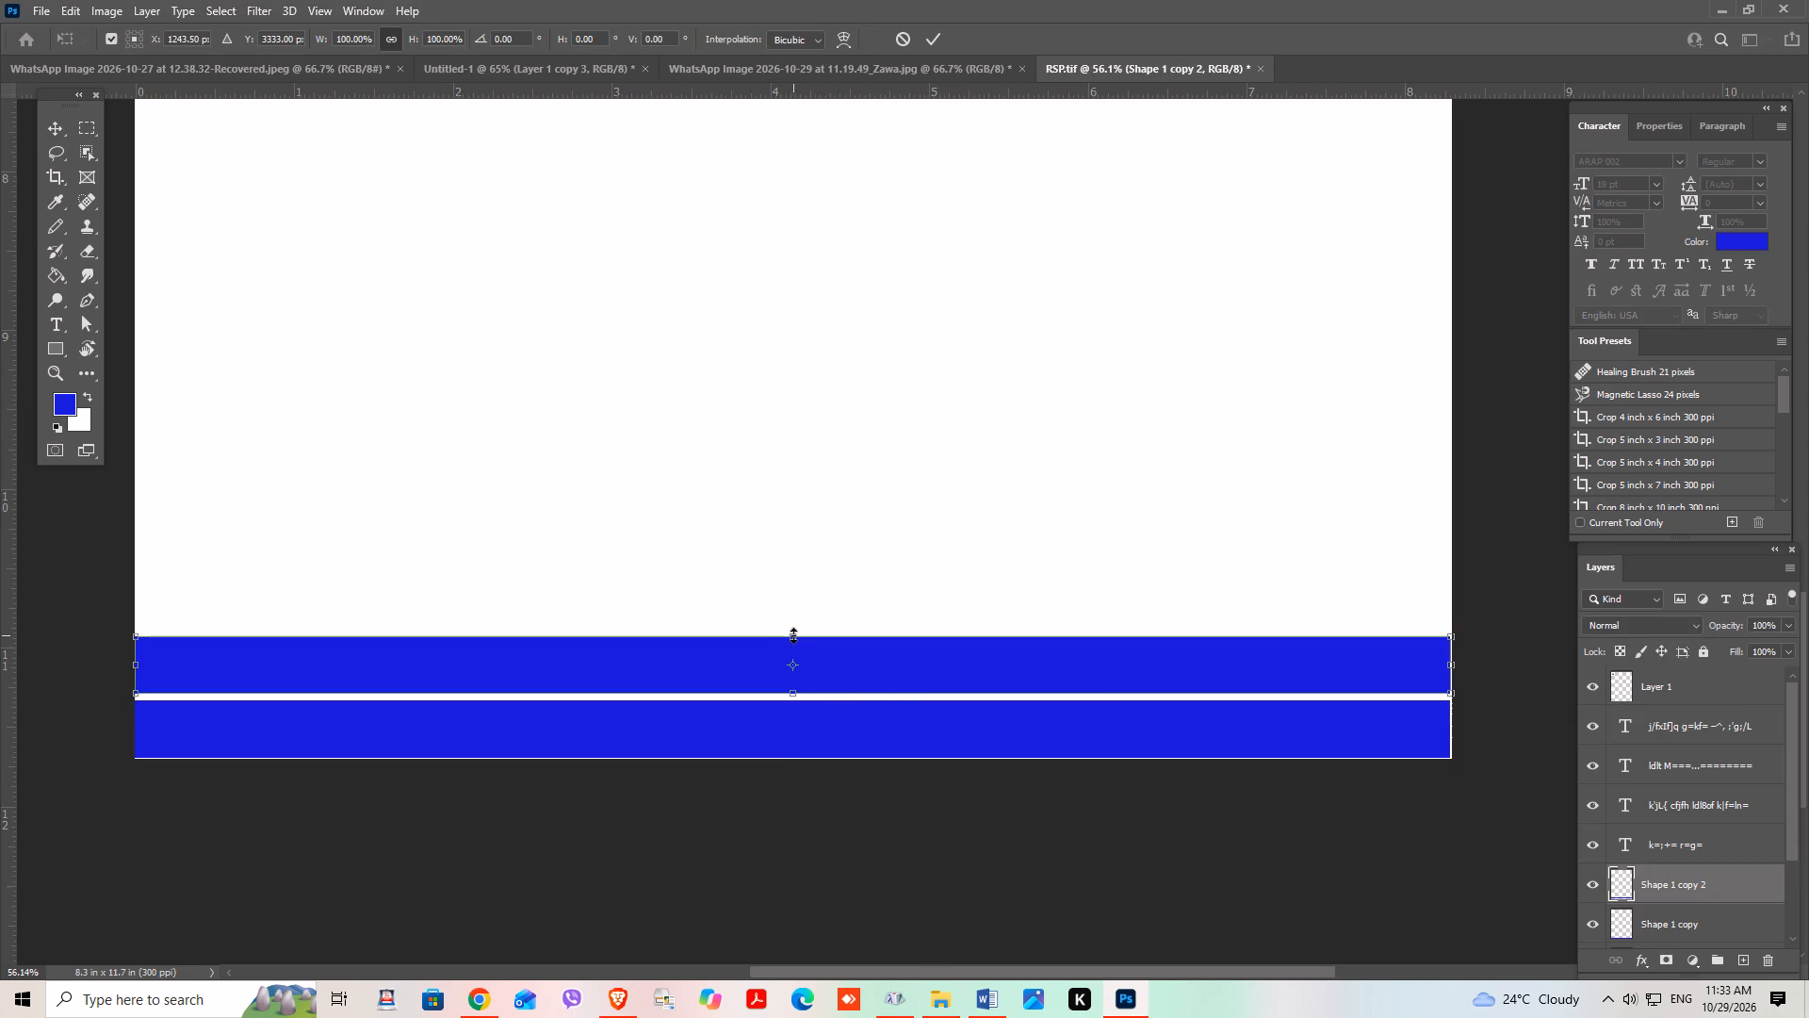
left_click_drag(794, 634, 796, 681, "shift")
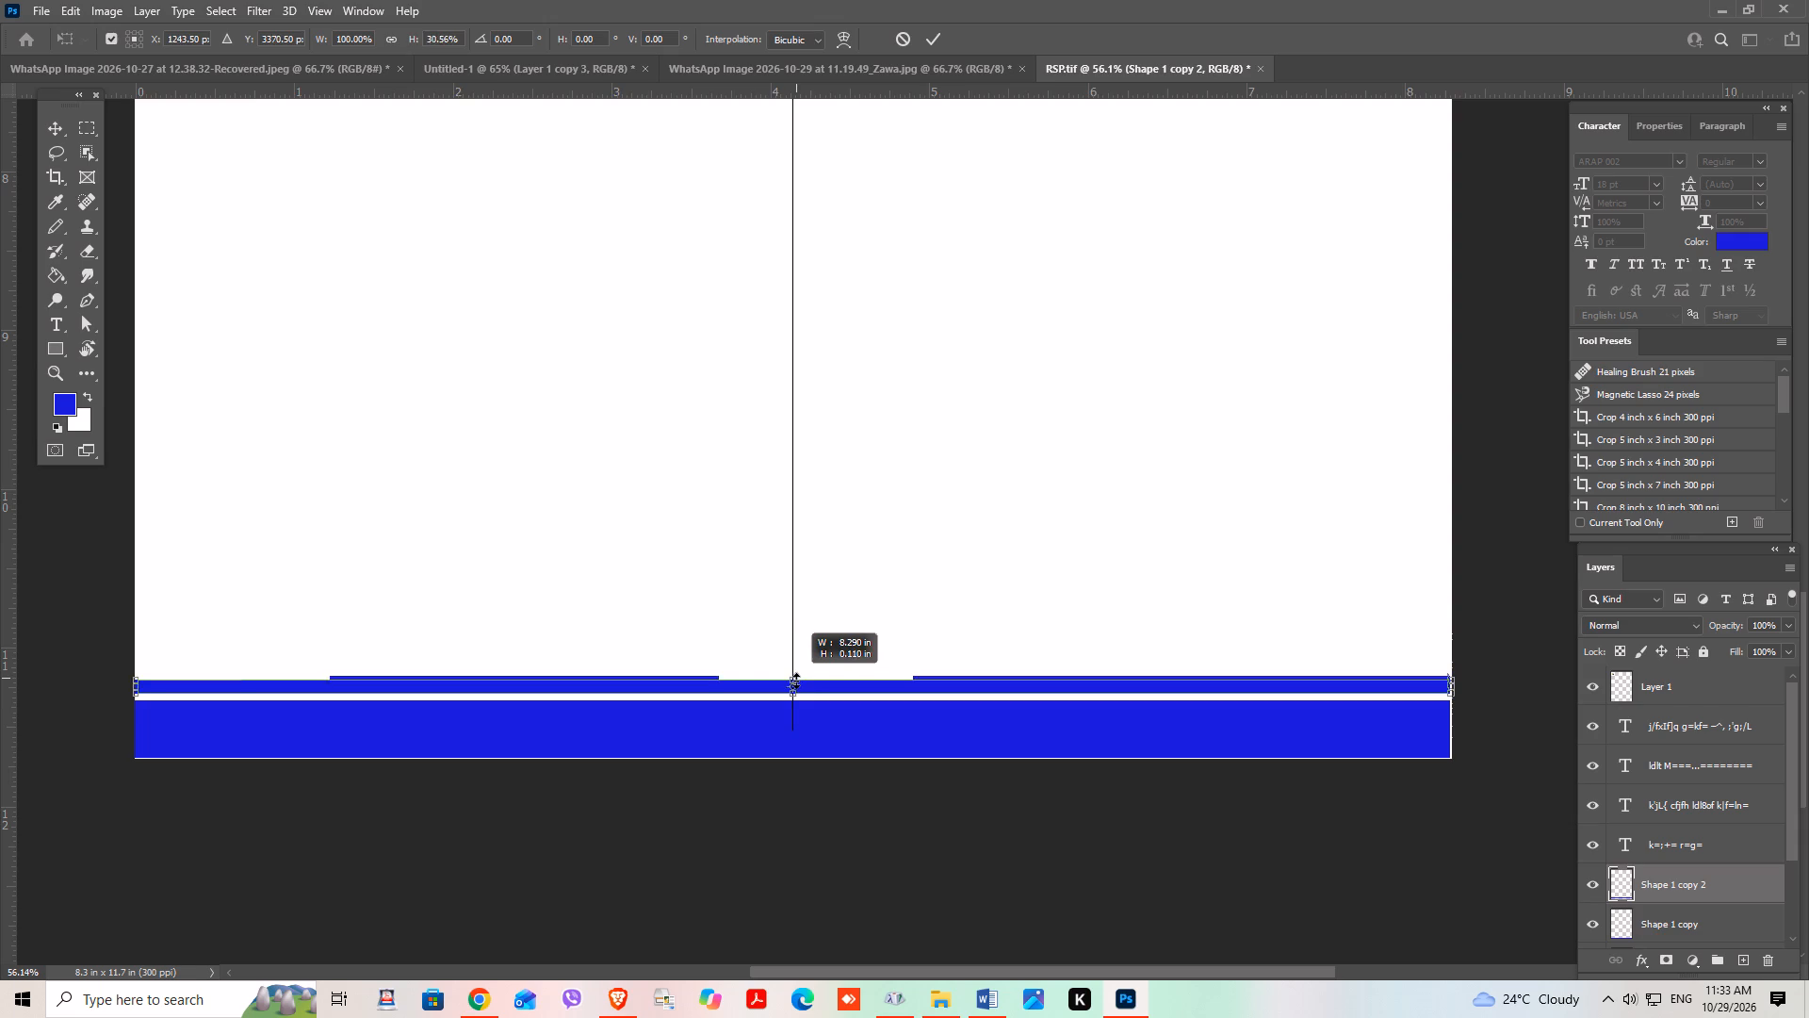
left_click_drag(796, 681, 798, 685, "shift")
left_click(934, 42)
left_click(919, 833)
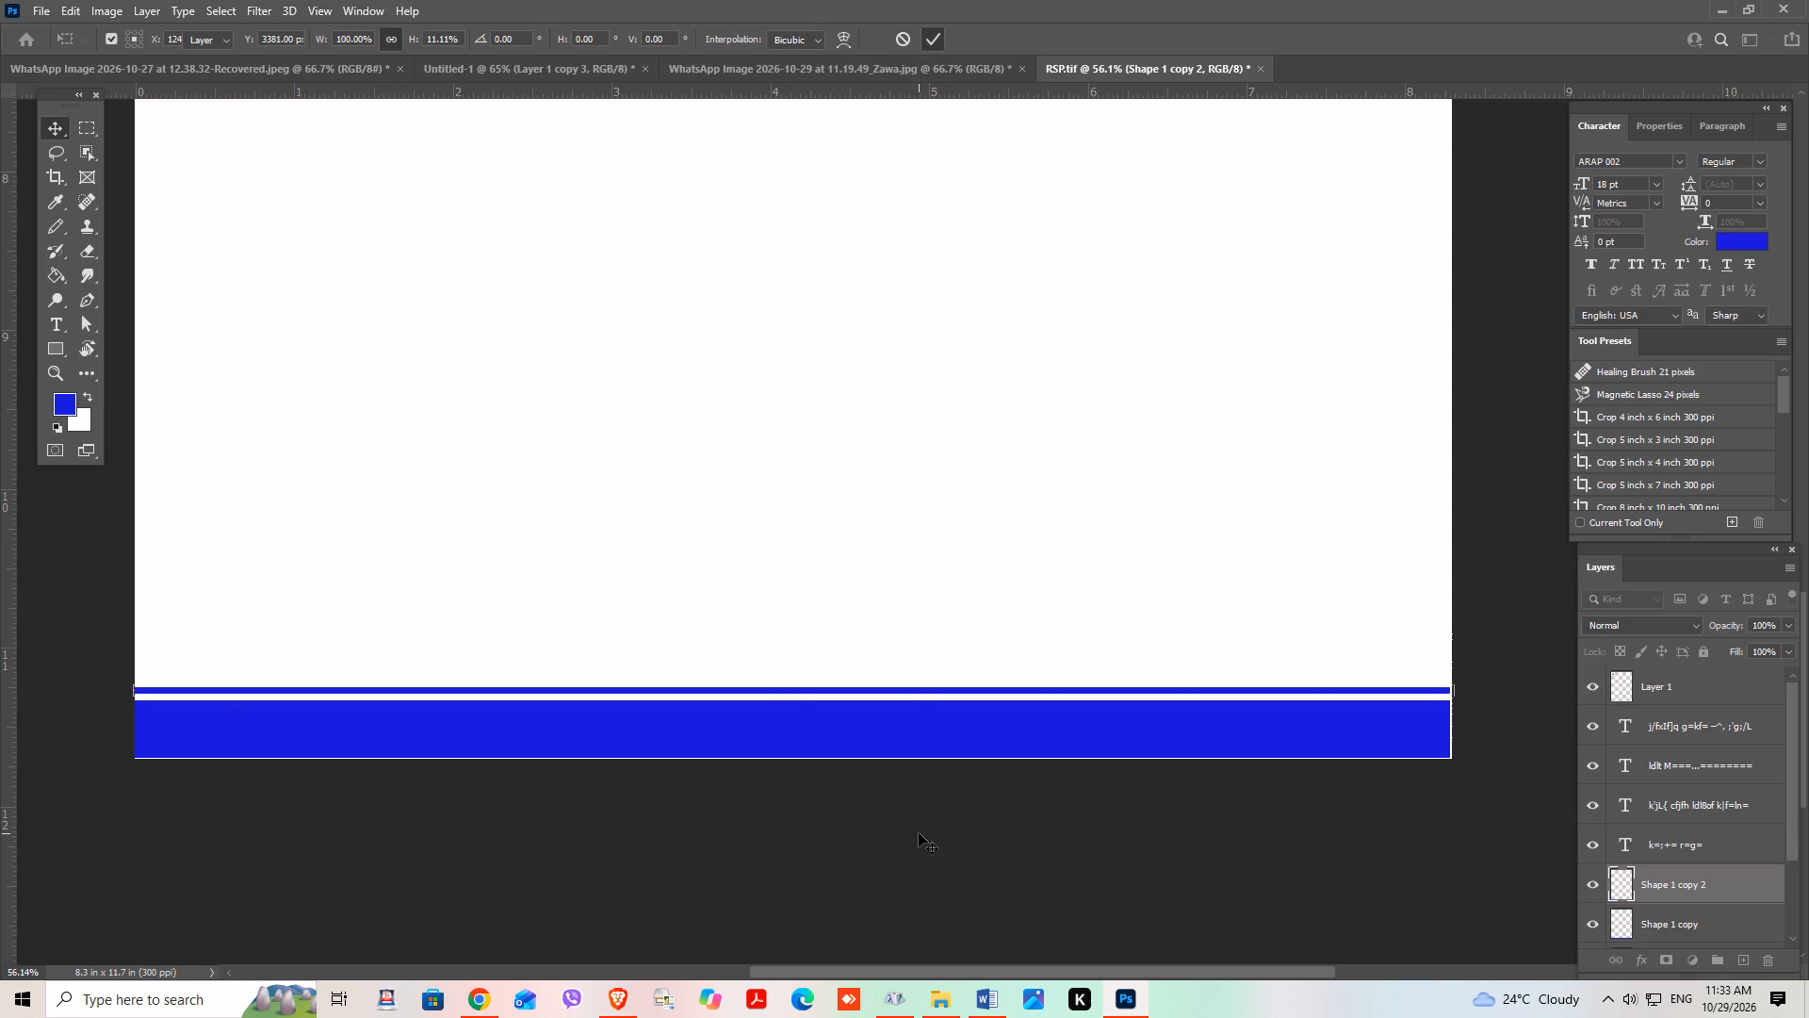
Review the letterhead page from the footer bands up to the header with the logo, name and address.
scroll(874, 814, "down", 4)
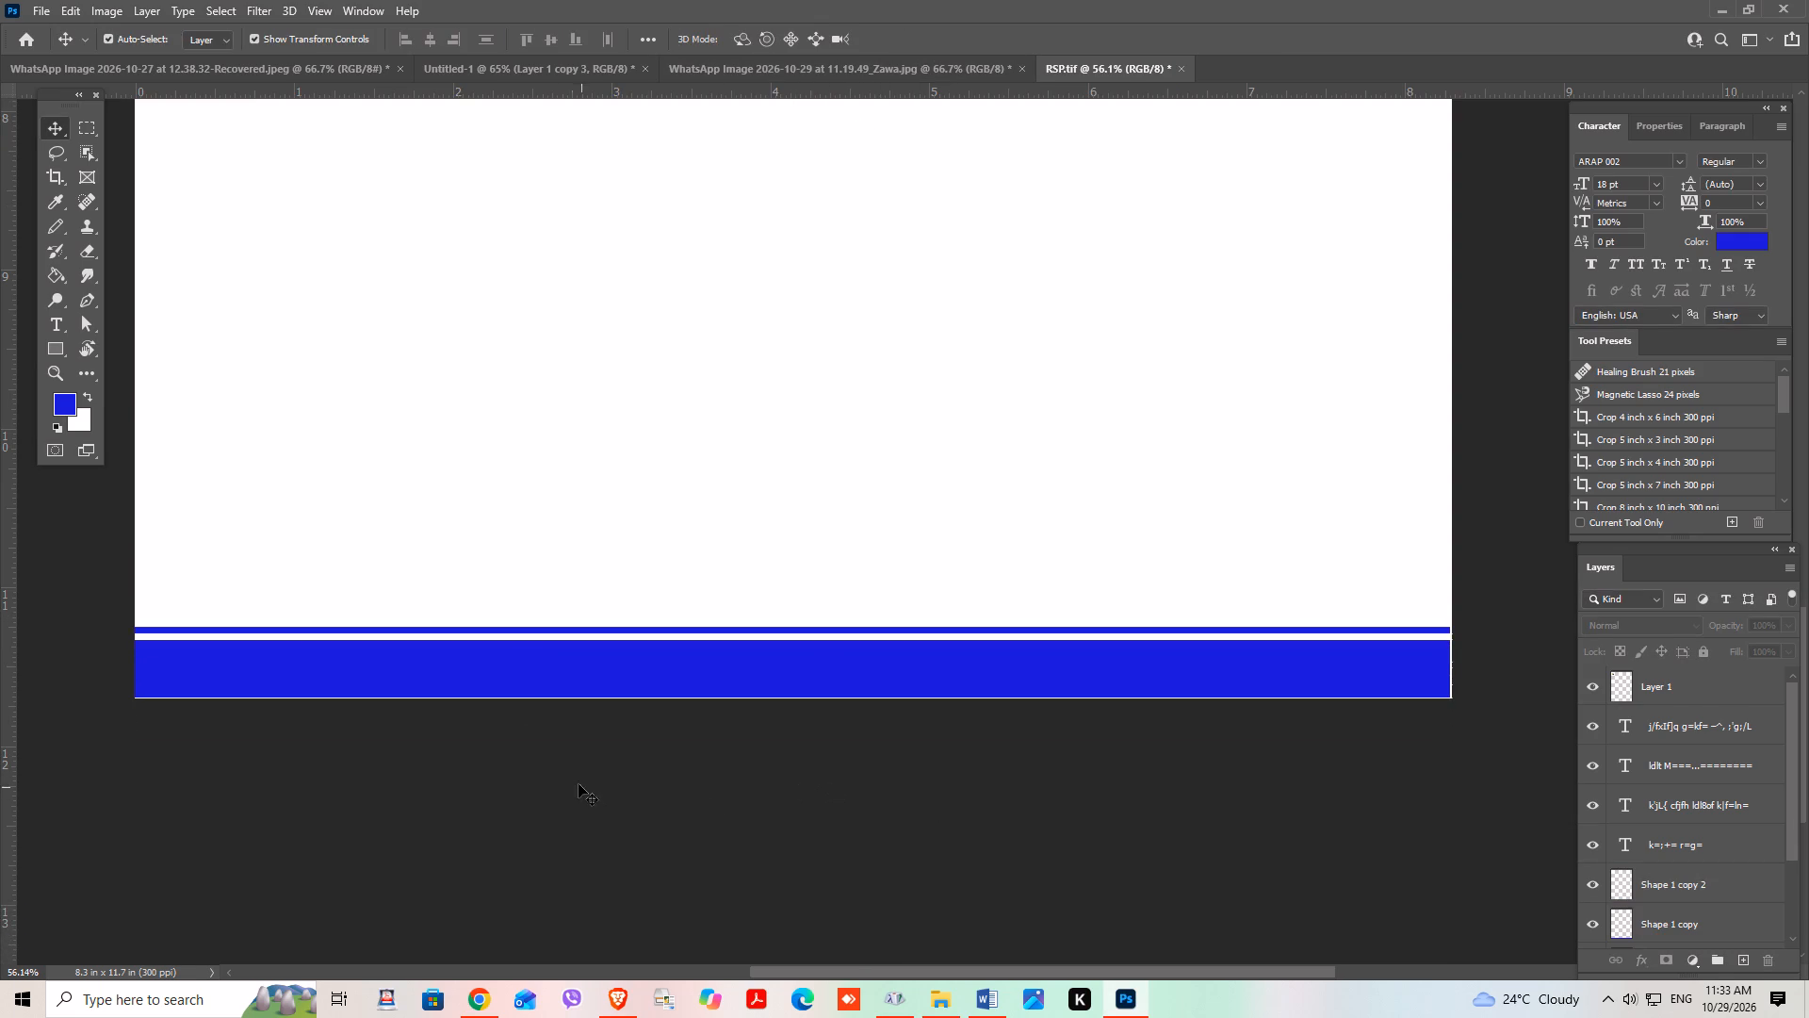
left_click(733, 681)
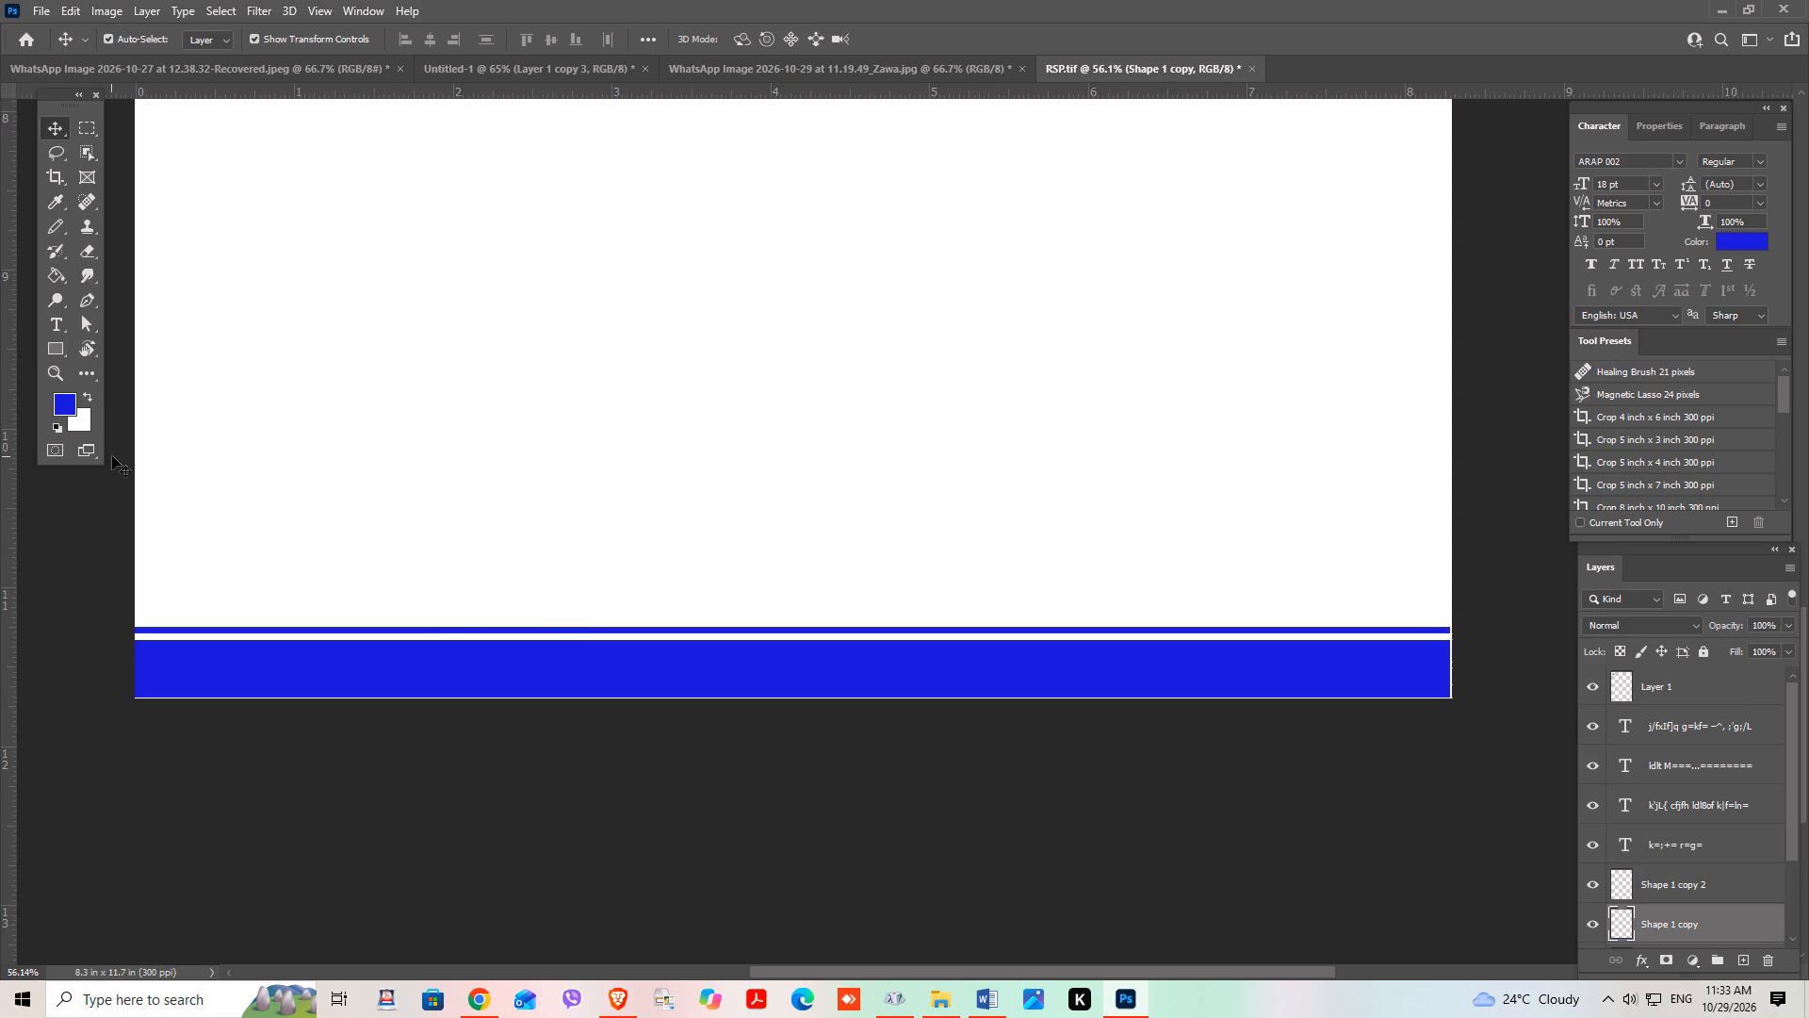
left_click(56, 323)
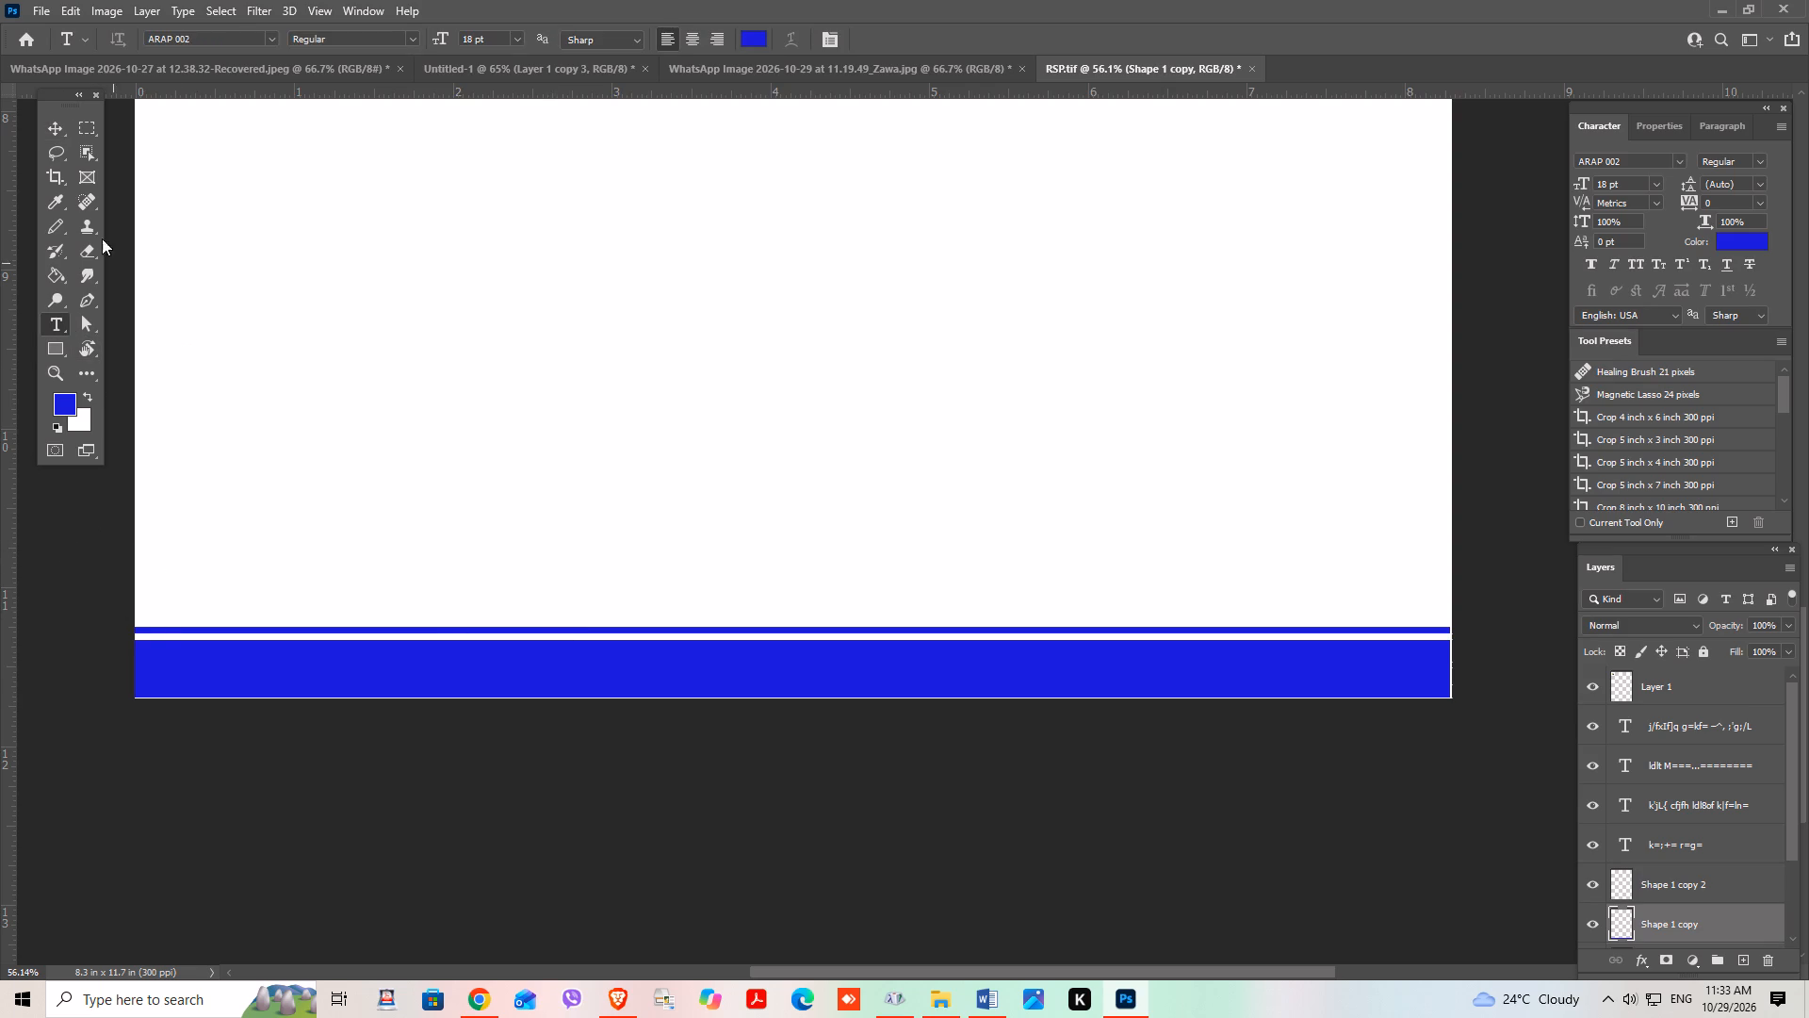
left_click(51, 128)
left_click(451, 851)
scroll(536, 681, "down", 5, "alt")
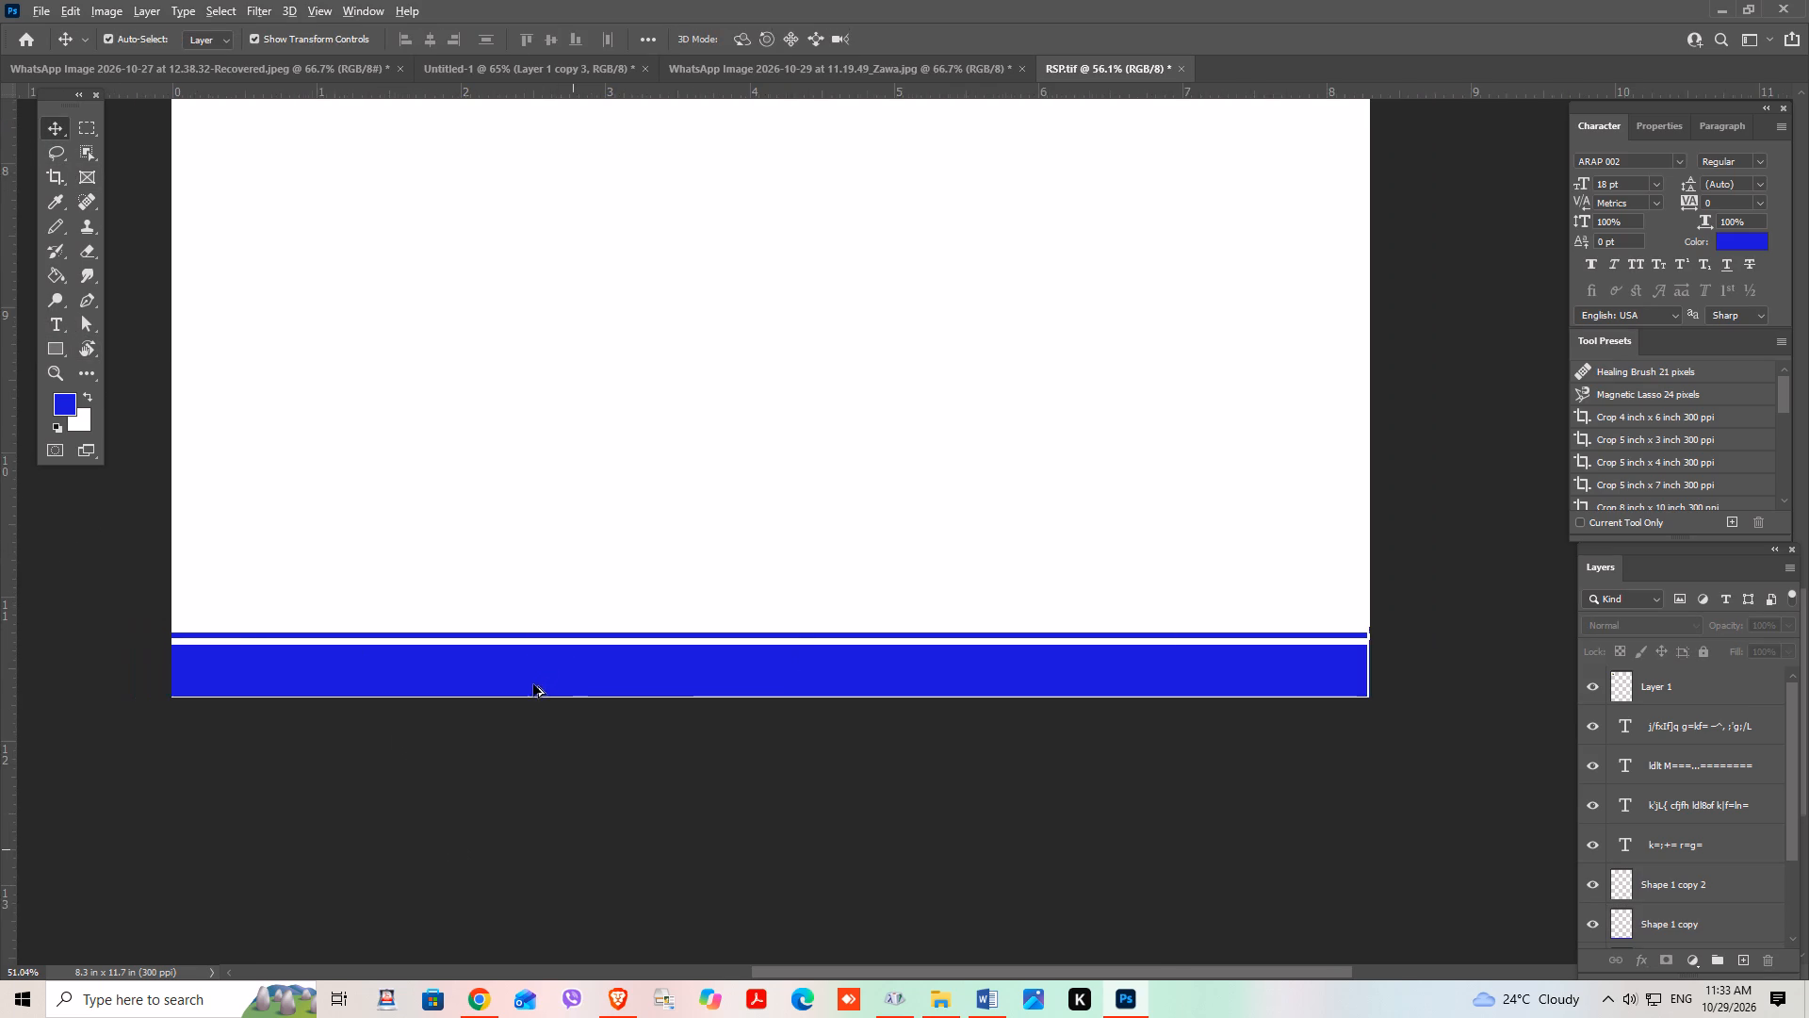
scroll(536, 747, "up", 20)
scroll(536, 747, "up", 5)
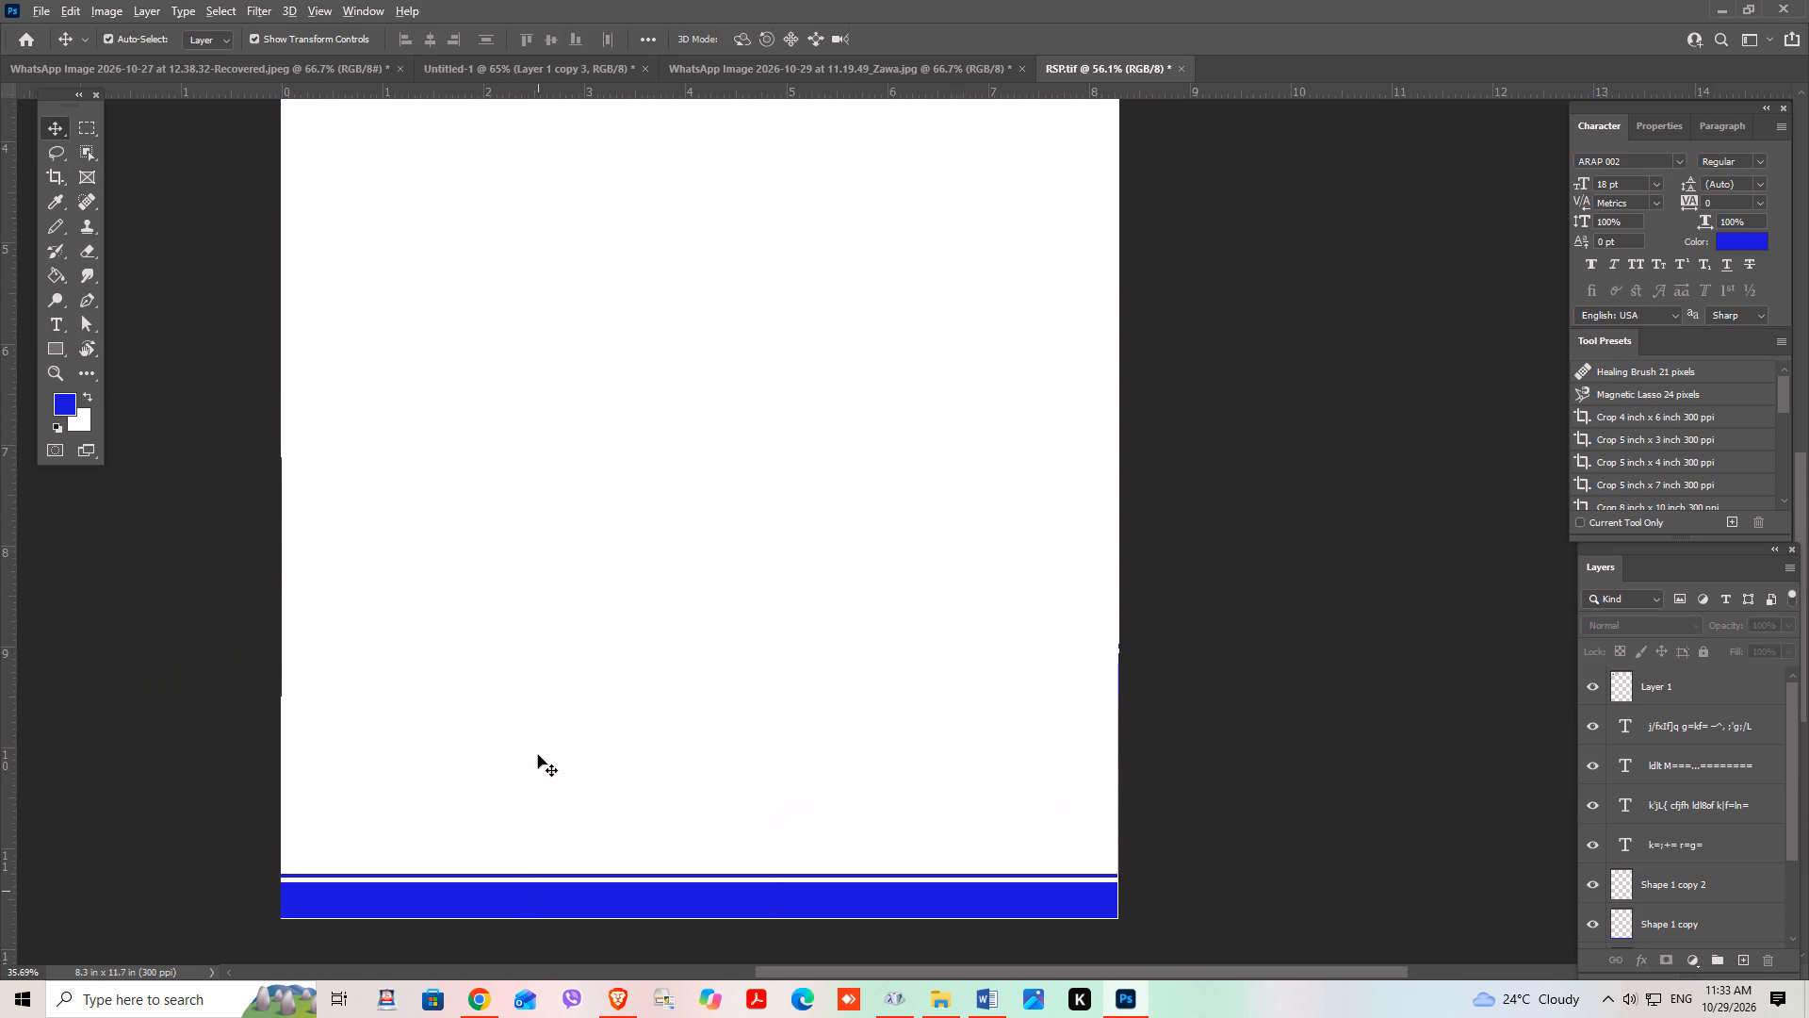
scroll(538, 755, "up", 17)
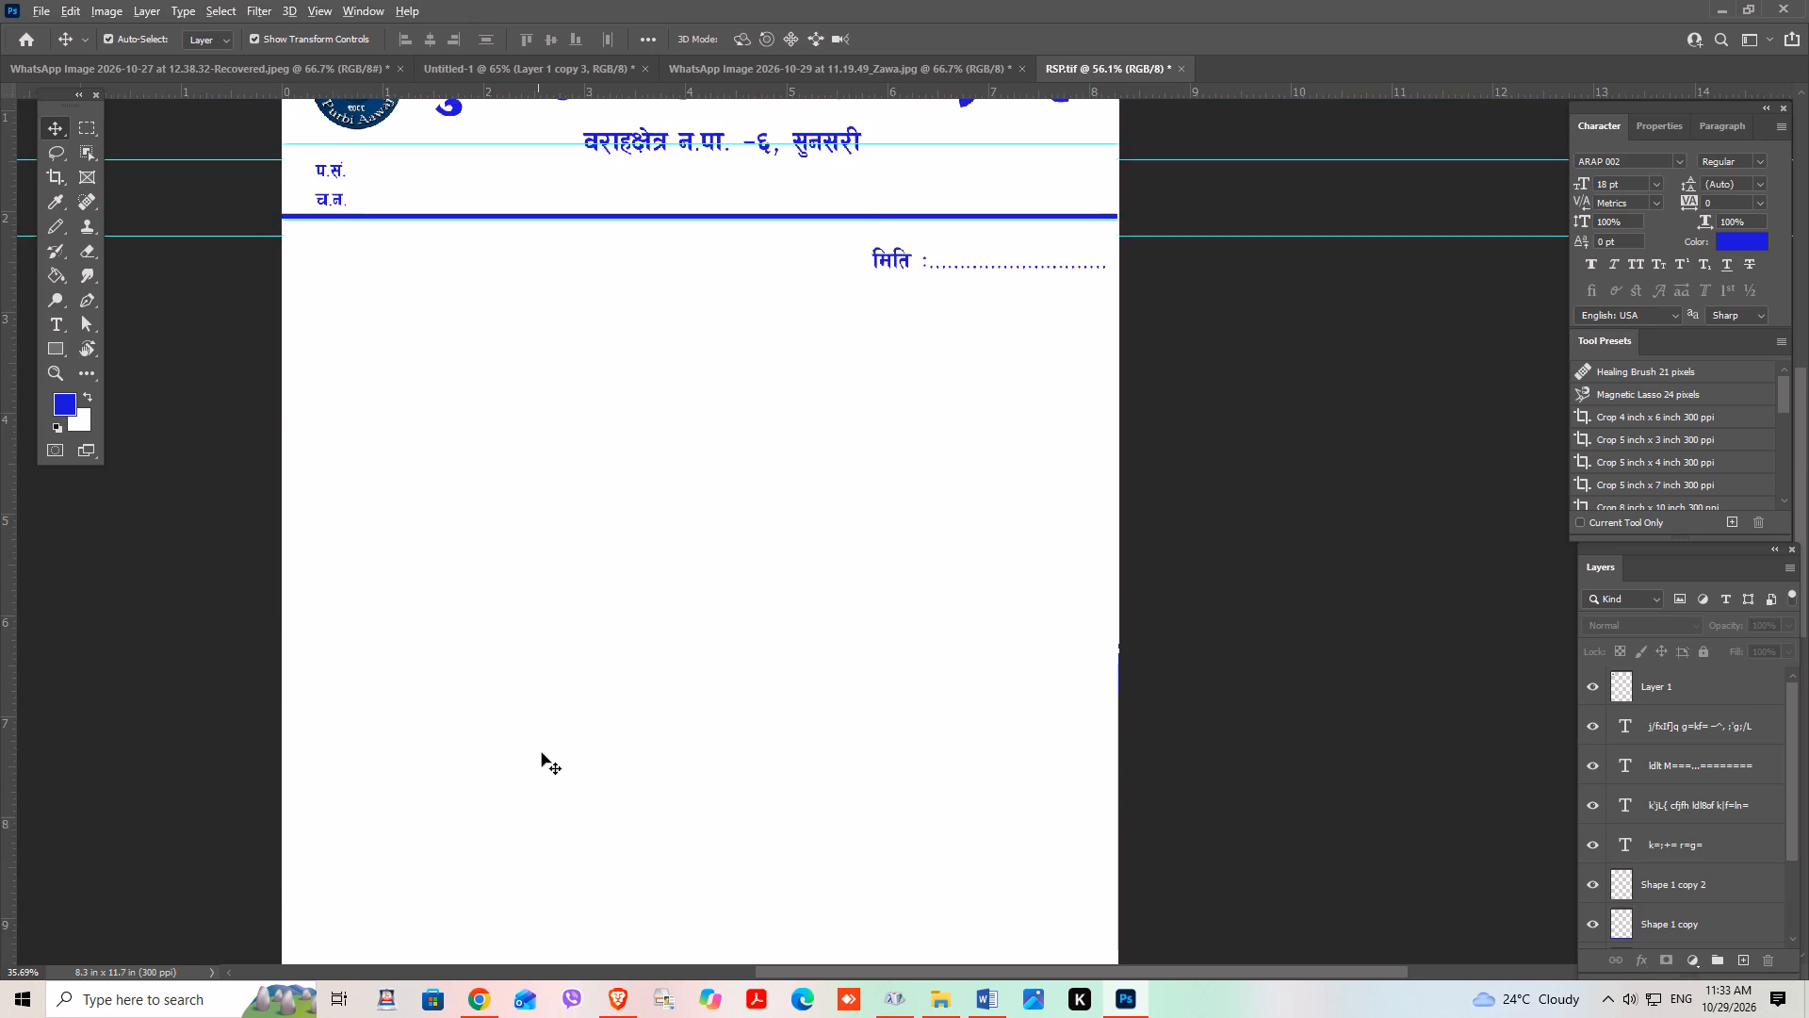
scroll(807, 670, "up", 3)
scroll(1031, 645, "down", 1)
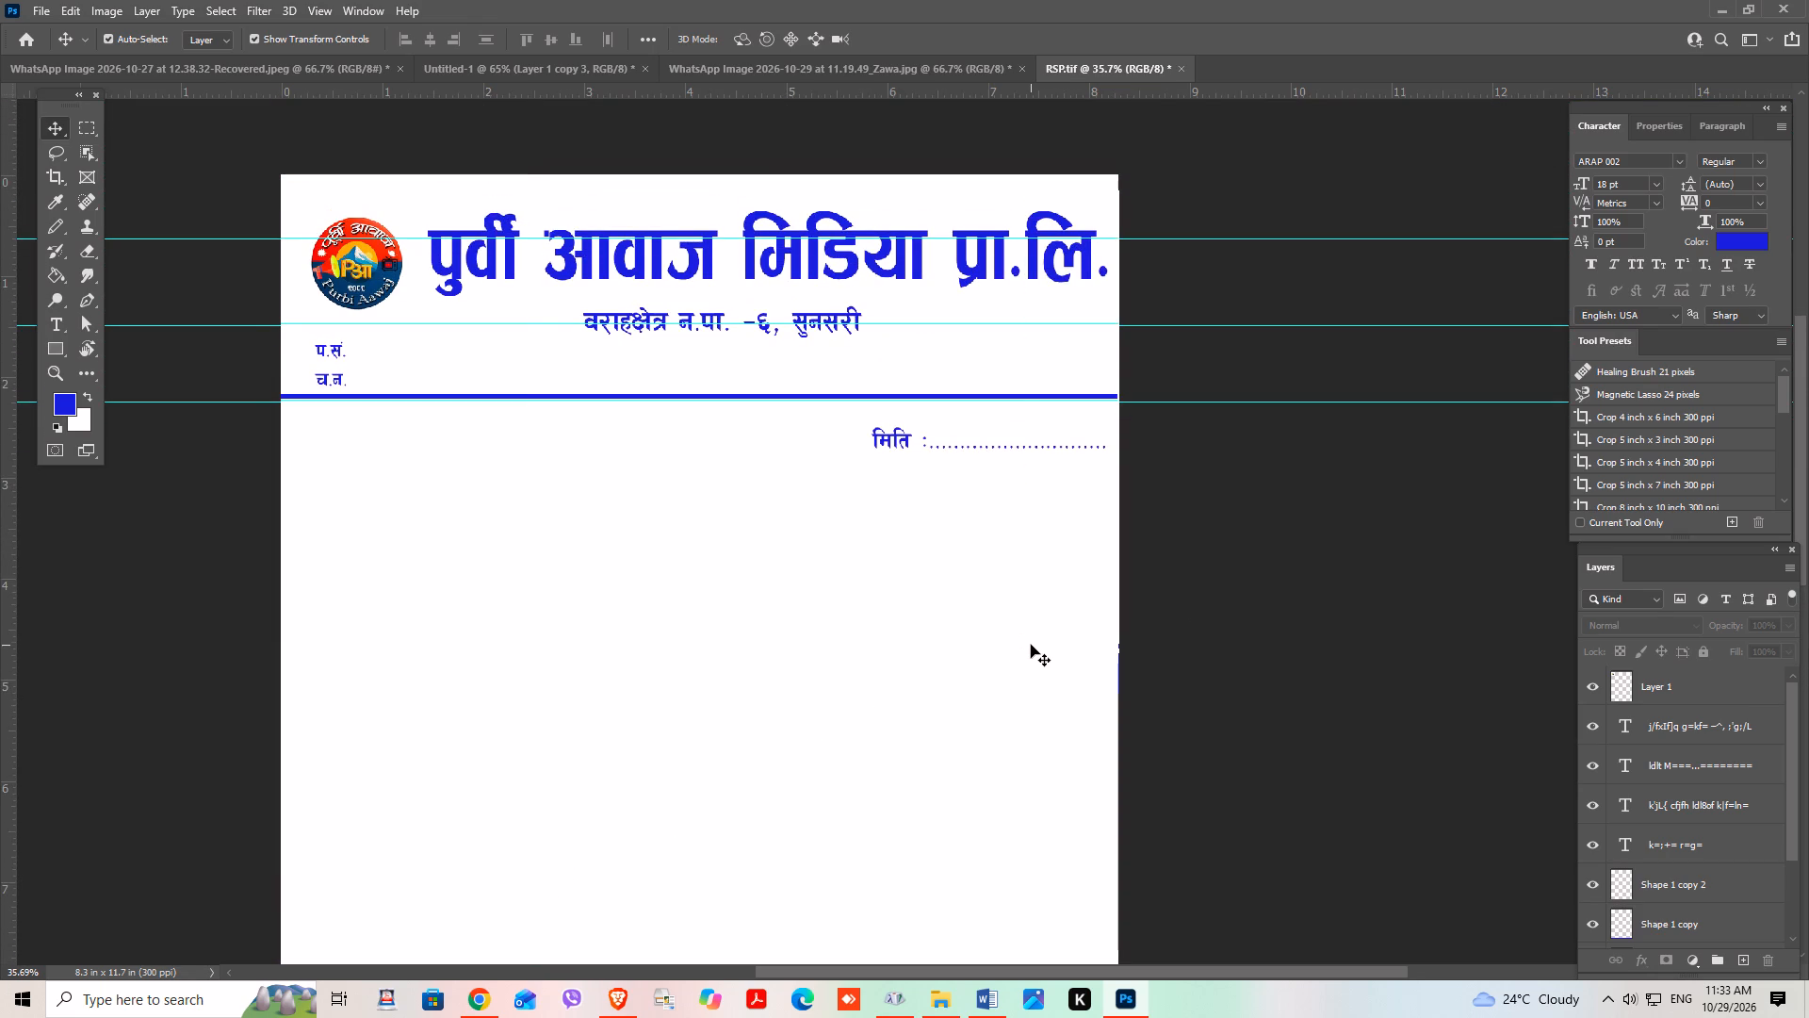
left_click(1407, 551)
Move the address line वराहक्षेत्र न.पा. -६, सुनसरी down to just above the blue header rule.
left_click_drag(708, 315, 706, 349)
left_click(1273, 283)
Move the company name पुर्वी आवाज मिडिया प्रा.लि. down about 0.25 in so it sits between the two upper guides.
left_click_drag(853, 266, 853, 282)
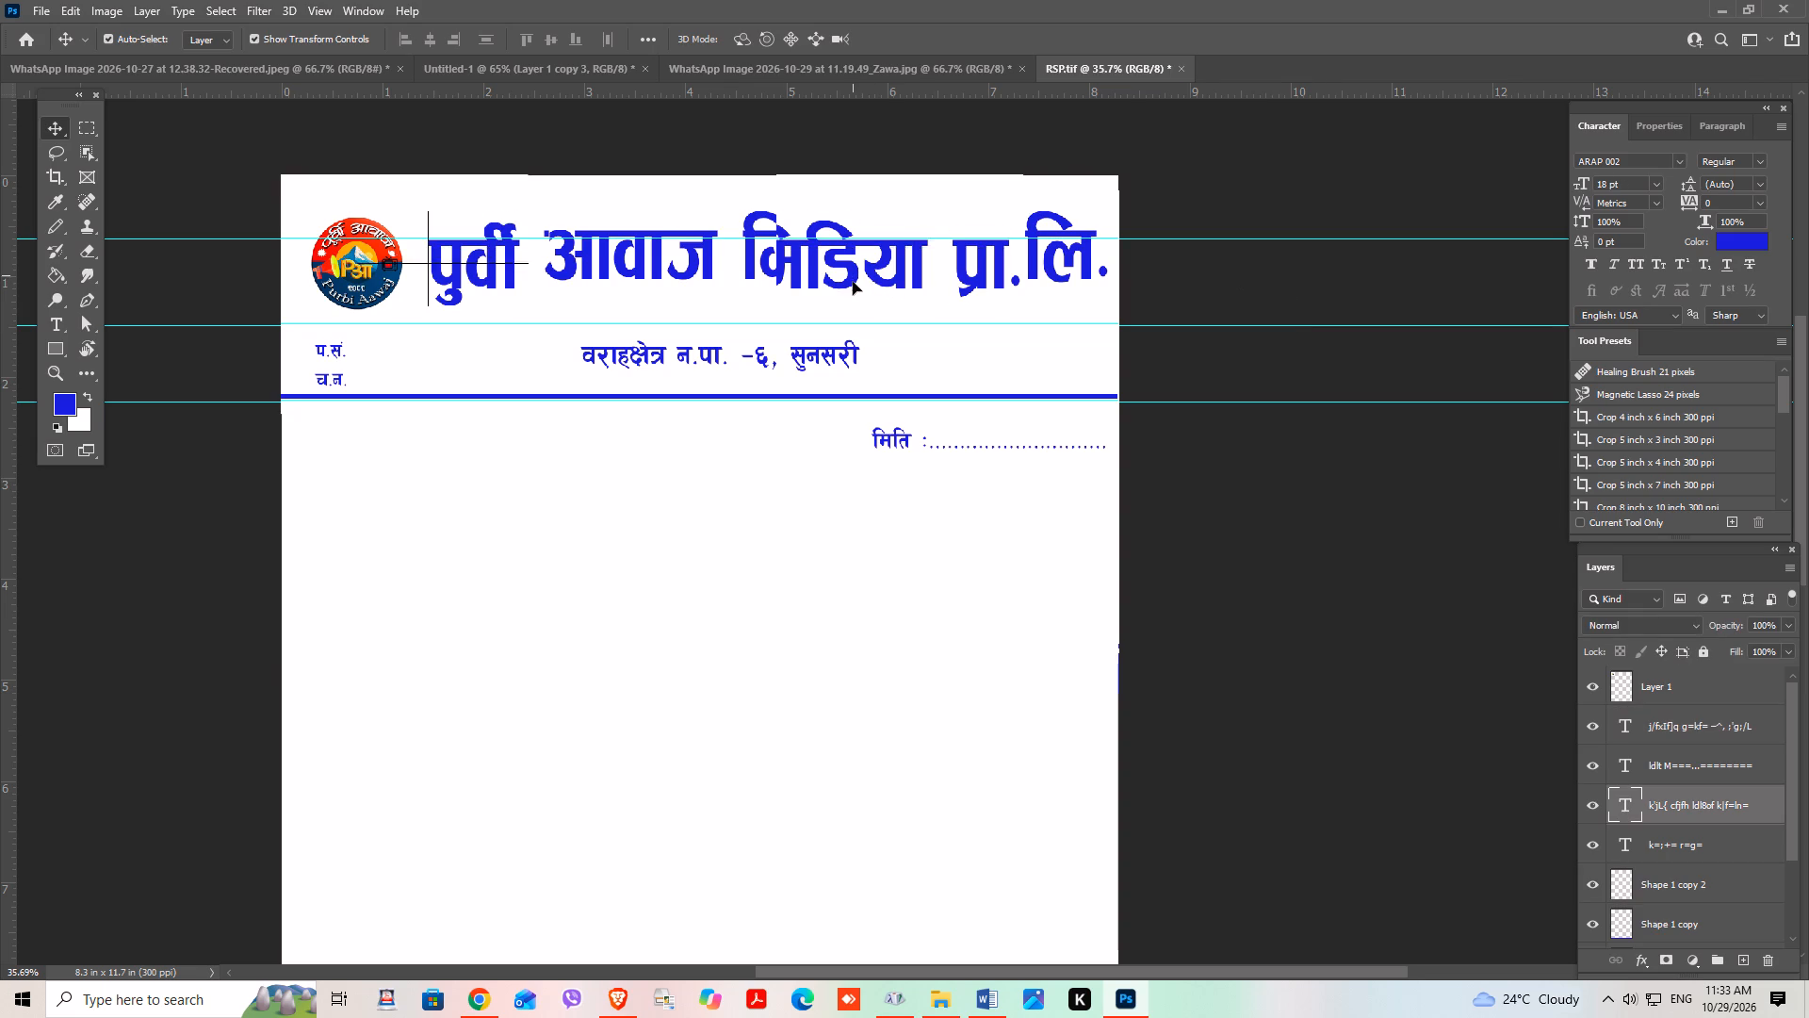
left_click_drag(853, 282, 848, 302)
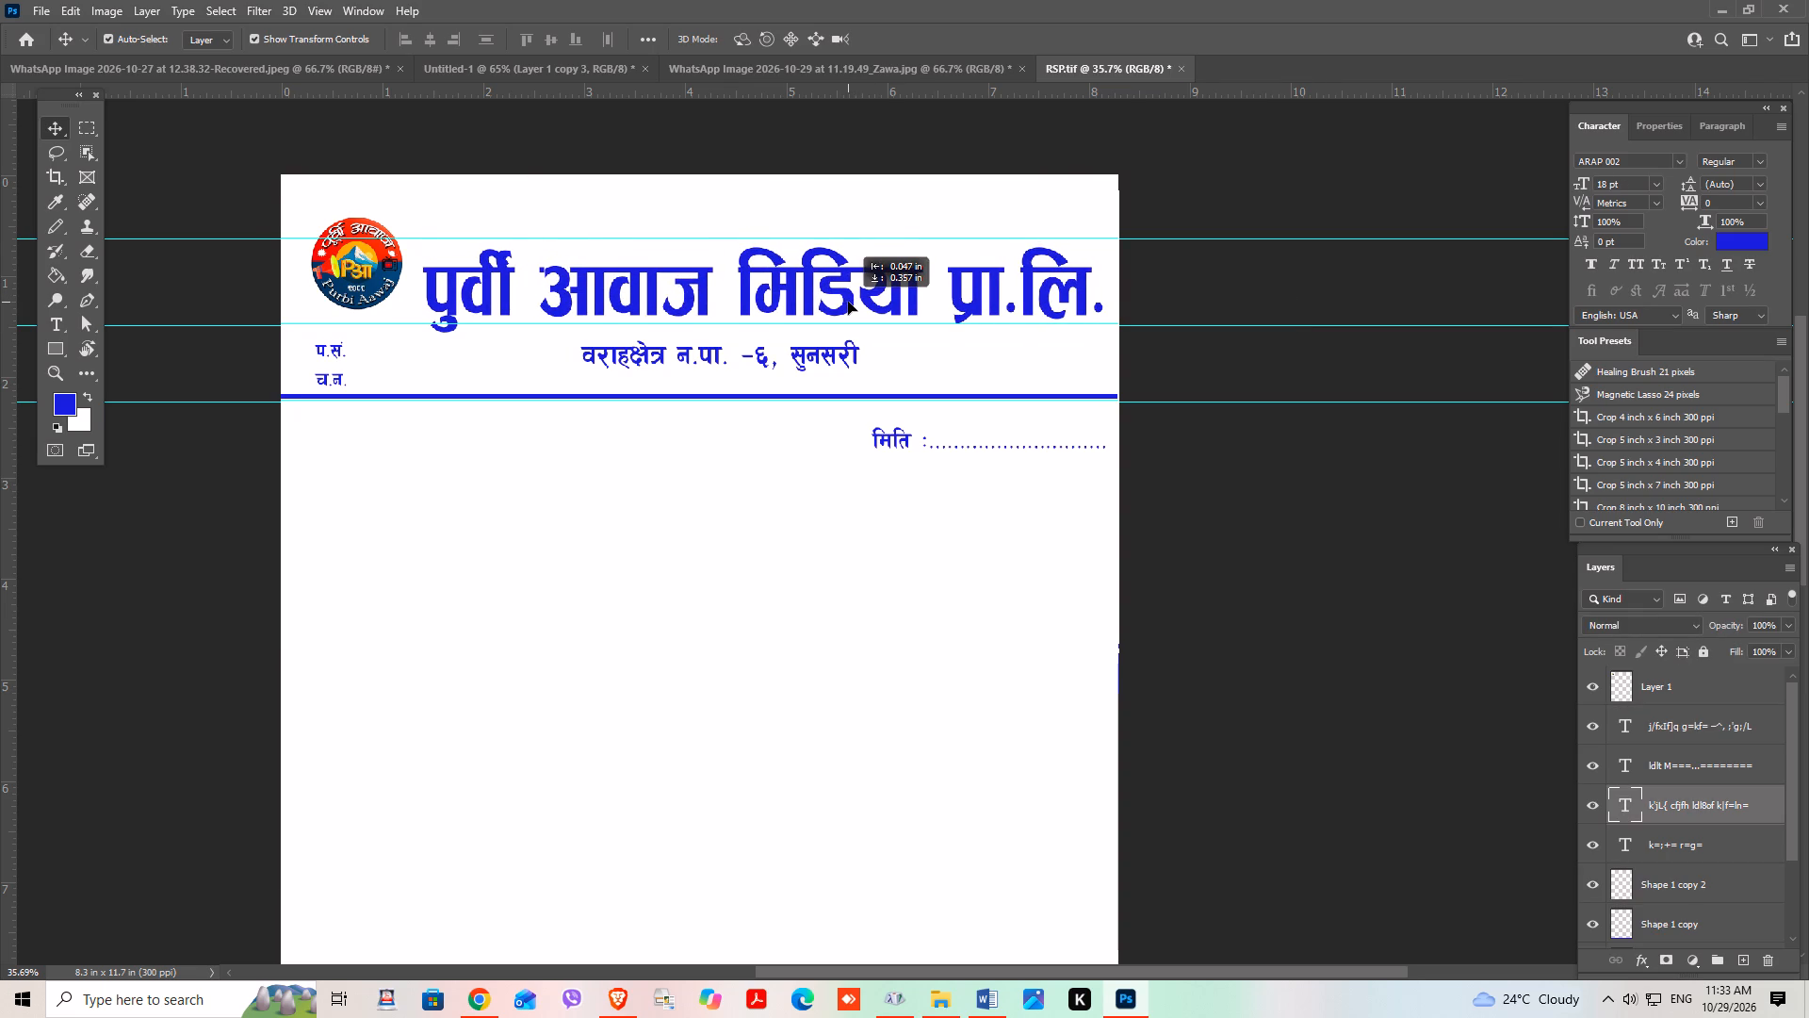
left_click_drag(848, 302, 850, 292)
left_click(1247, 269)
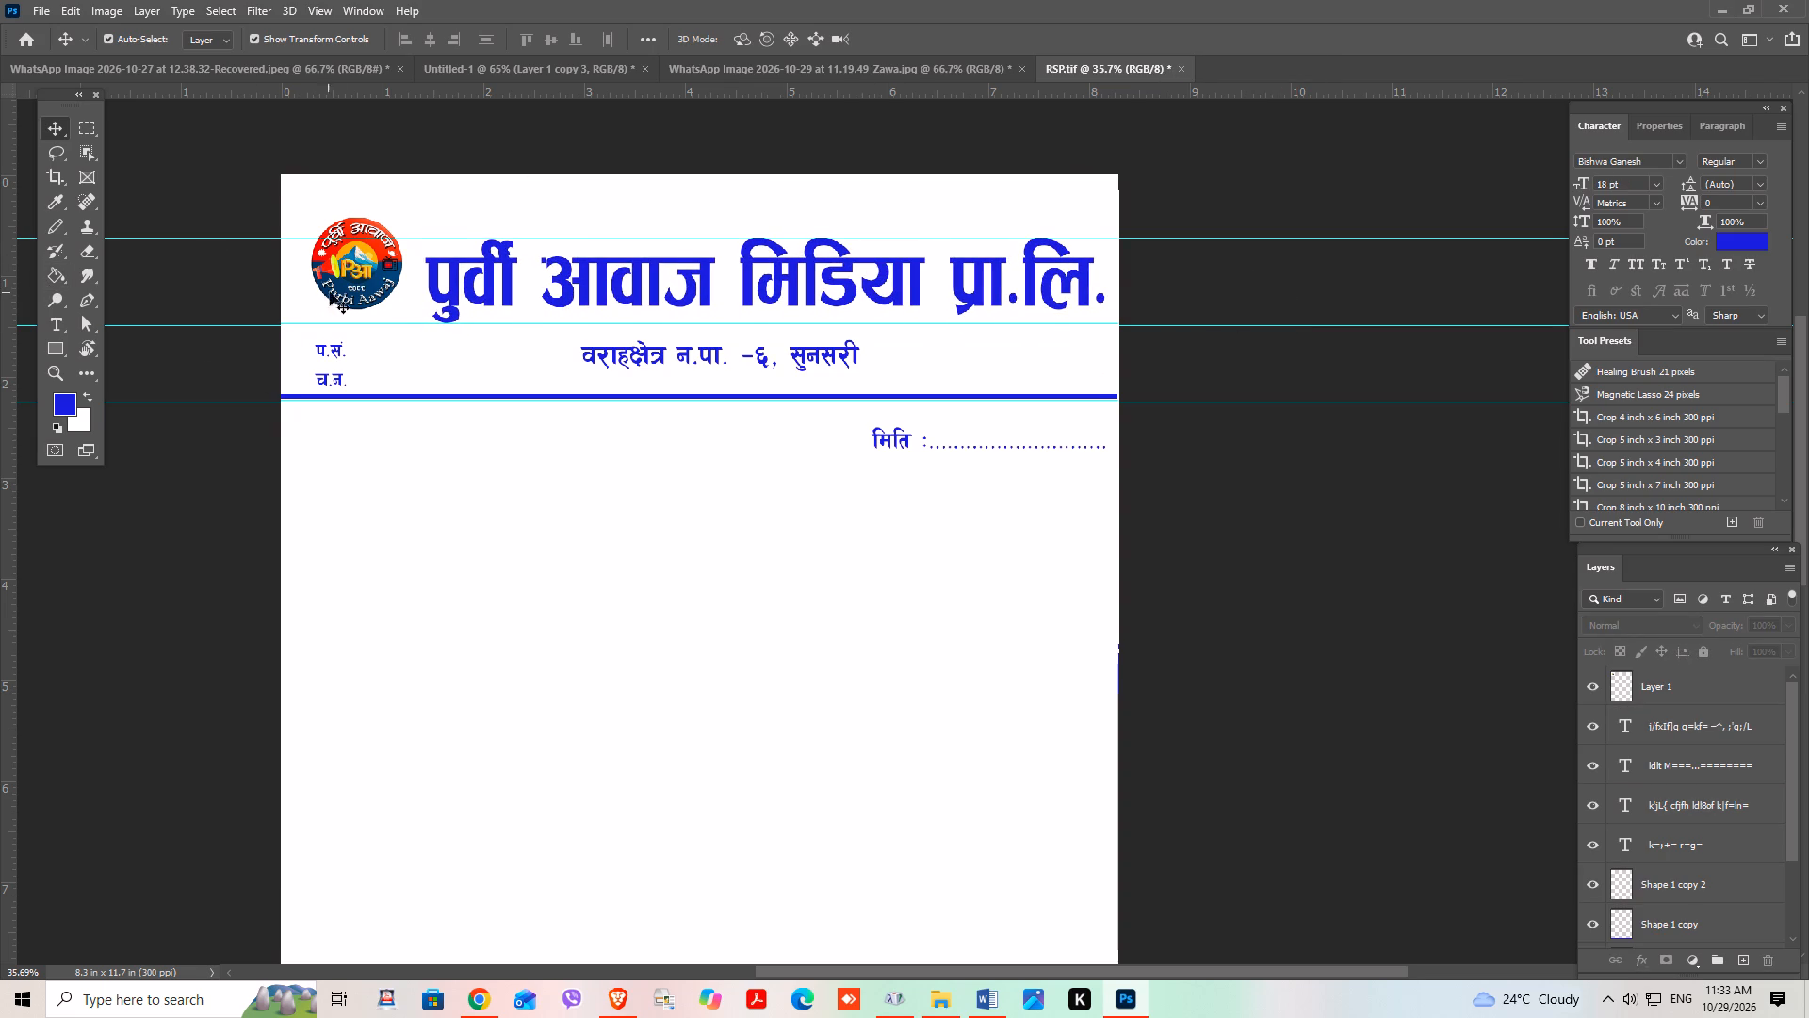
Move the logo slightly left and down so it lines up beside the lowered company name.
left_click_drag(343, 291, 334, 302)
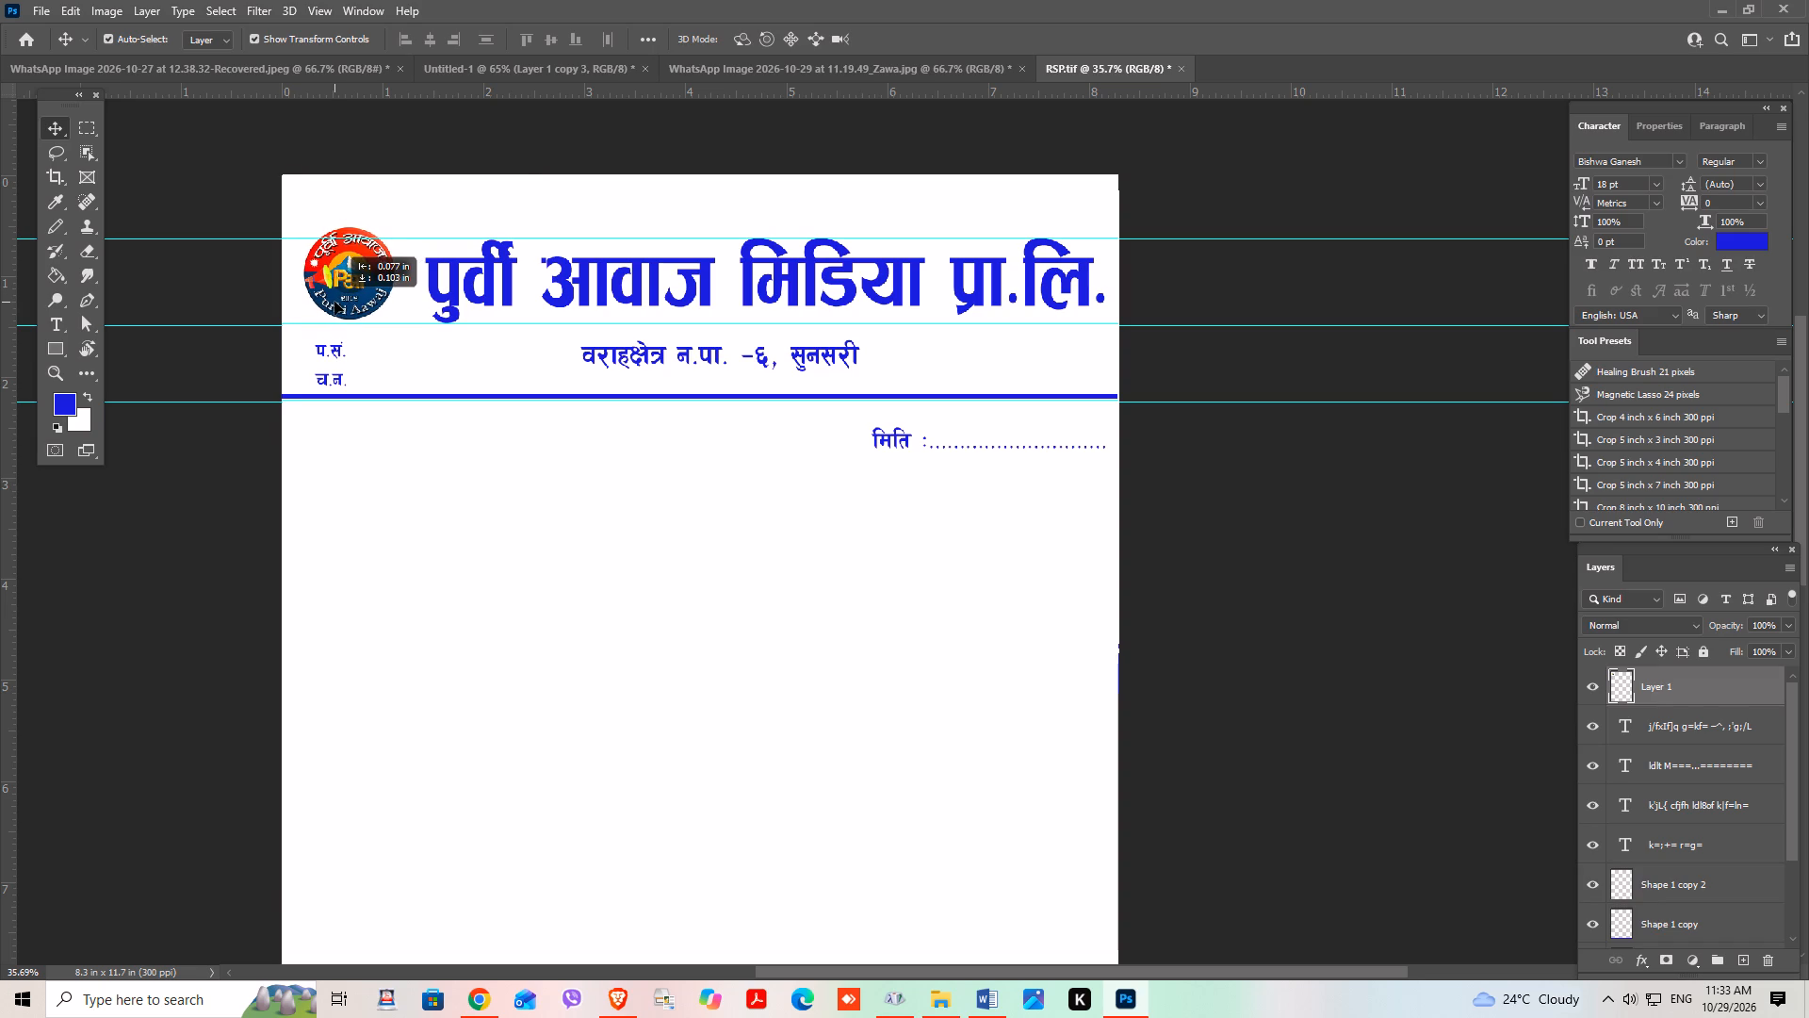
left_click_drag(334, 302, 331, 304)
left_click(1252, 272)
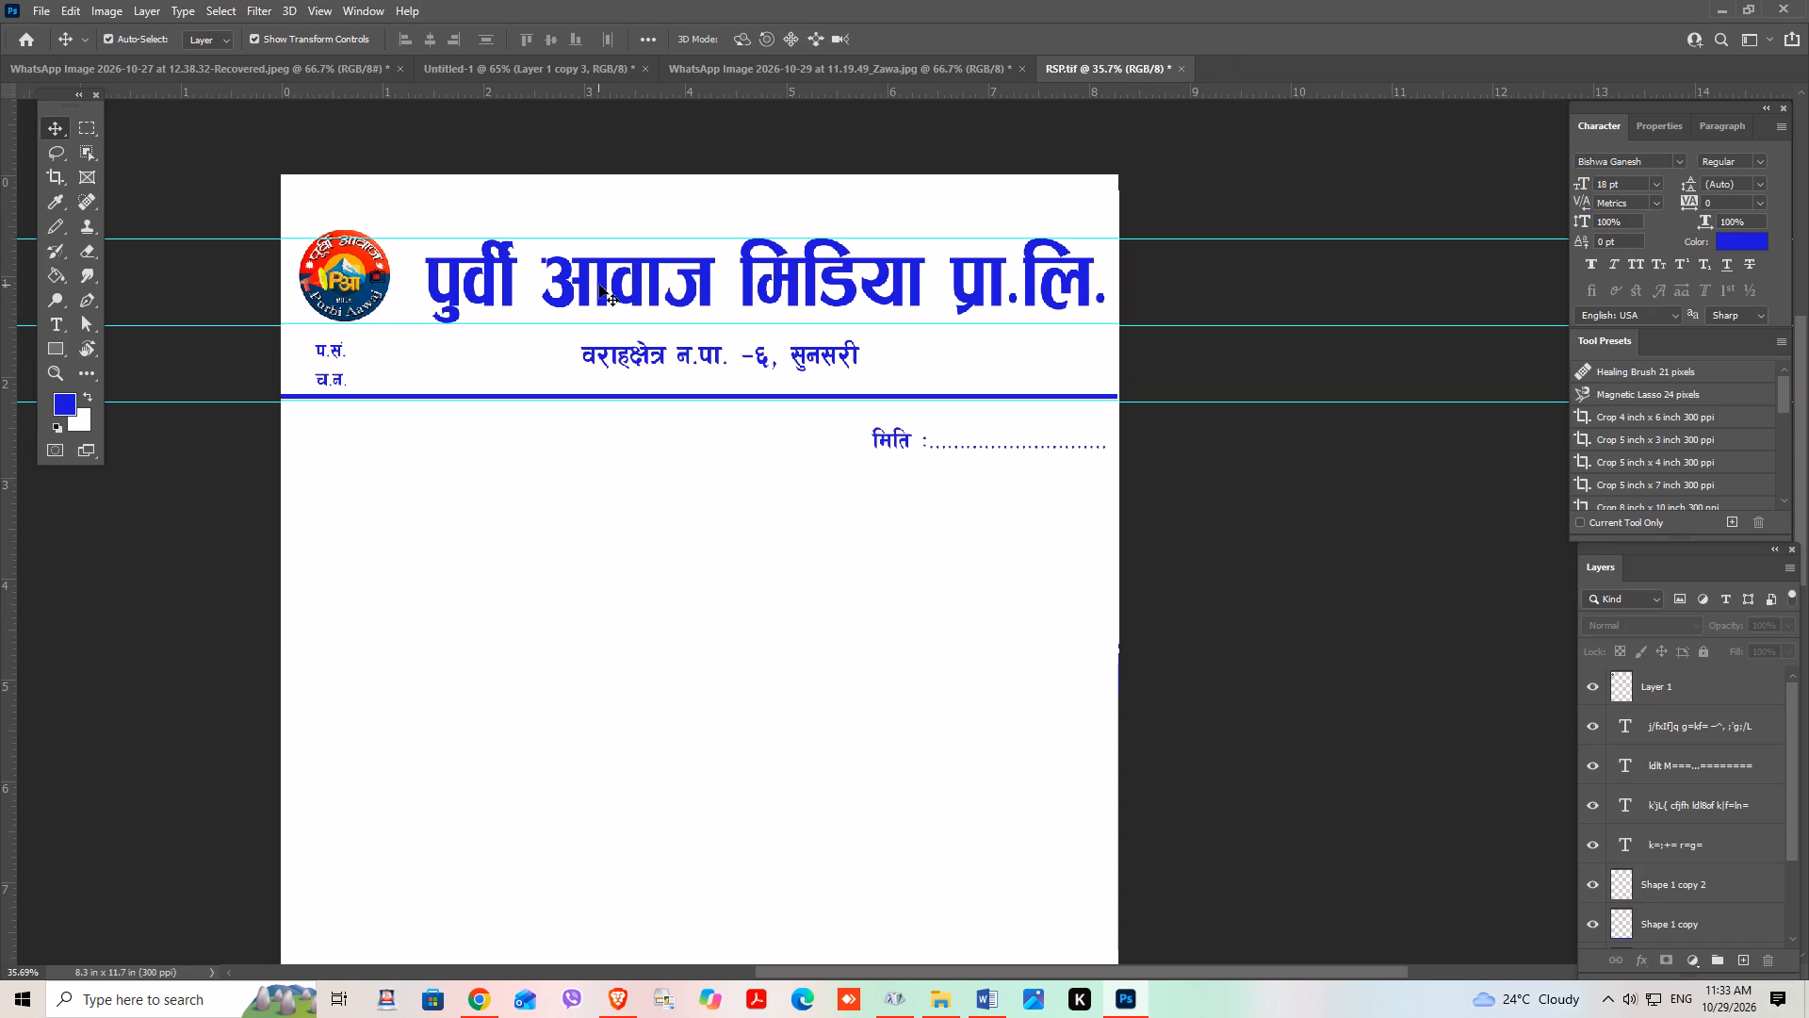
Fine-tune the logo and company name spacing: nudge the name slightly left and down, and the logo right about 0.06 in.
left_click(601, 285)
scroll(594, 286, "up", 1)
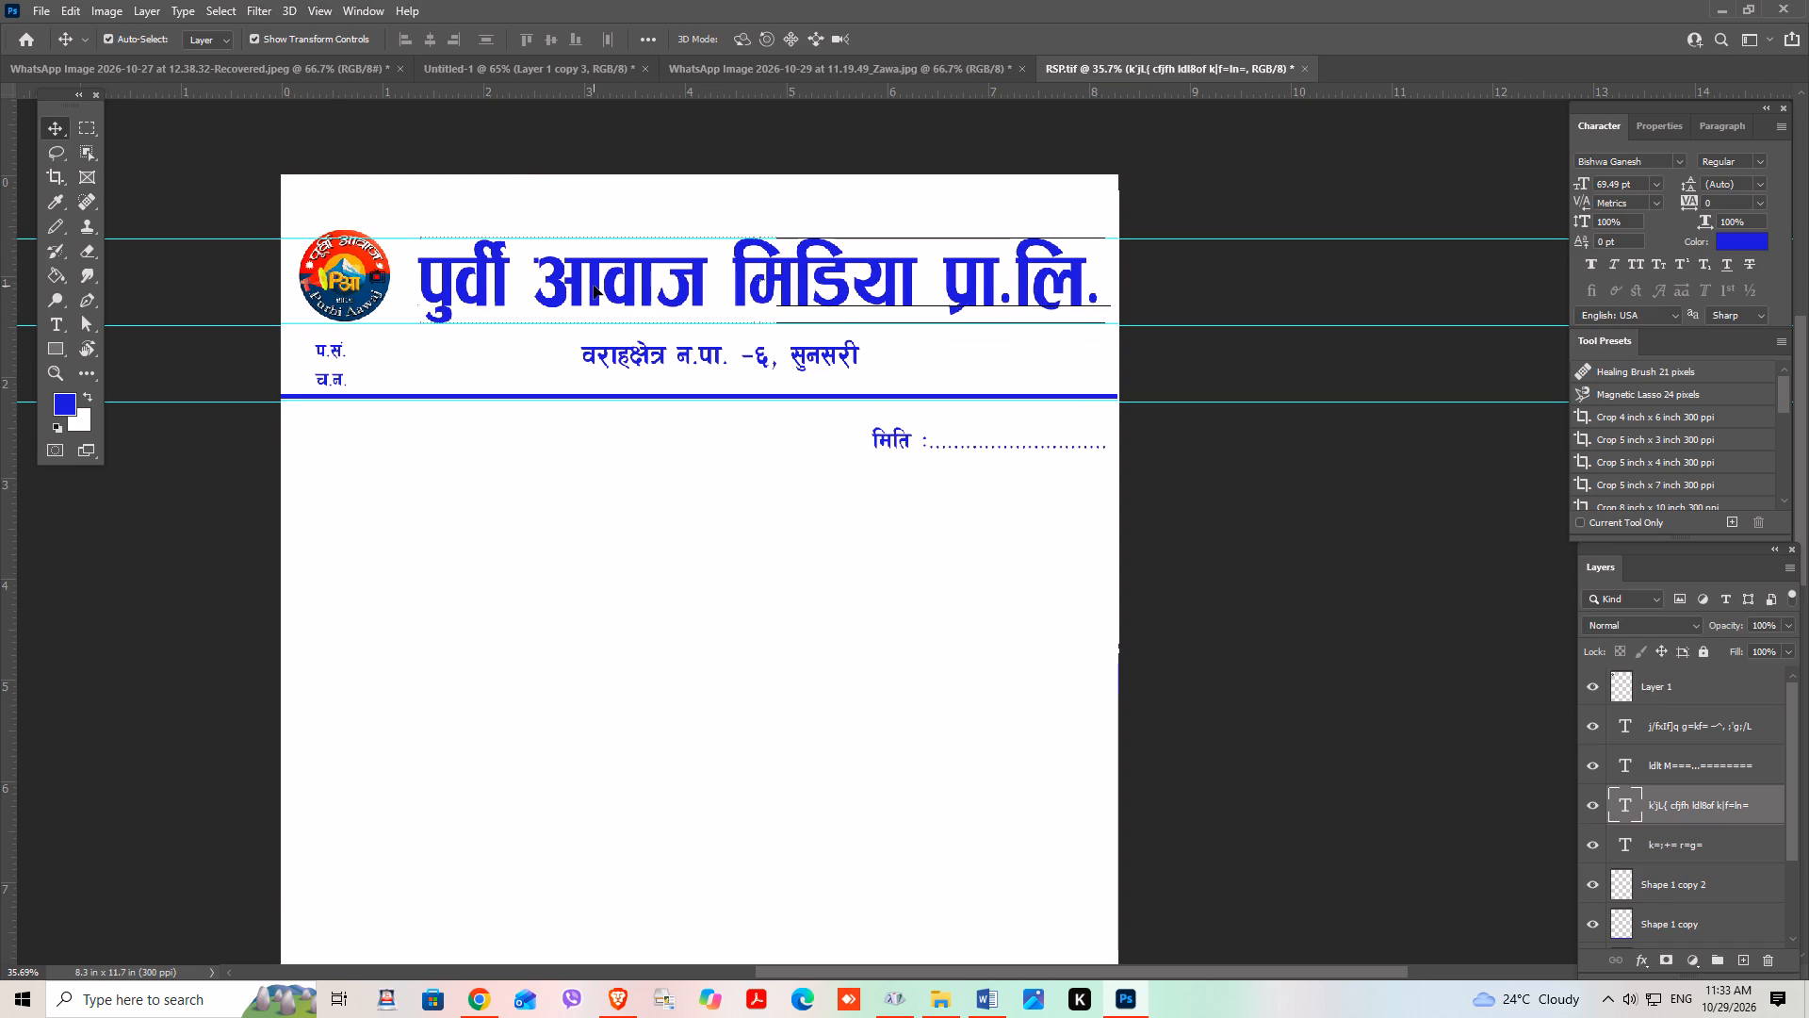
left_click(369, 312)
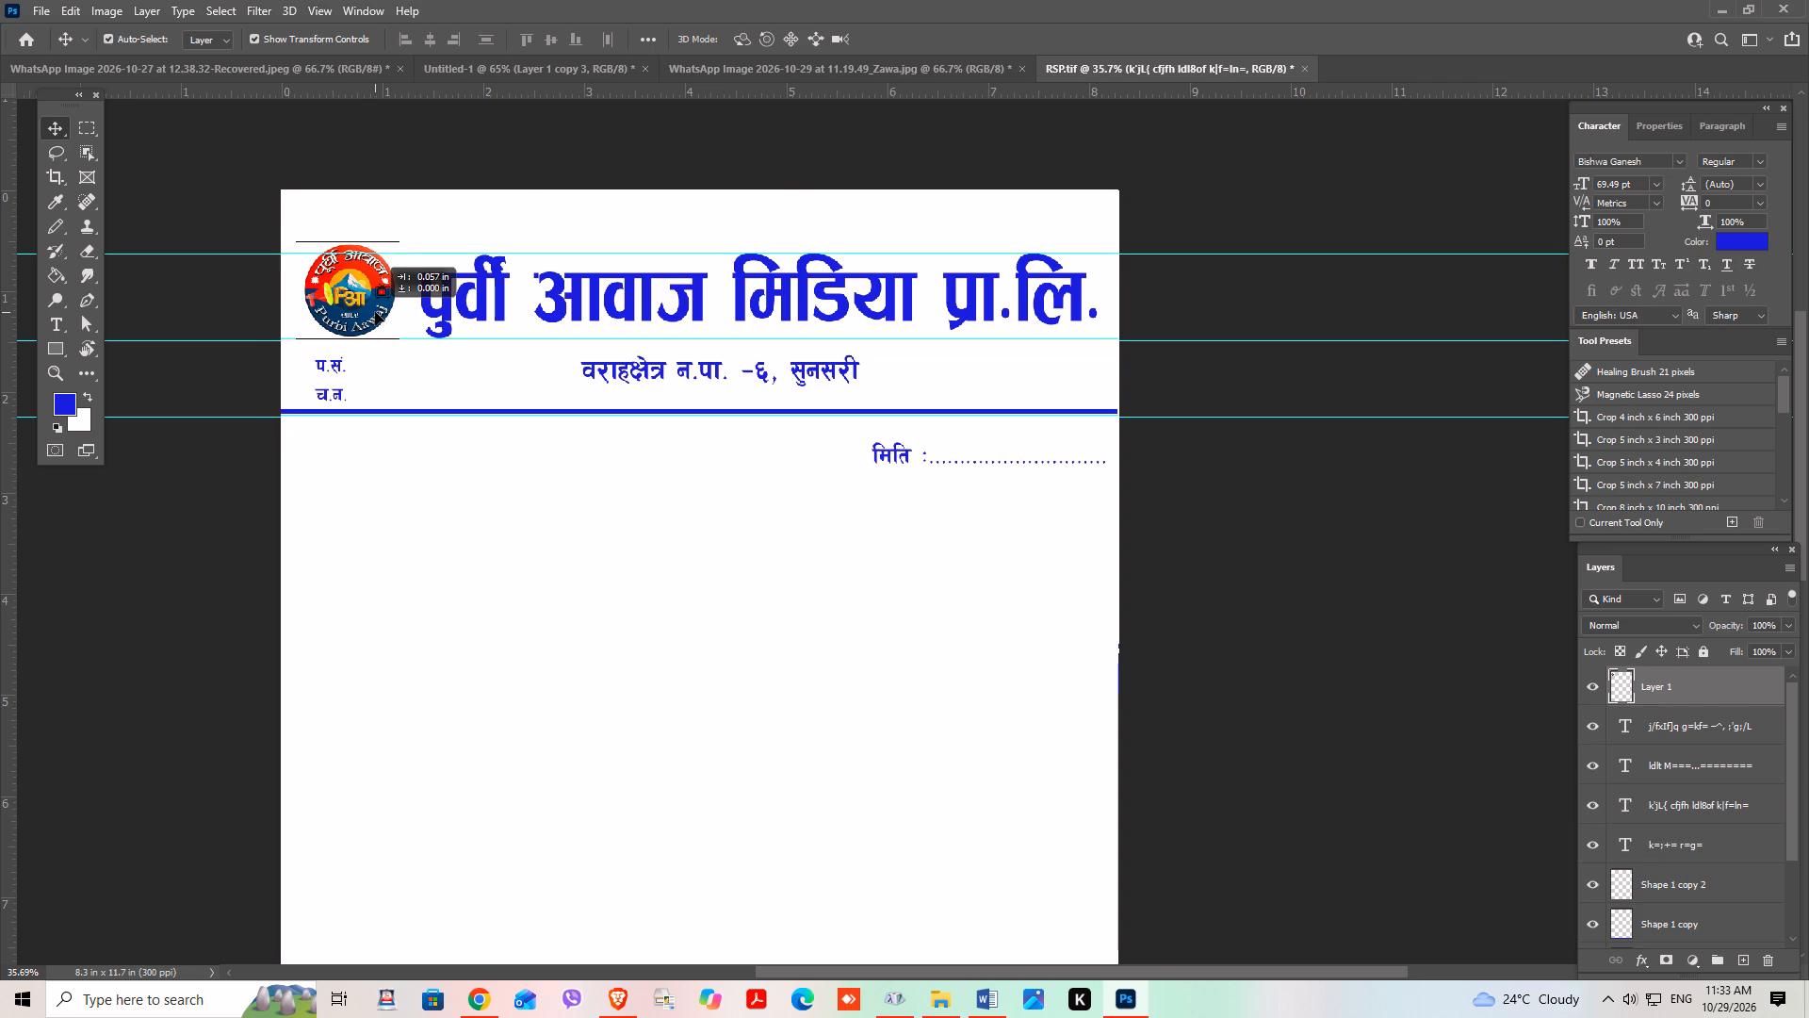
left_click(1259, 609)
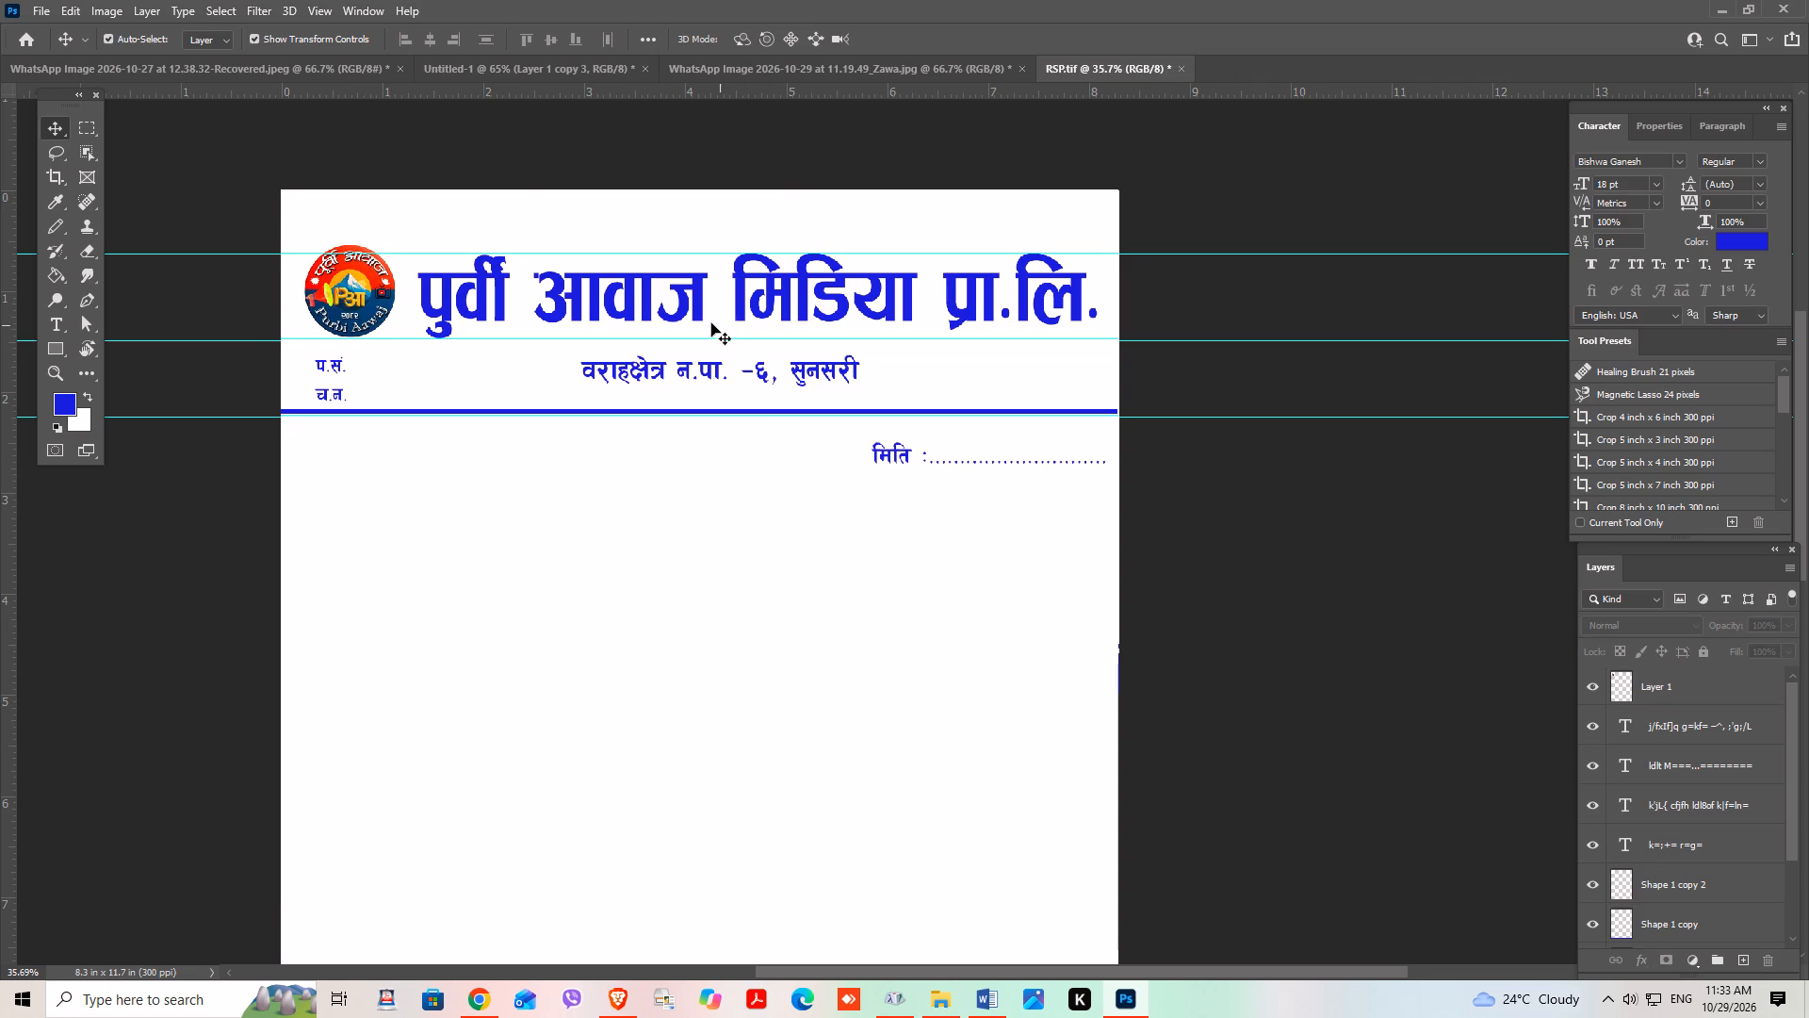
left_click(700, 315)
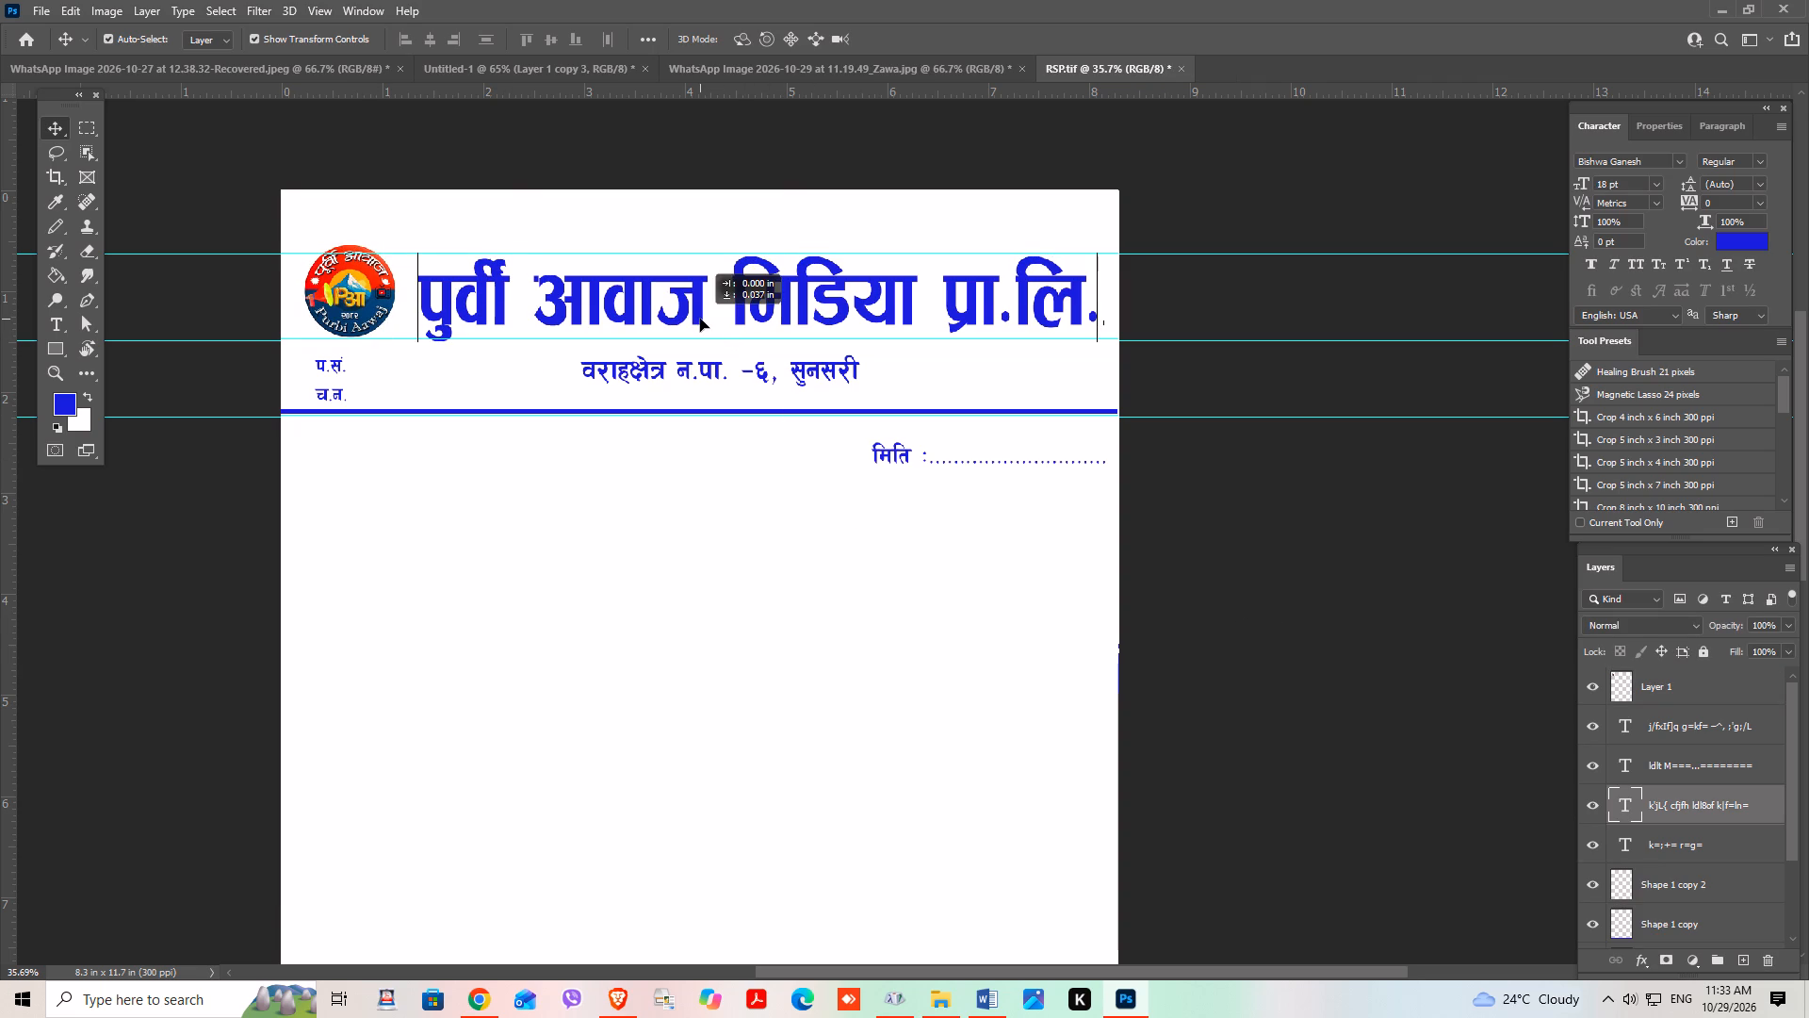
left_click(1299, 324)
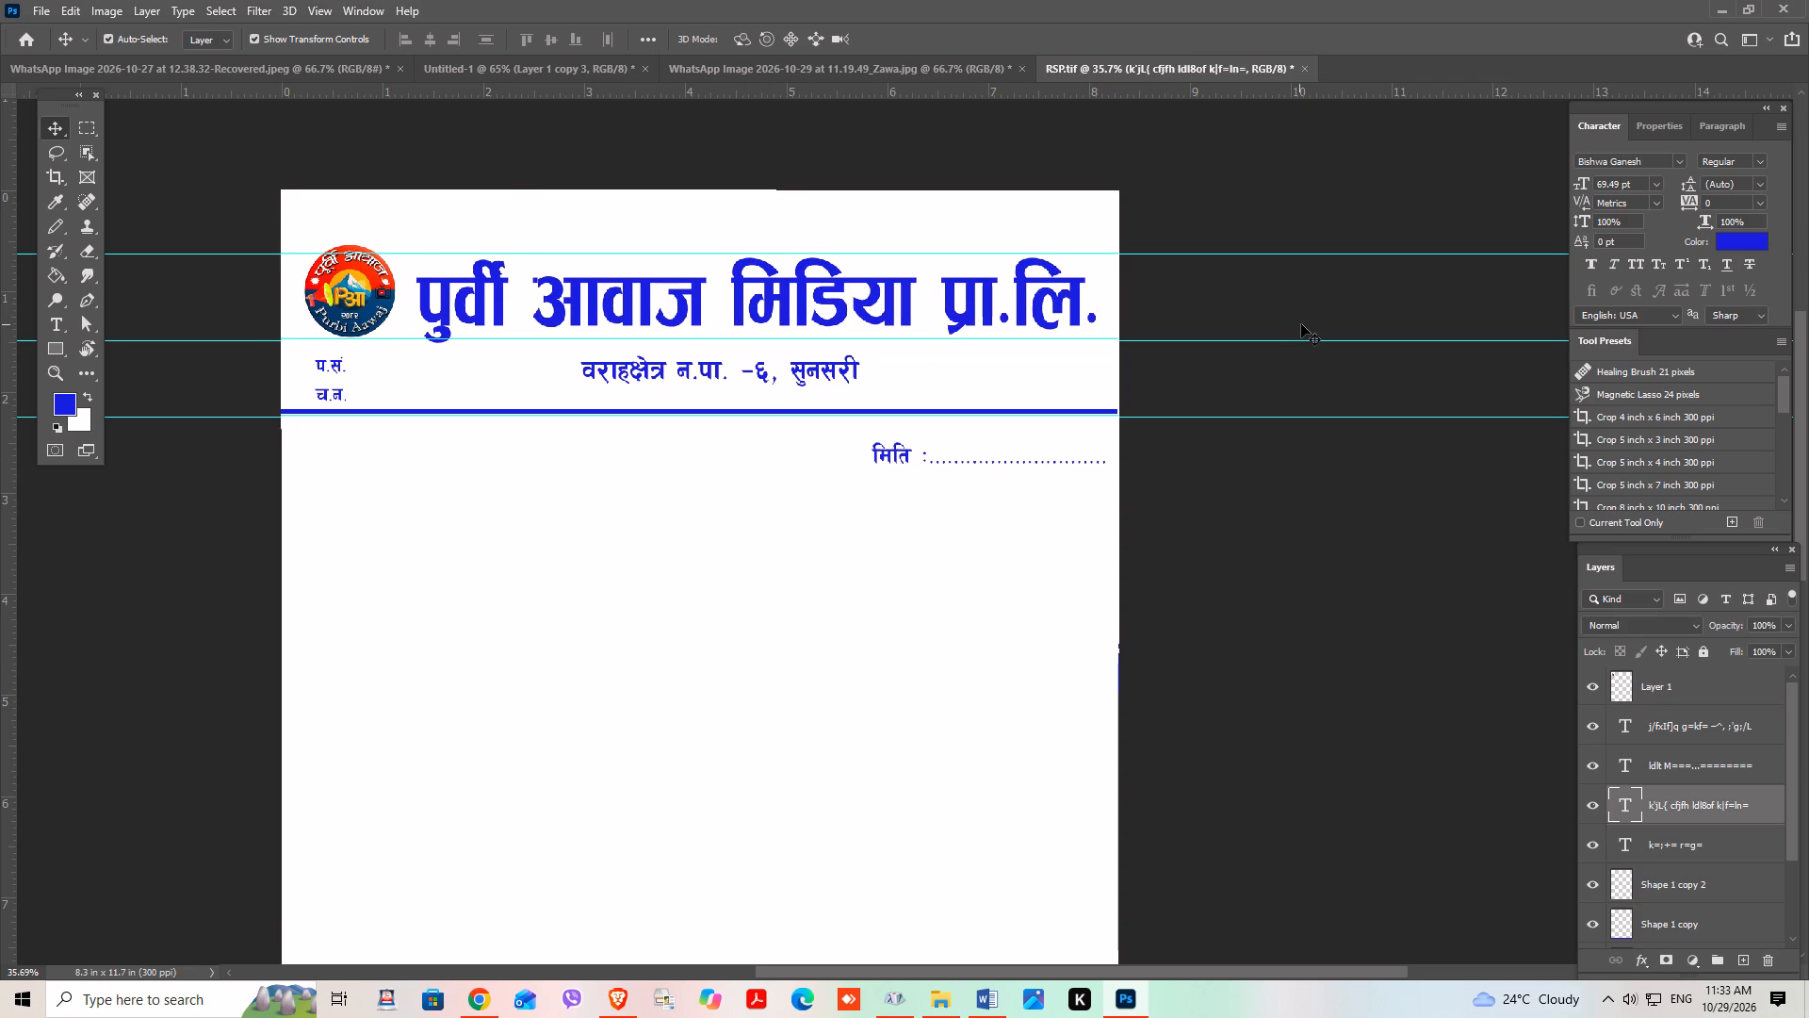
left_click(1296, 668)
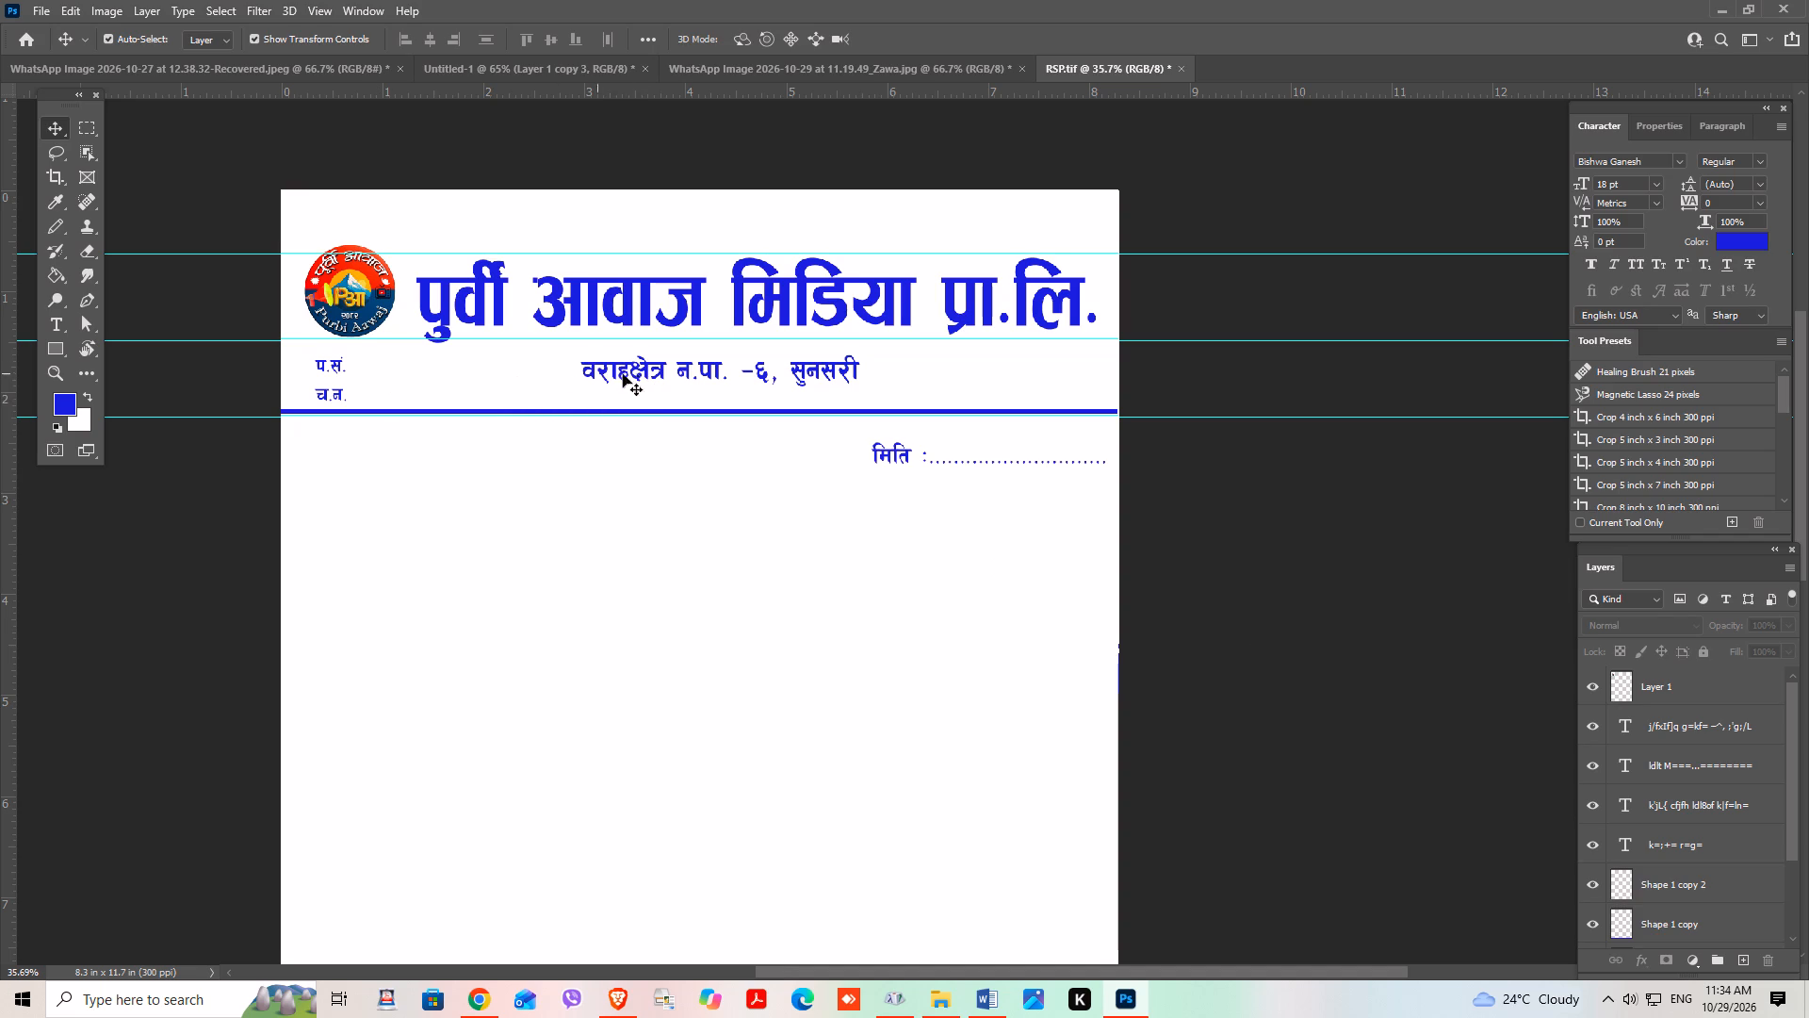
Duplicate the address line straight up about 1.5 in, placing the copy above the company name.
left_click_drag(686, 367, 706, 221, "alt")
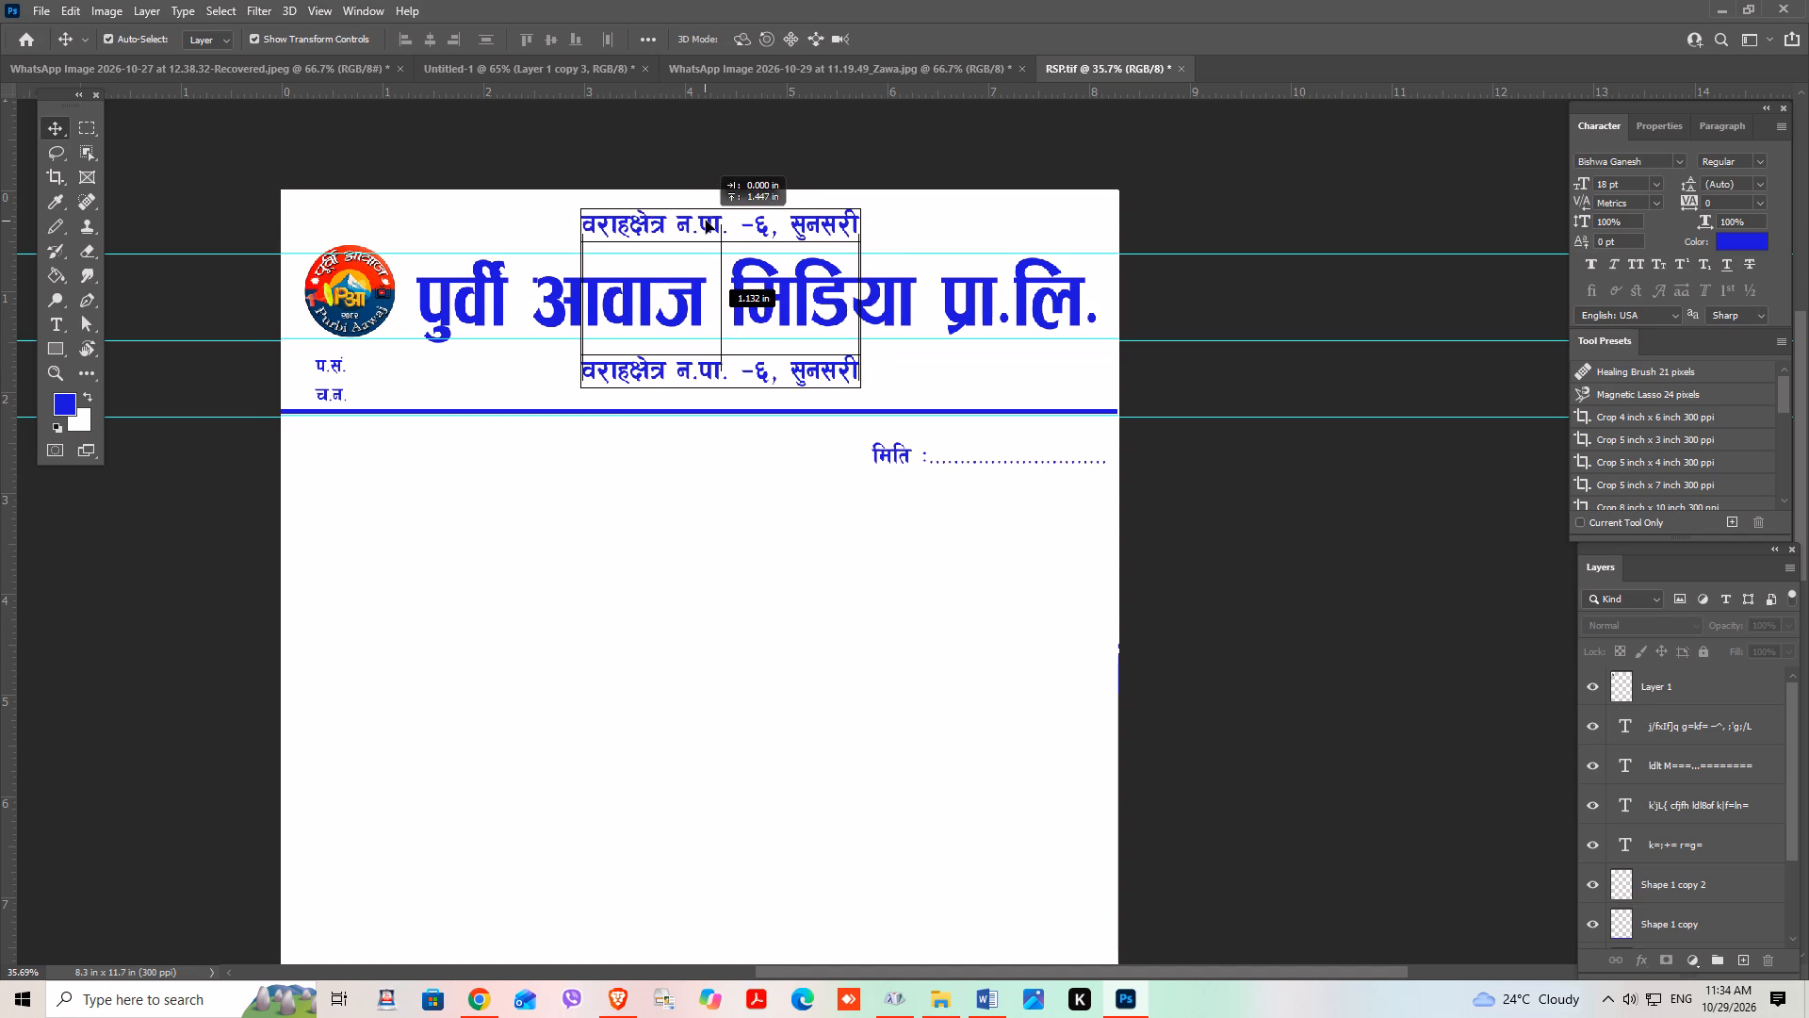
left_click_drag(706, 221, 708, 218, "alt")
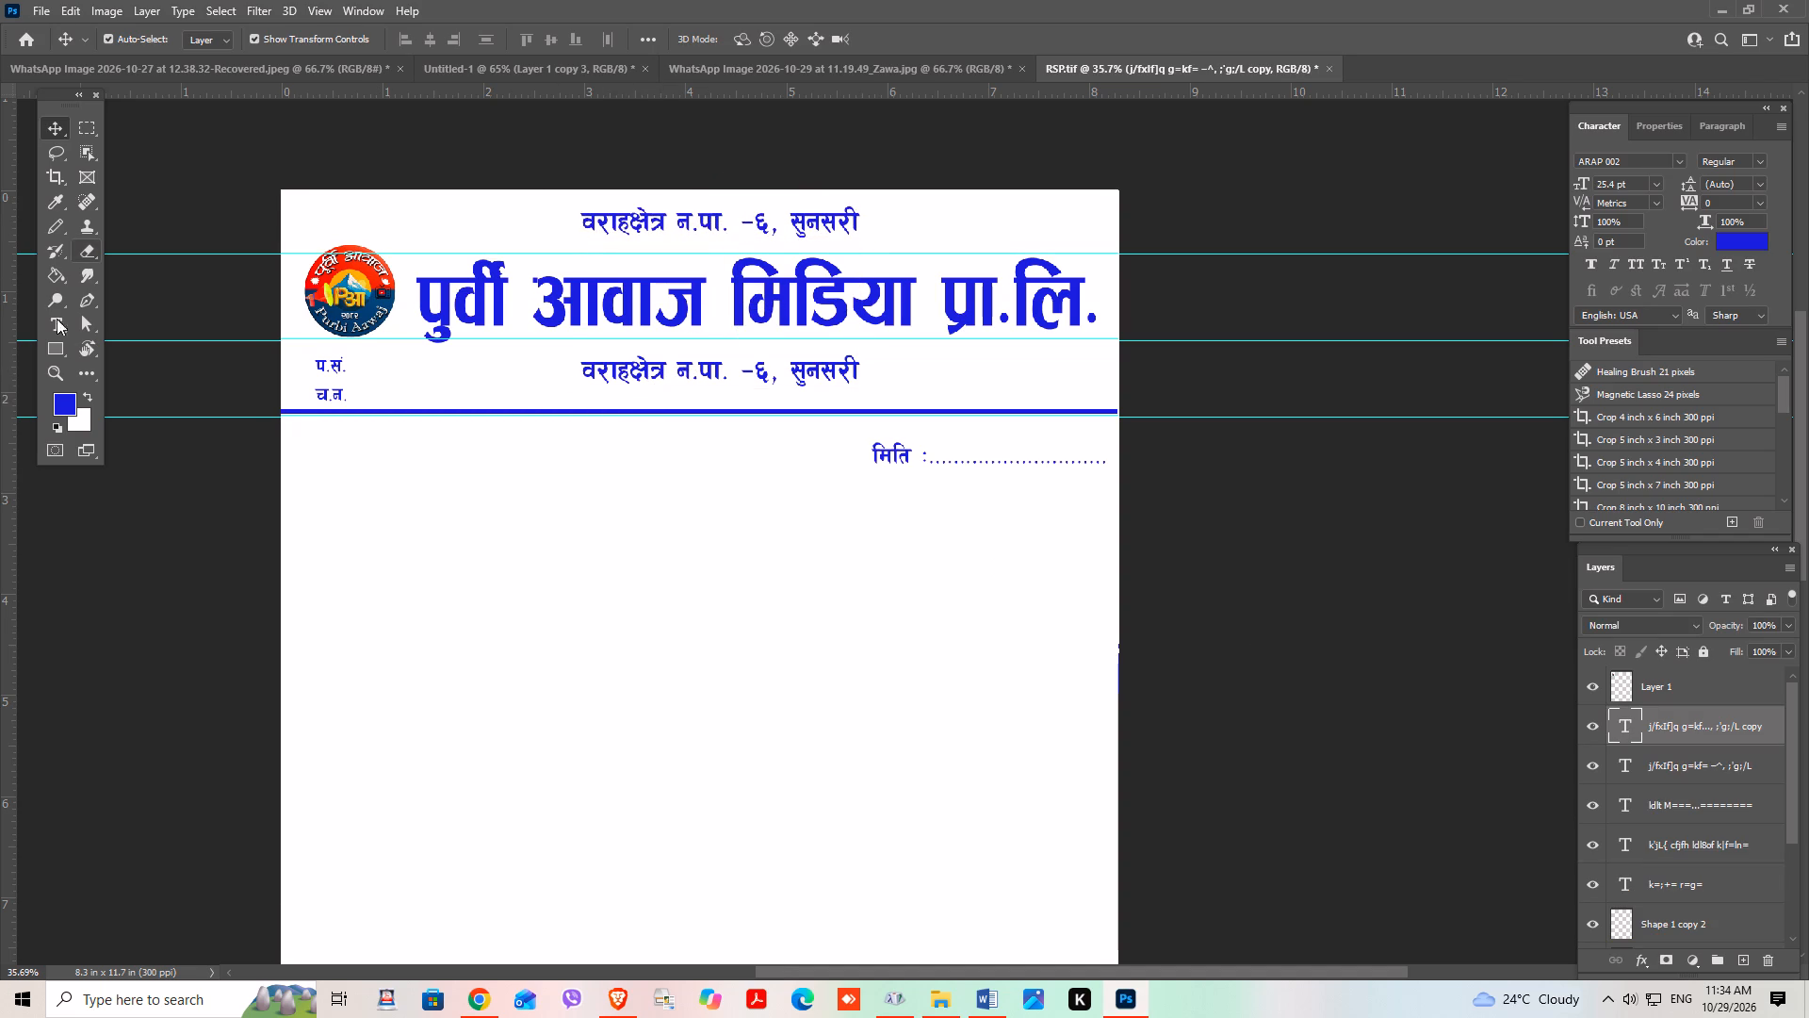
Replace the text of the upper address copy with the label स्था.ले.नं.
left_click(58, 329)
left_click(685, 224)
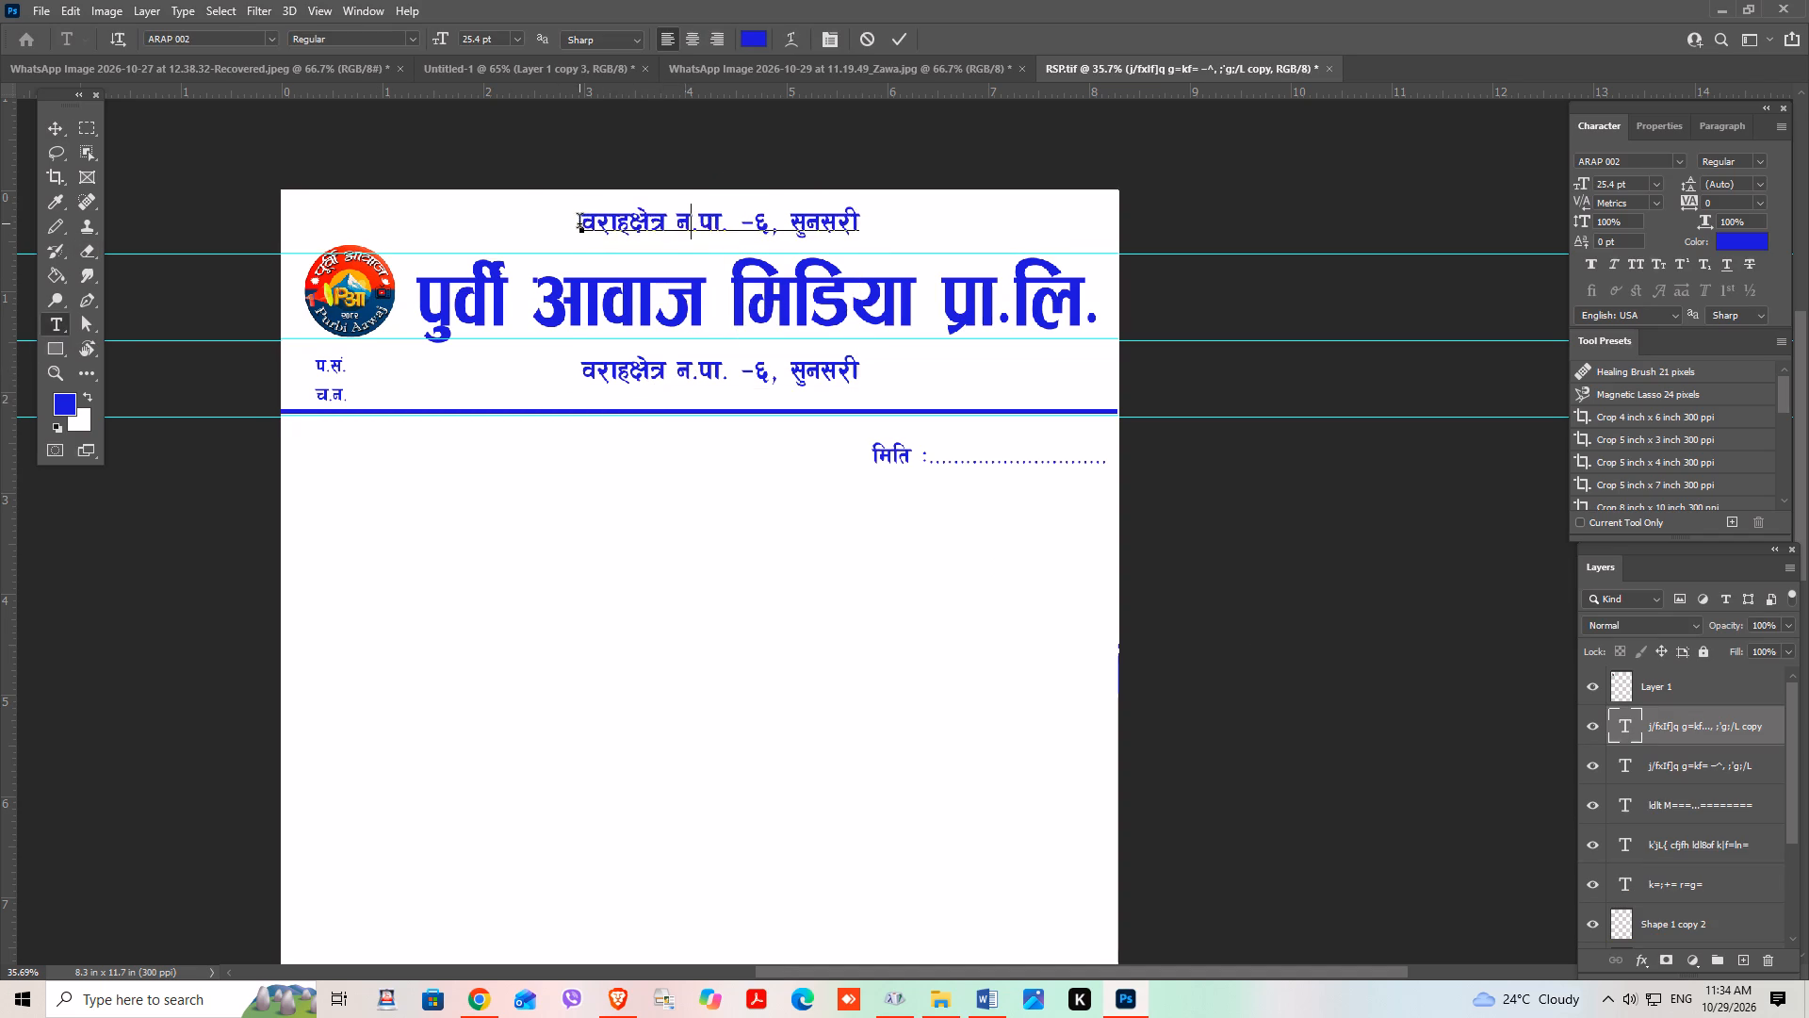
left_click_drag(580, 223, 943, 208)
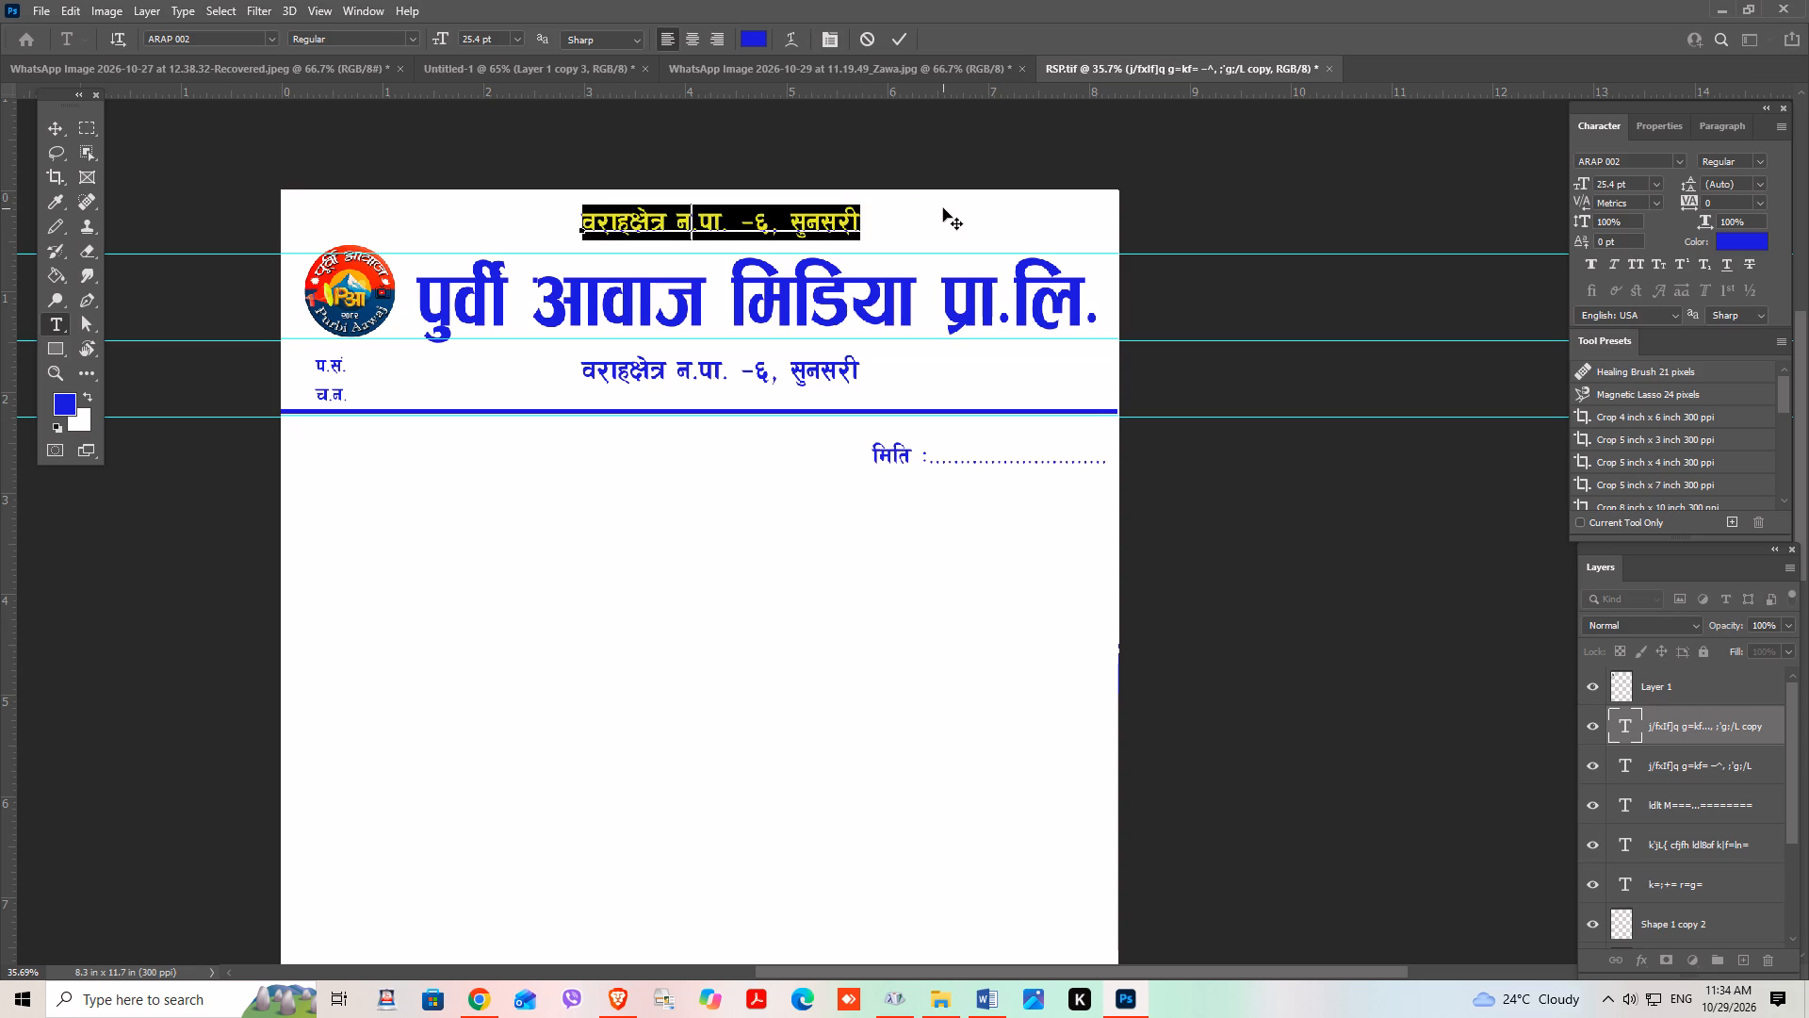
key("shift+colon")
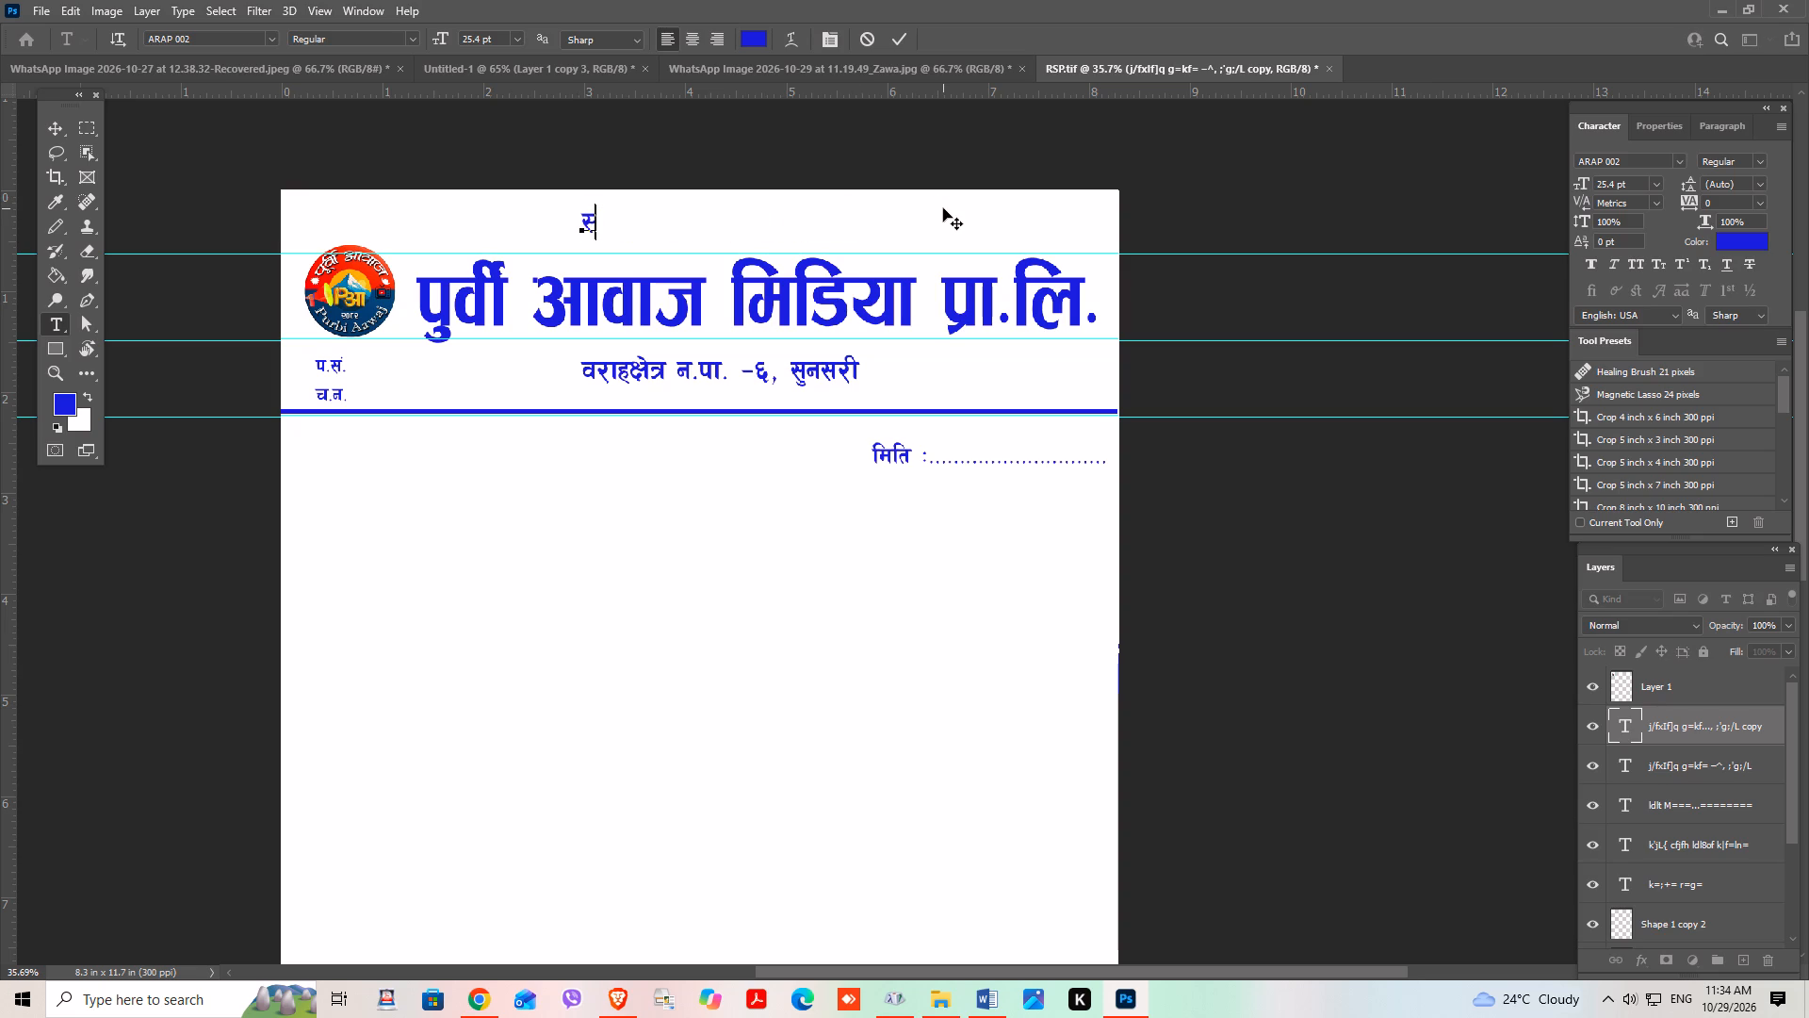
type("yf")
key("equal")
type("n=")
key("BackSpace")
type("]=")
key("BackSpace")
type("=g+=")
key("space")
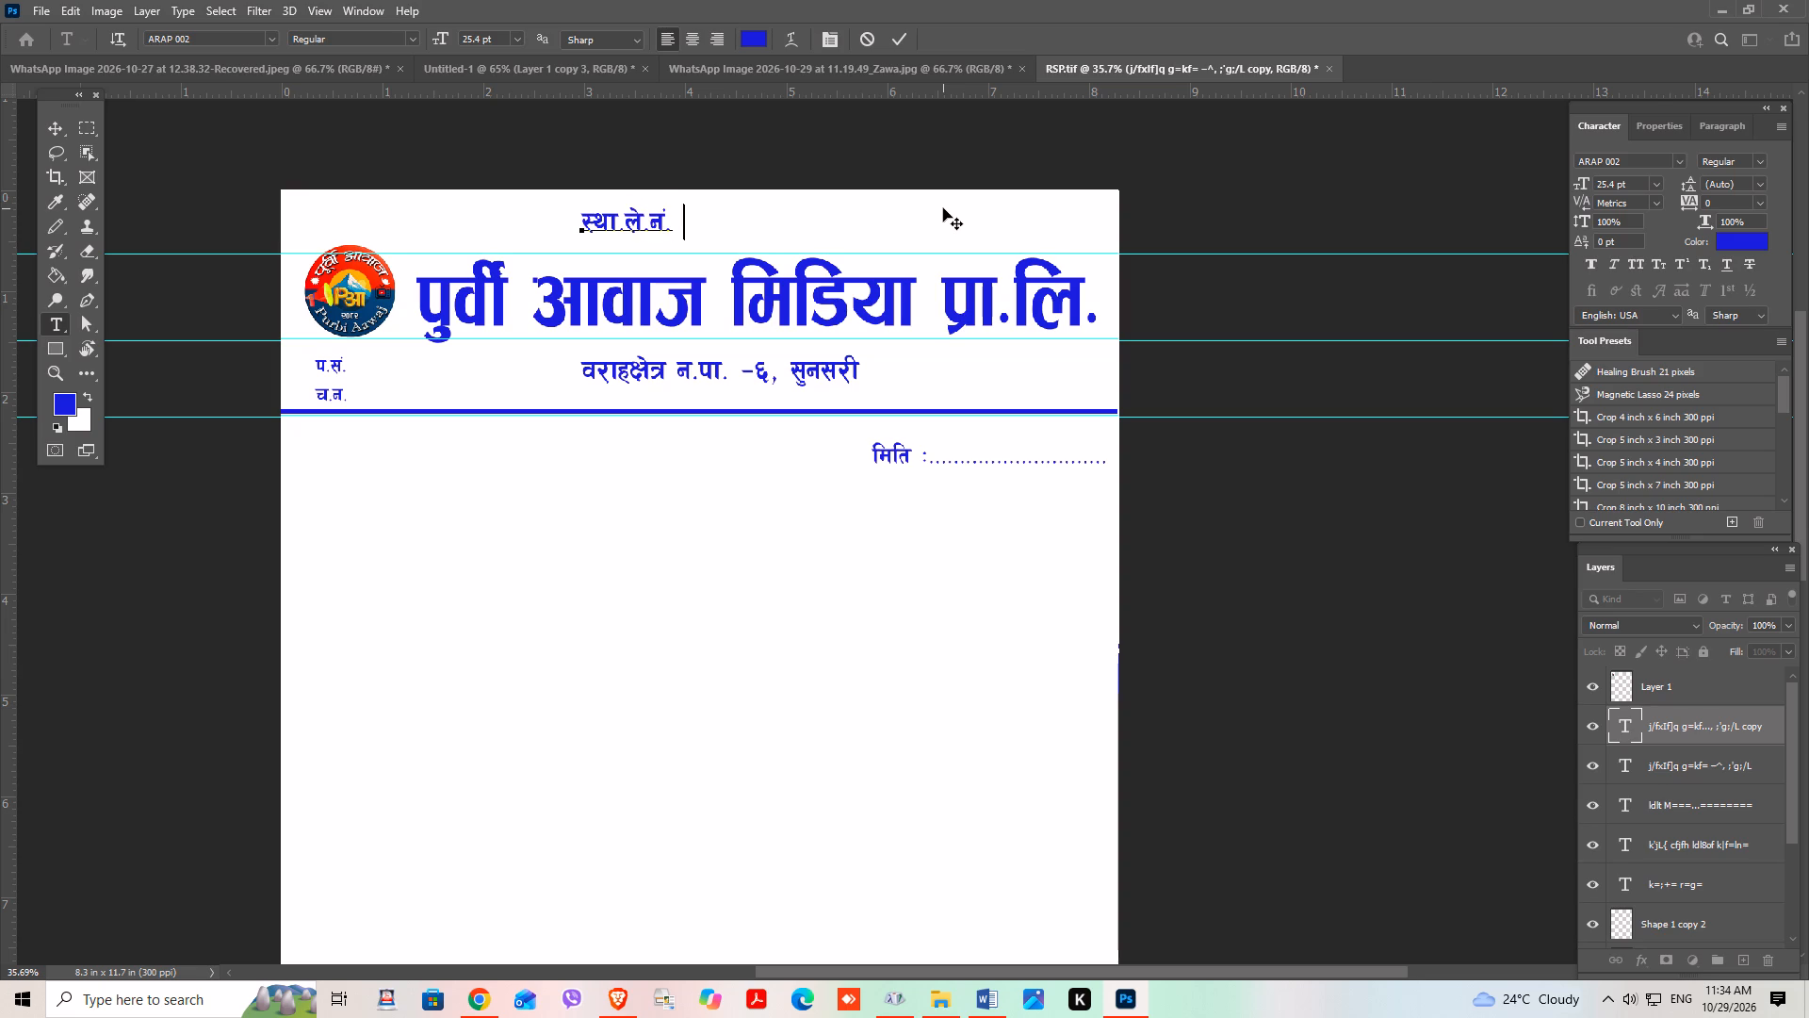
left_click(52, 118)
left_click(1276, 557)
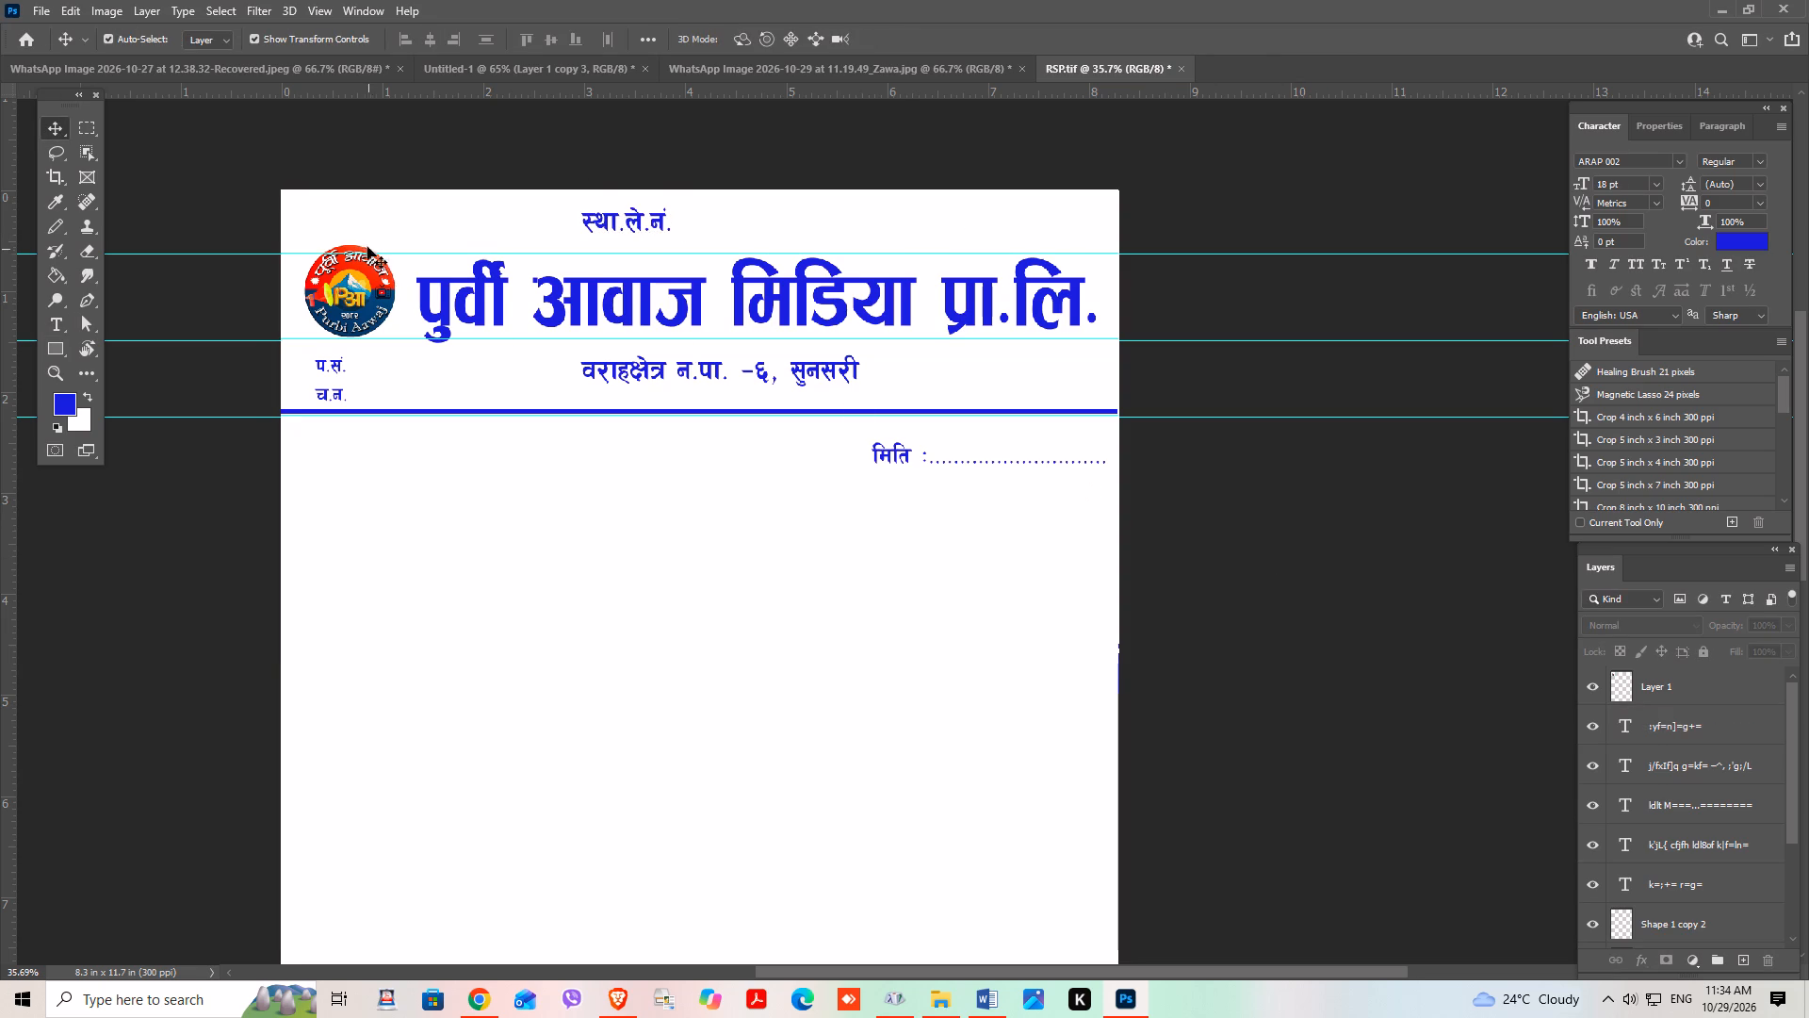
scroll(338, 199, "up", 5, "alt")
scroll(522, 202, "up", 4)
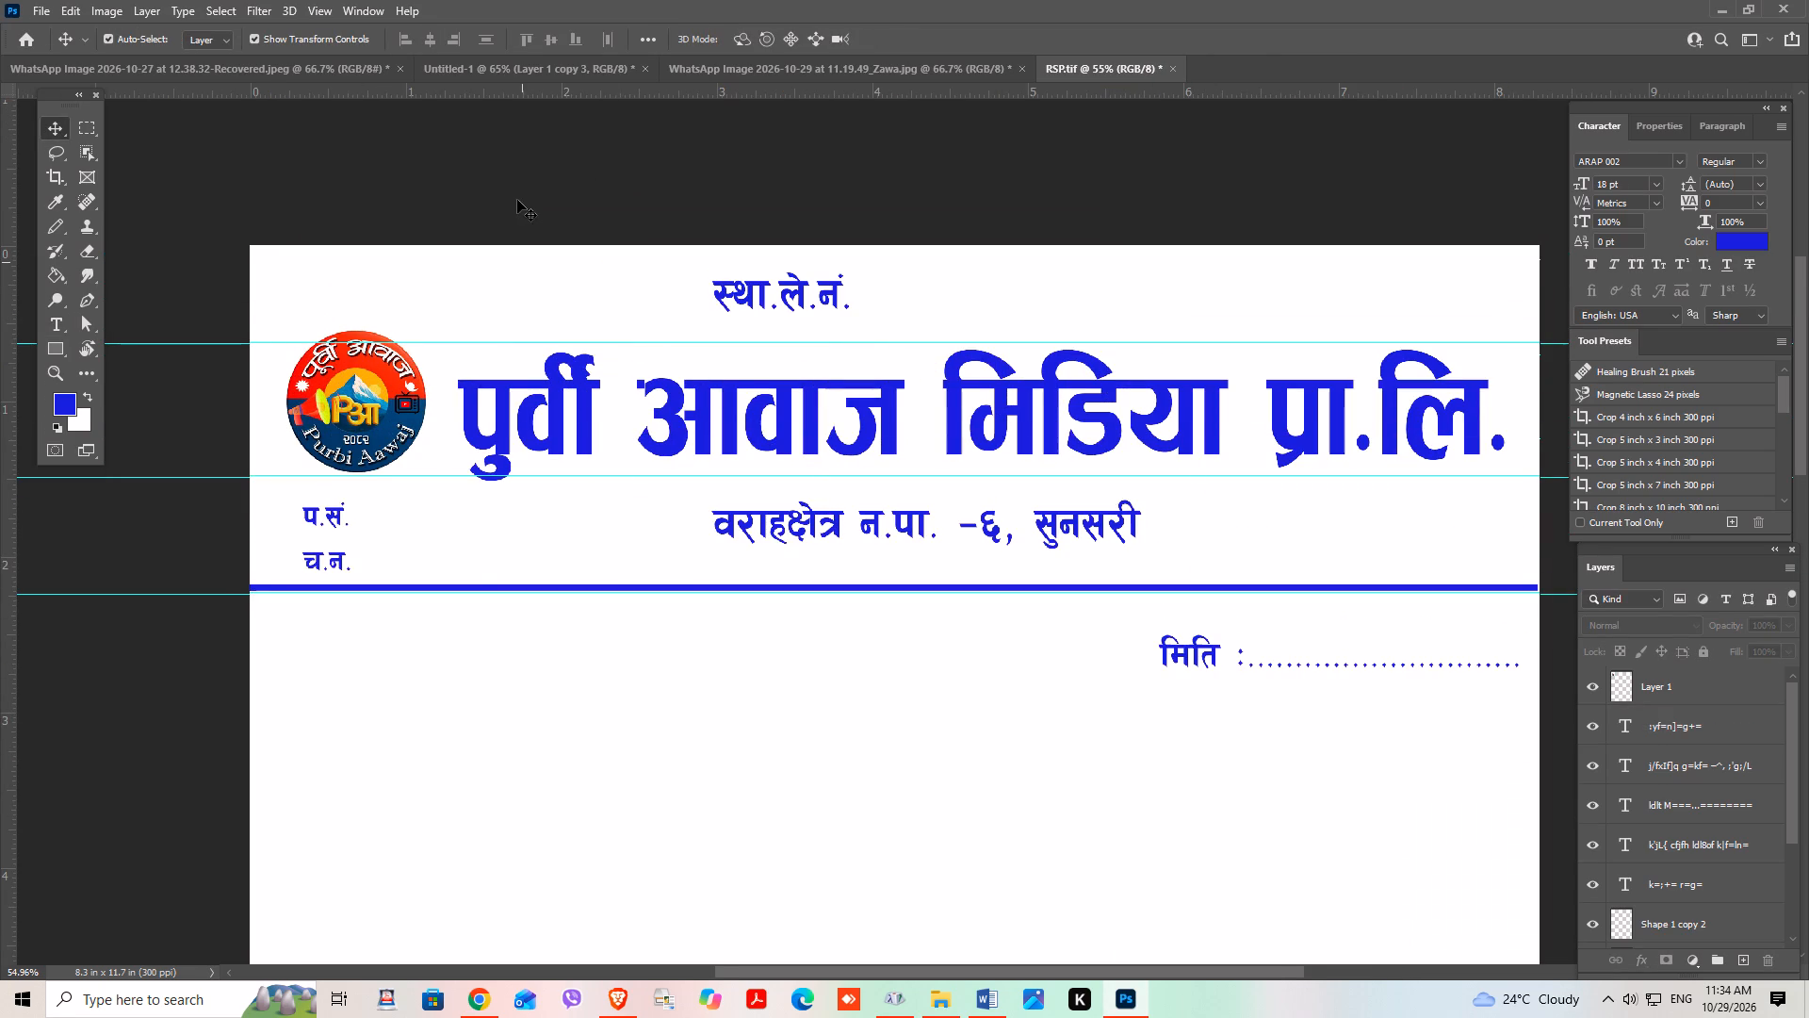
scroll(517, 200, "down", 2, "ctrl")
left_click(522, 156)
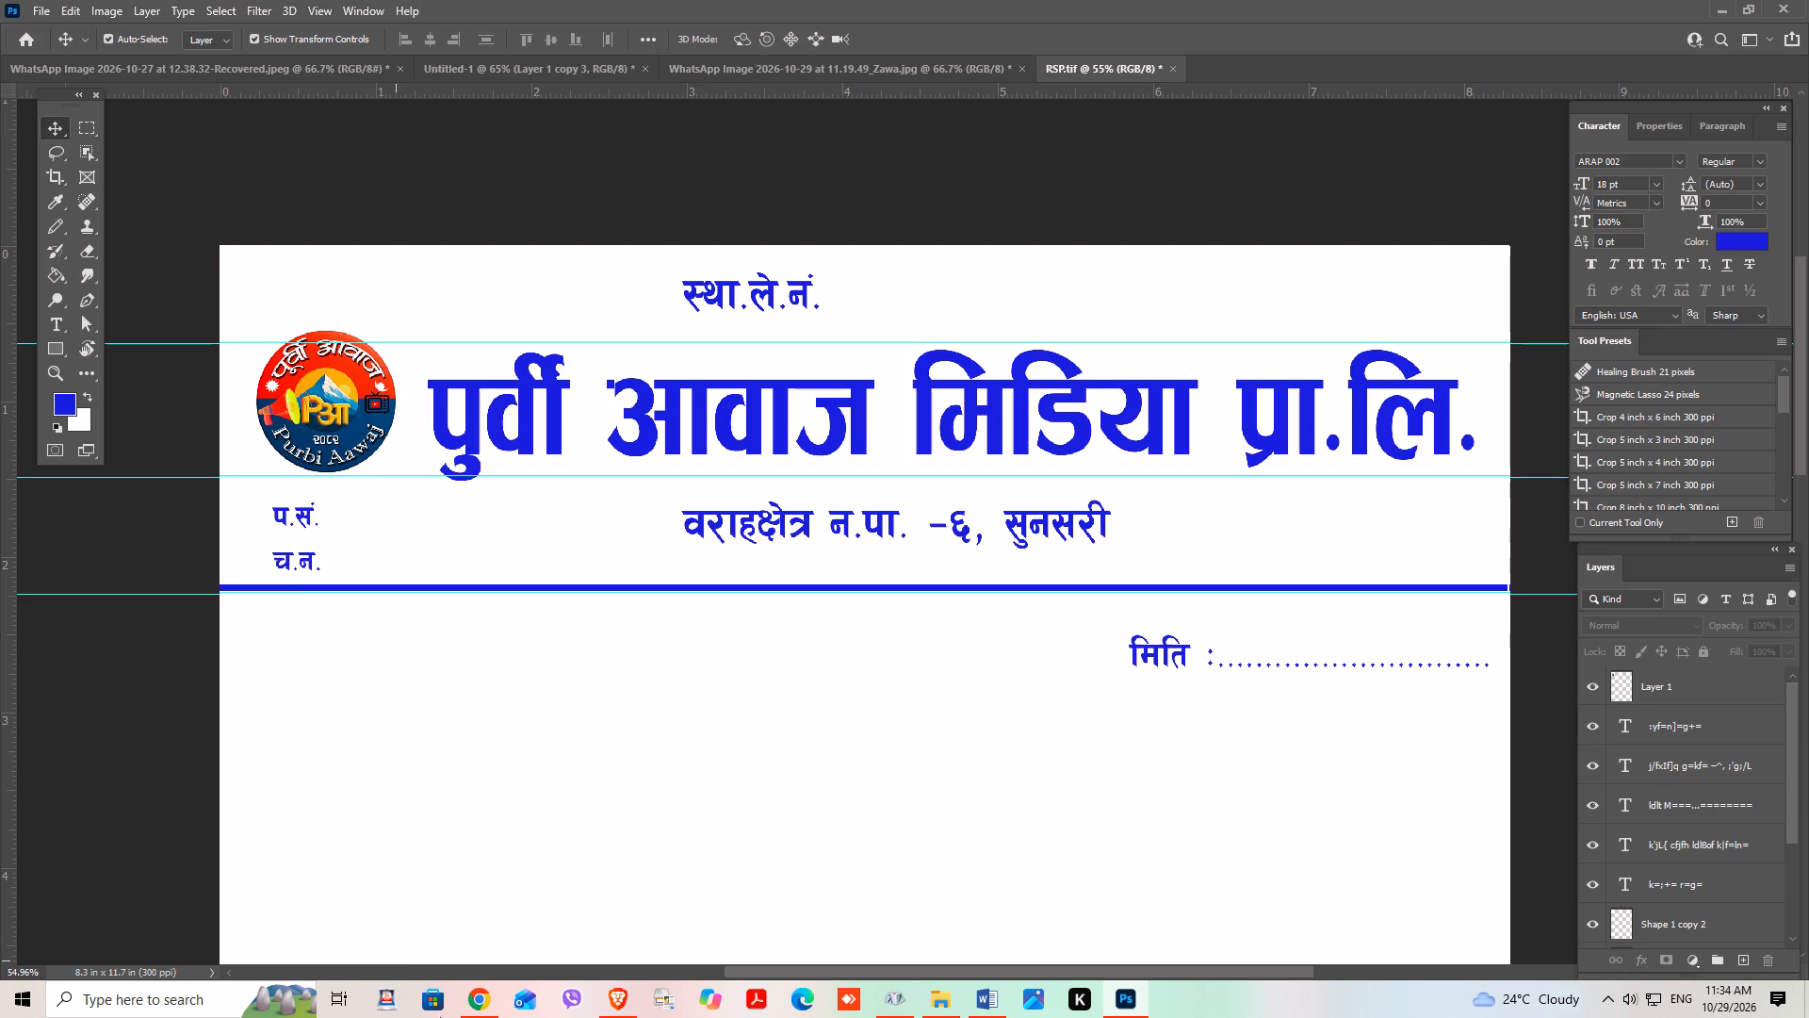
Switch to Word and export the Nepali_Nimantrana_Patra letter as an Adobe PDF.
left_click(991, 993)
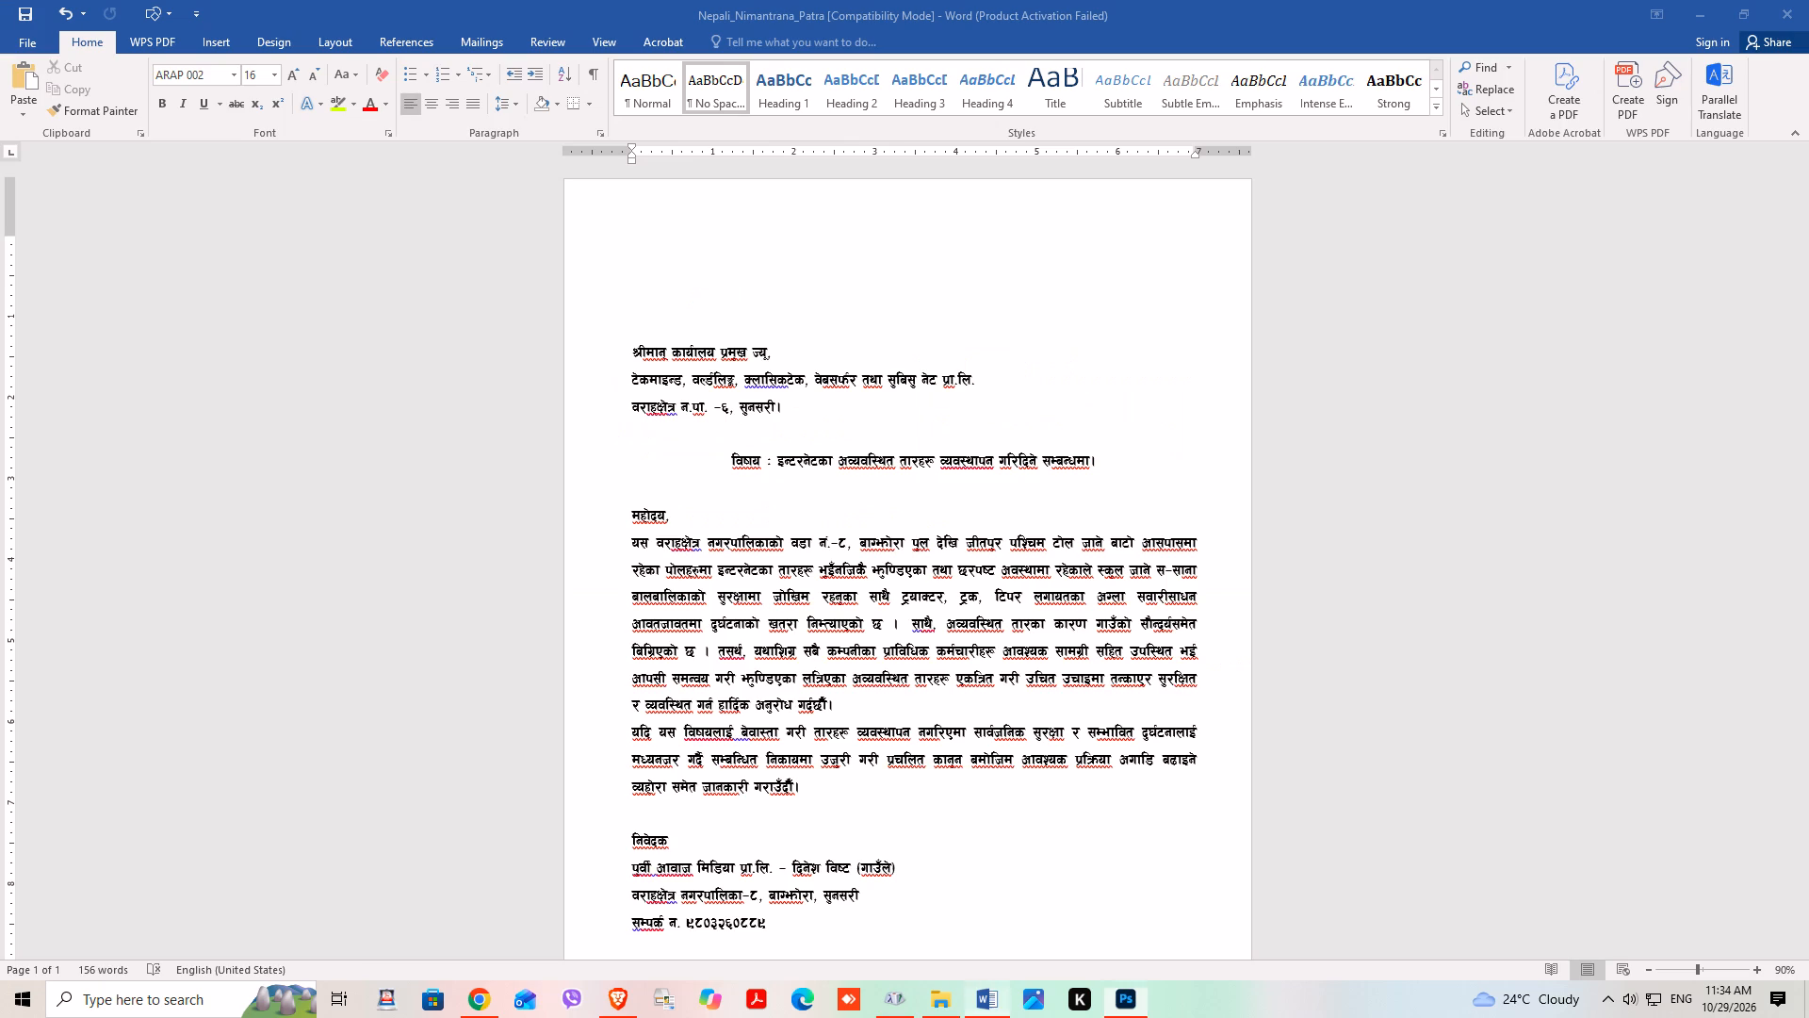
scroll(827, 808, "down", 4)
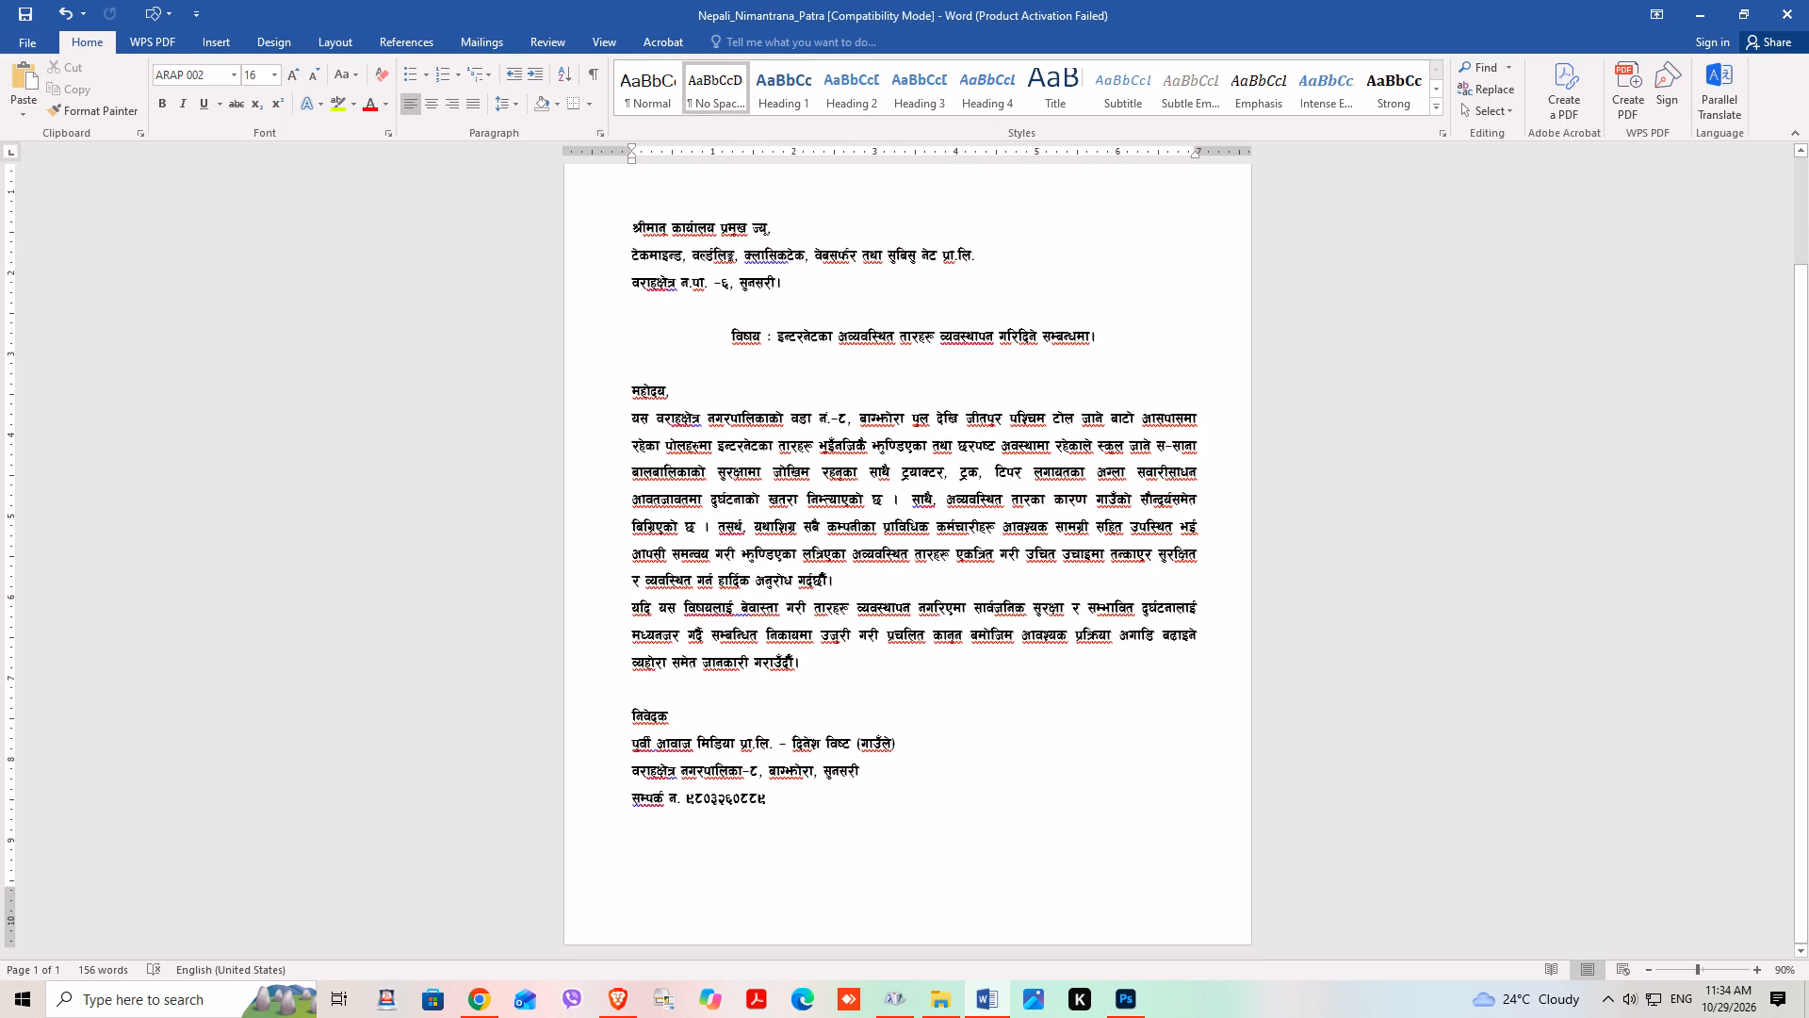
left_click(28, 39)
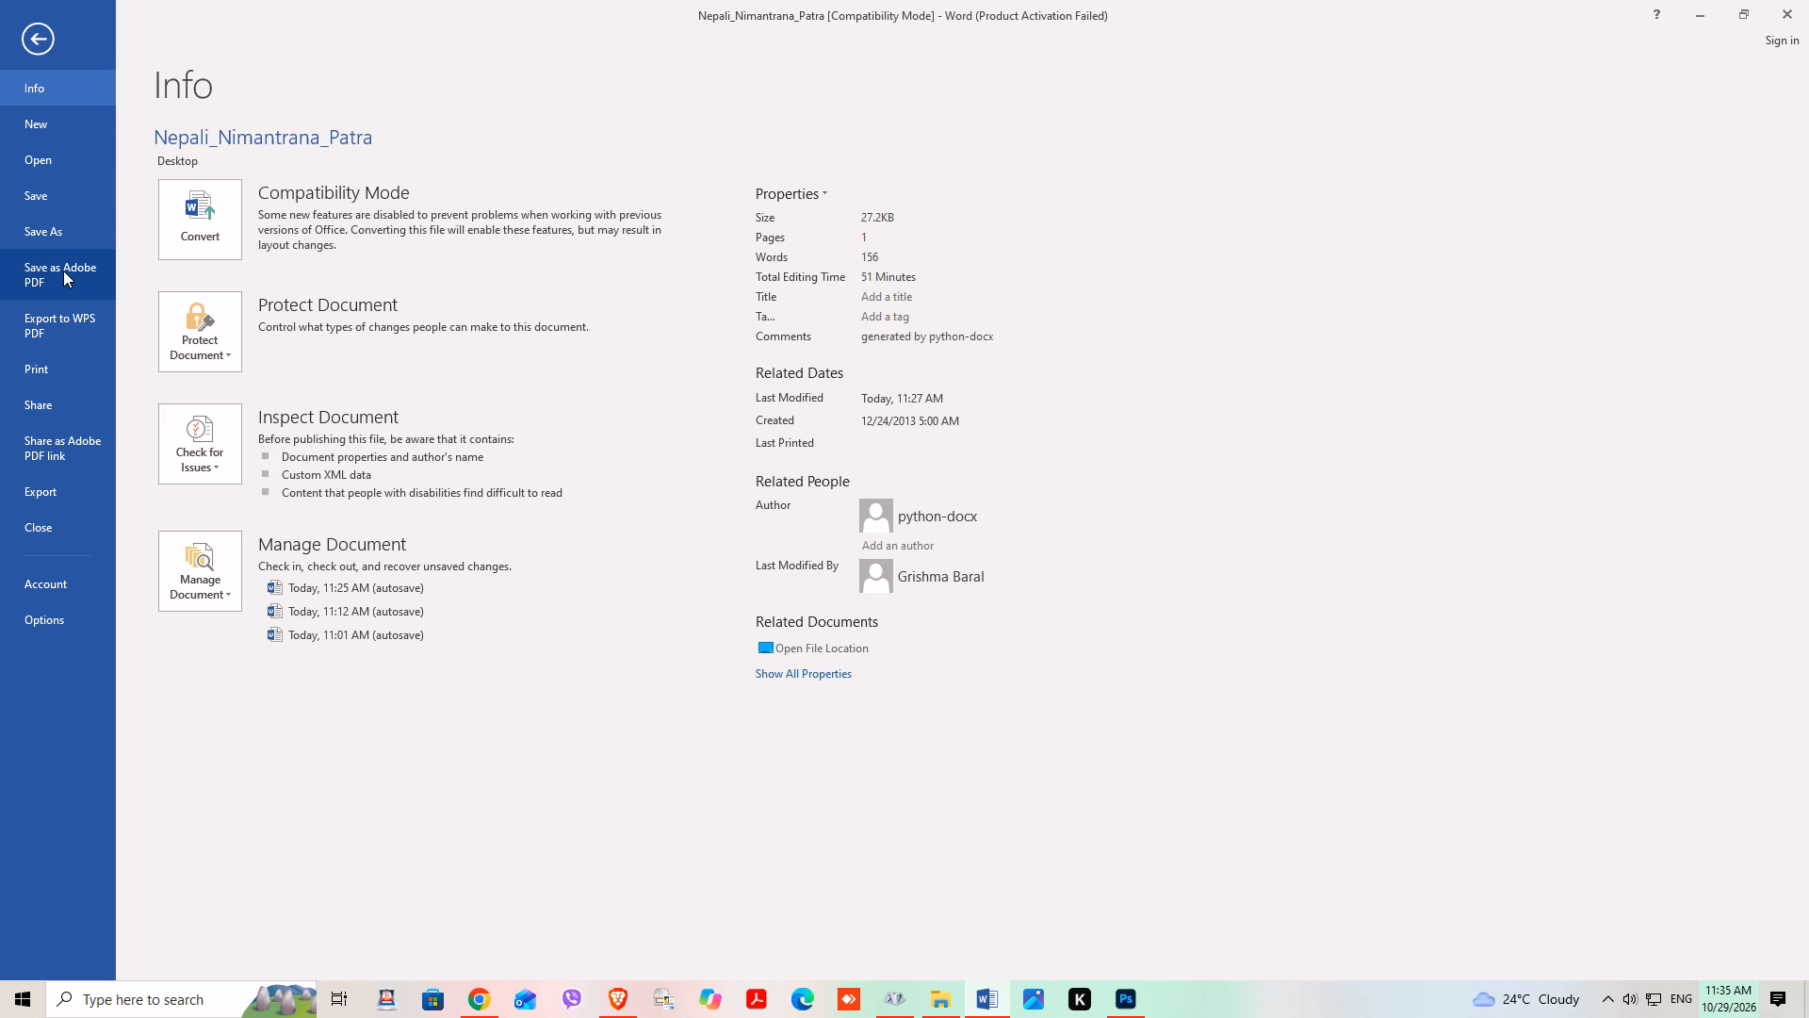
left_click(60, 488)
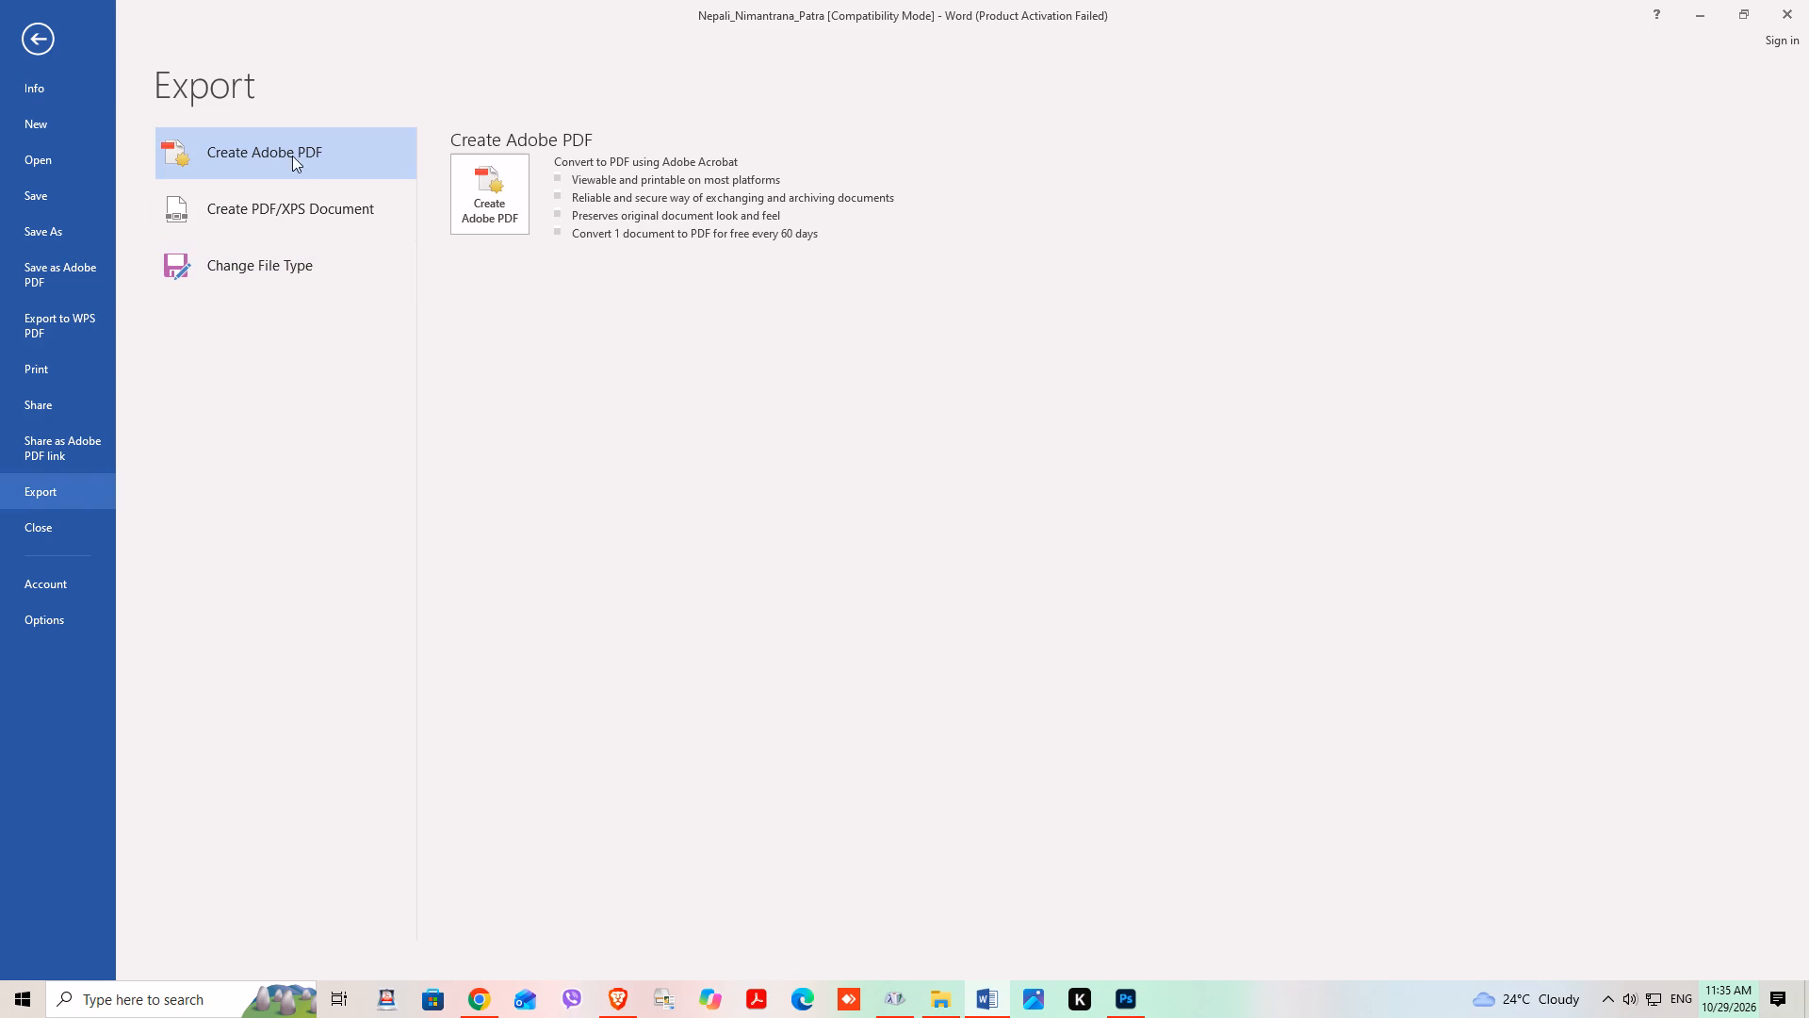
left_click(497, 202)
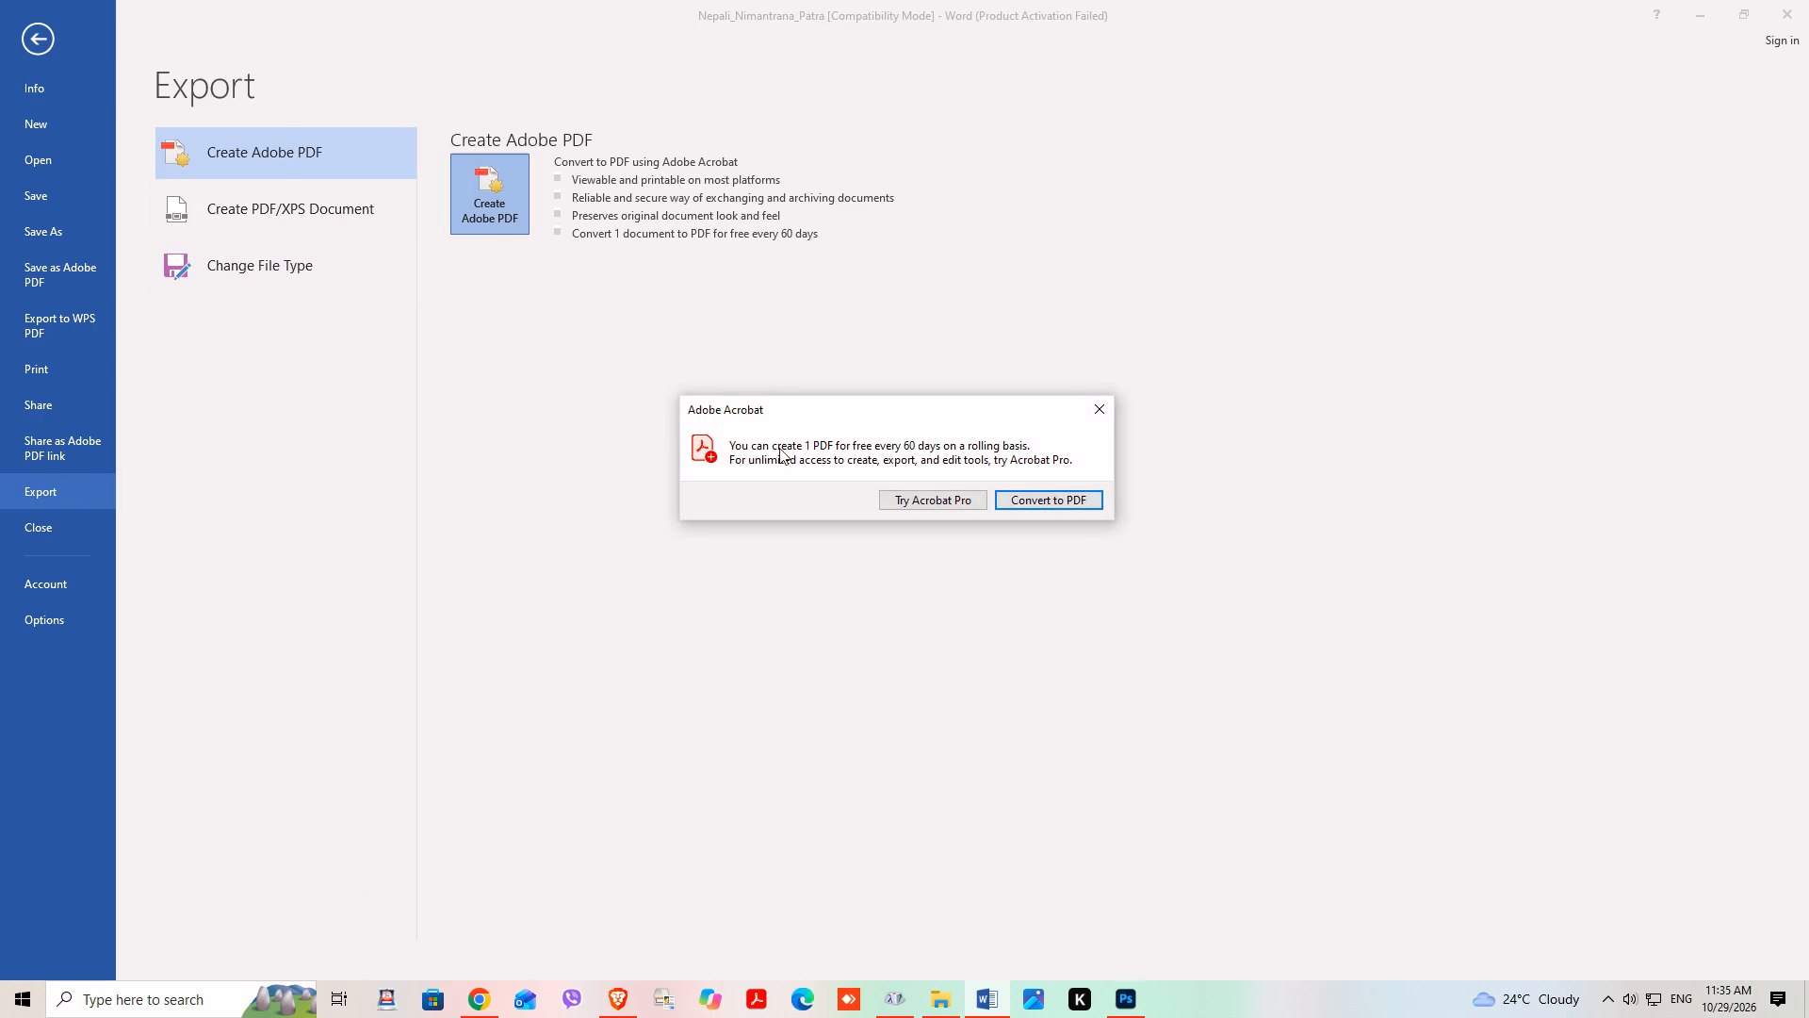
left_click(1051, 502)
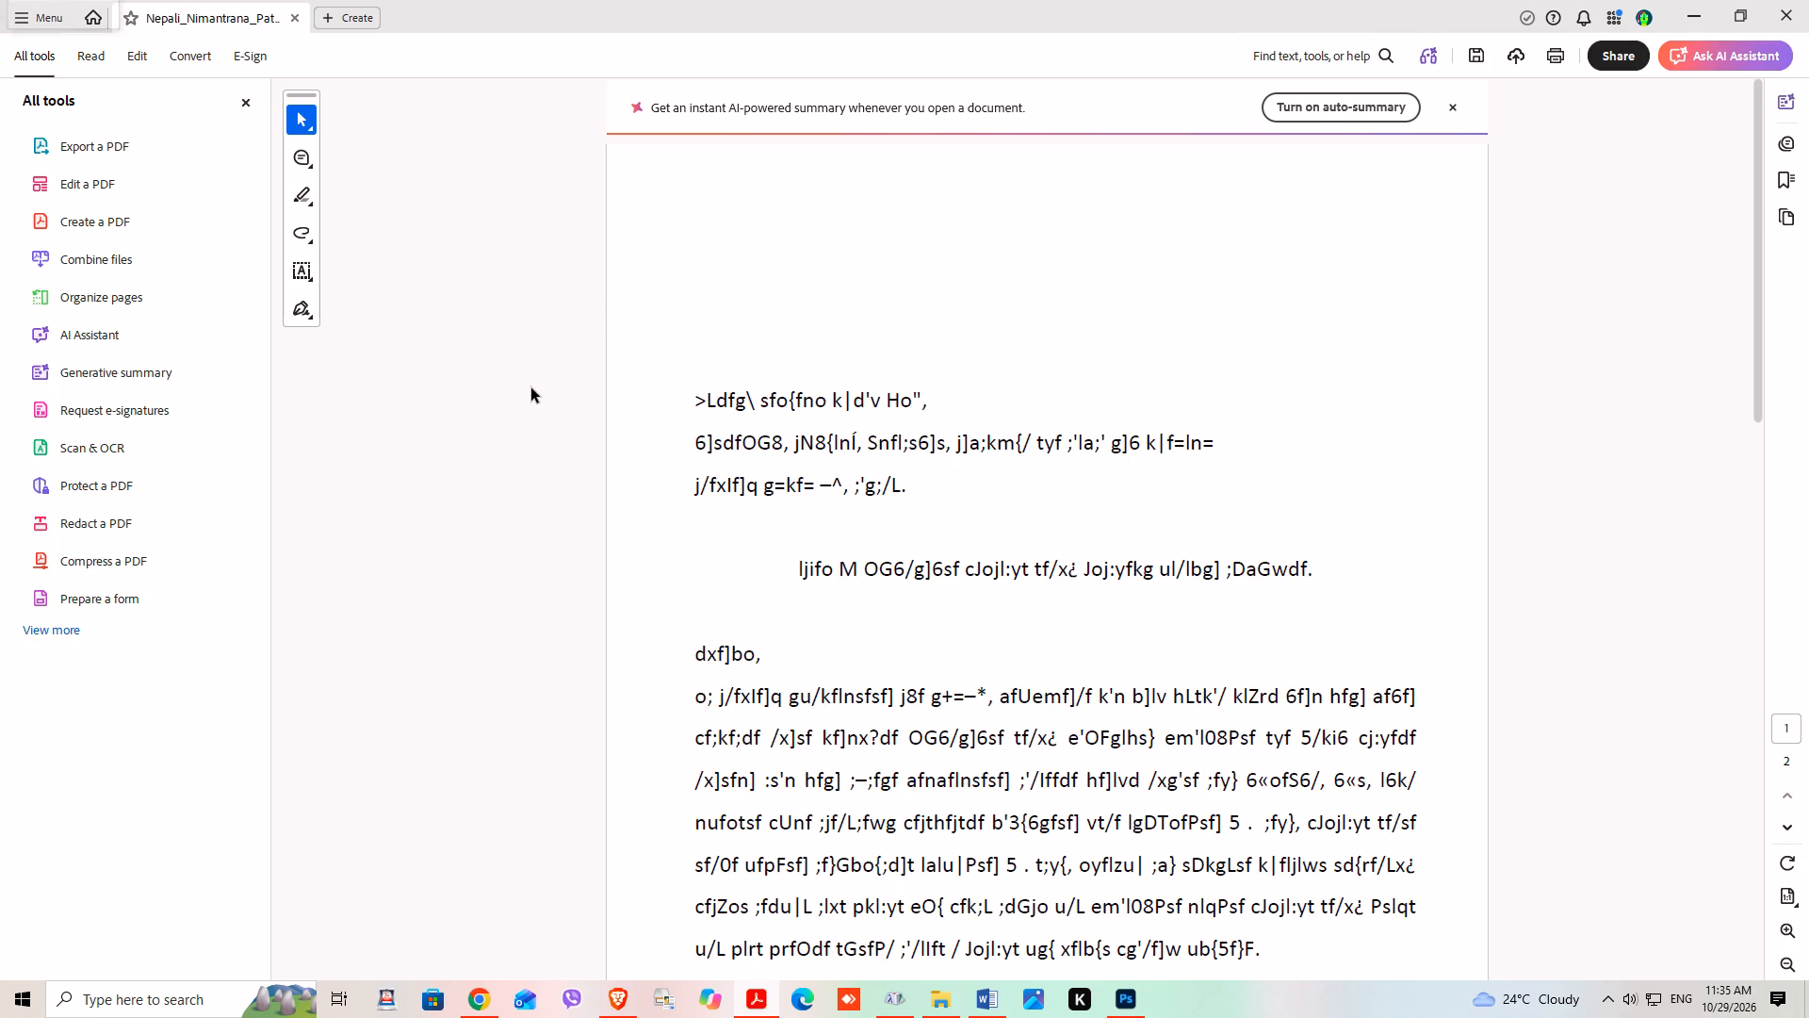
Look through both pages of the exported PDF in Acrobat, close it and return to the Word letter.
scroll(763, 447, "down", 4)
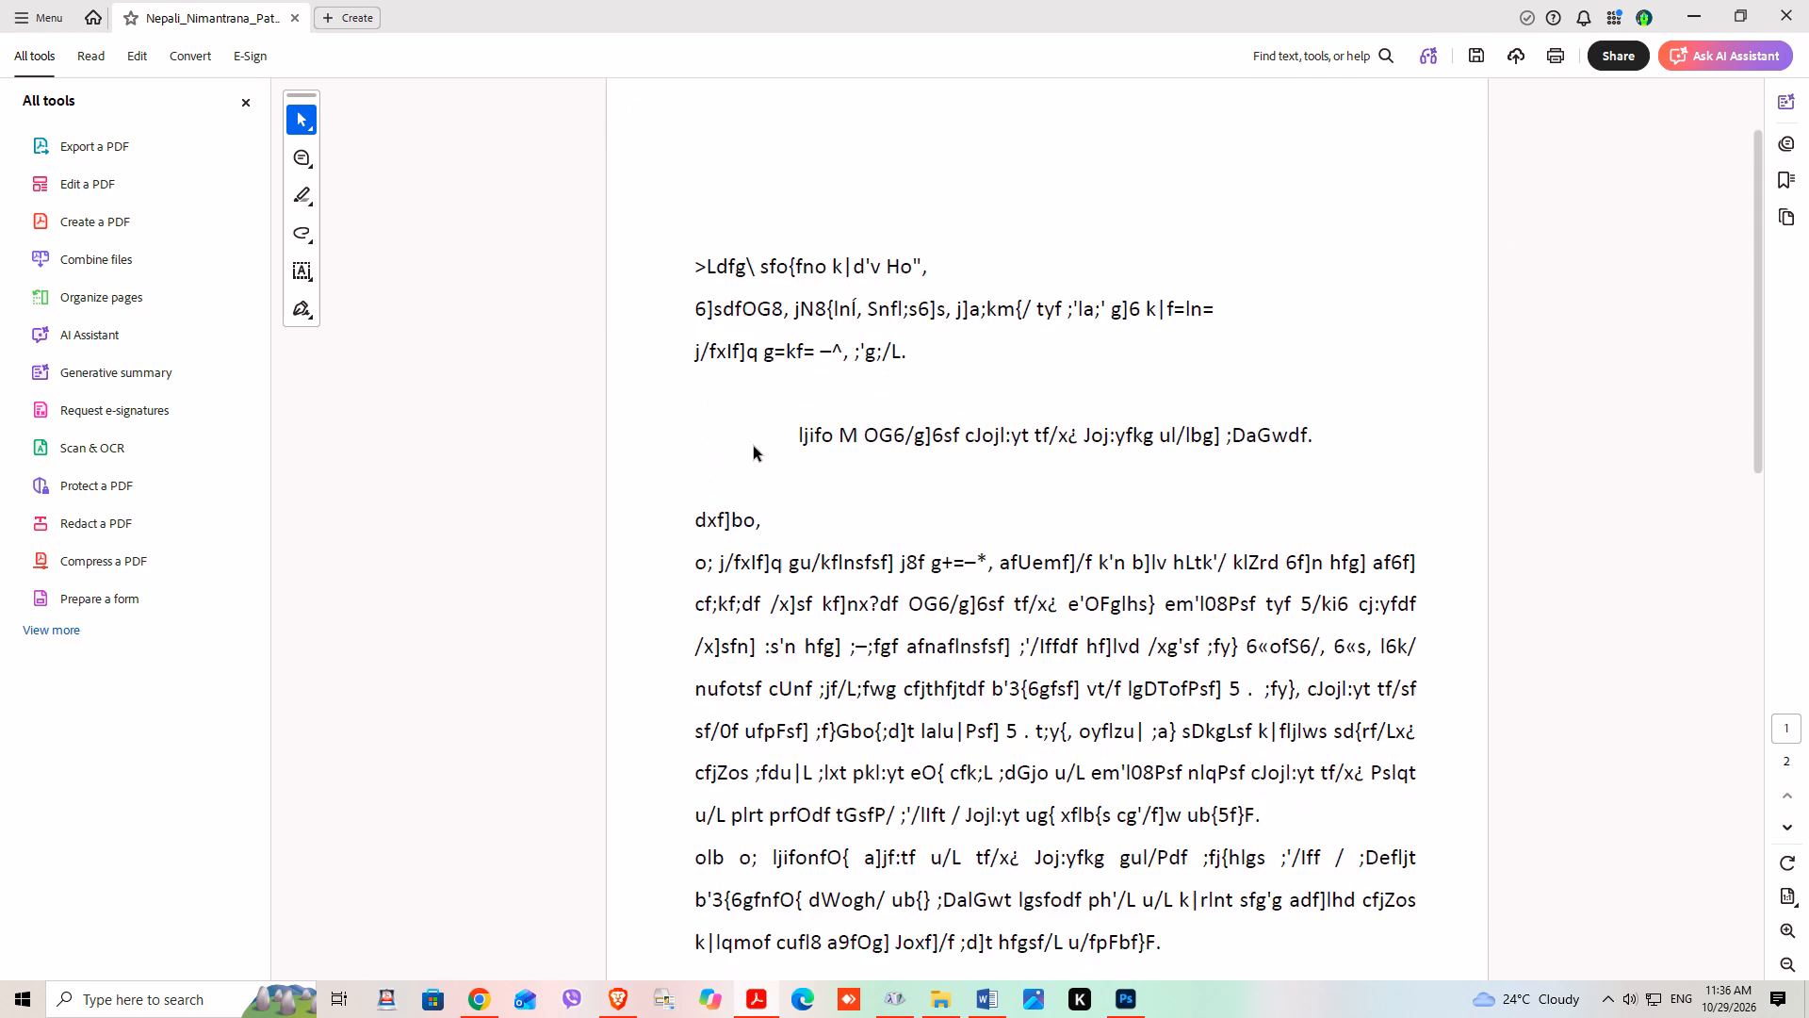
scroll(740, 436, "down", 1)
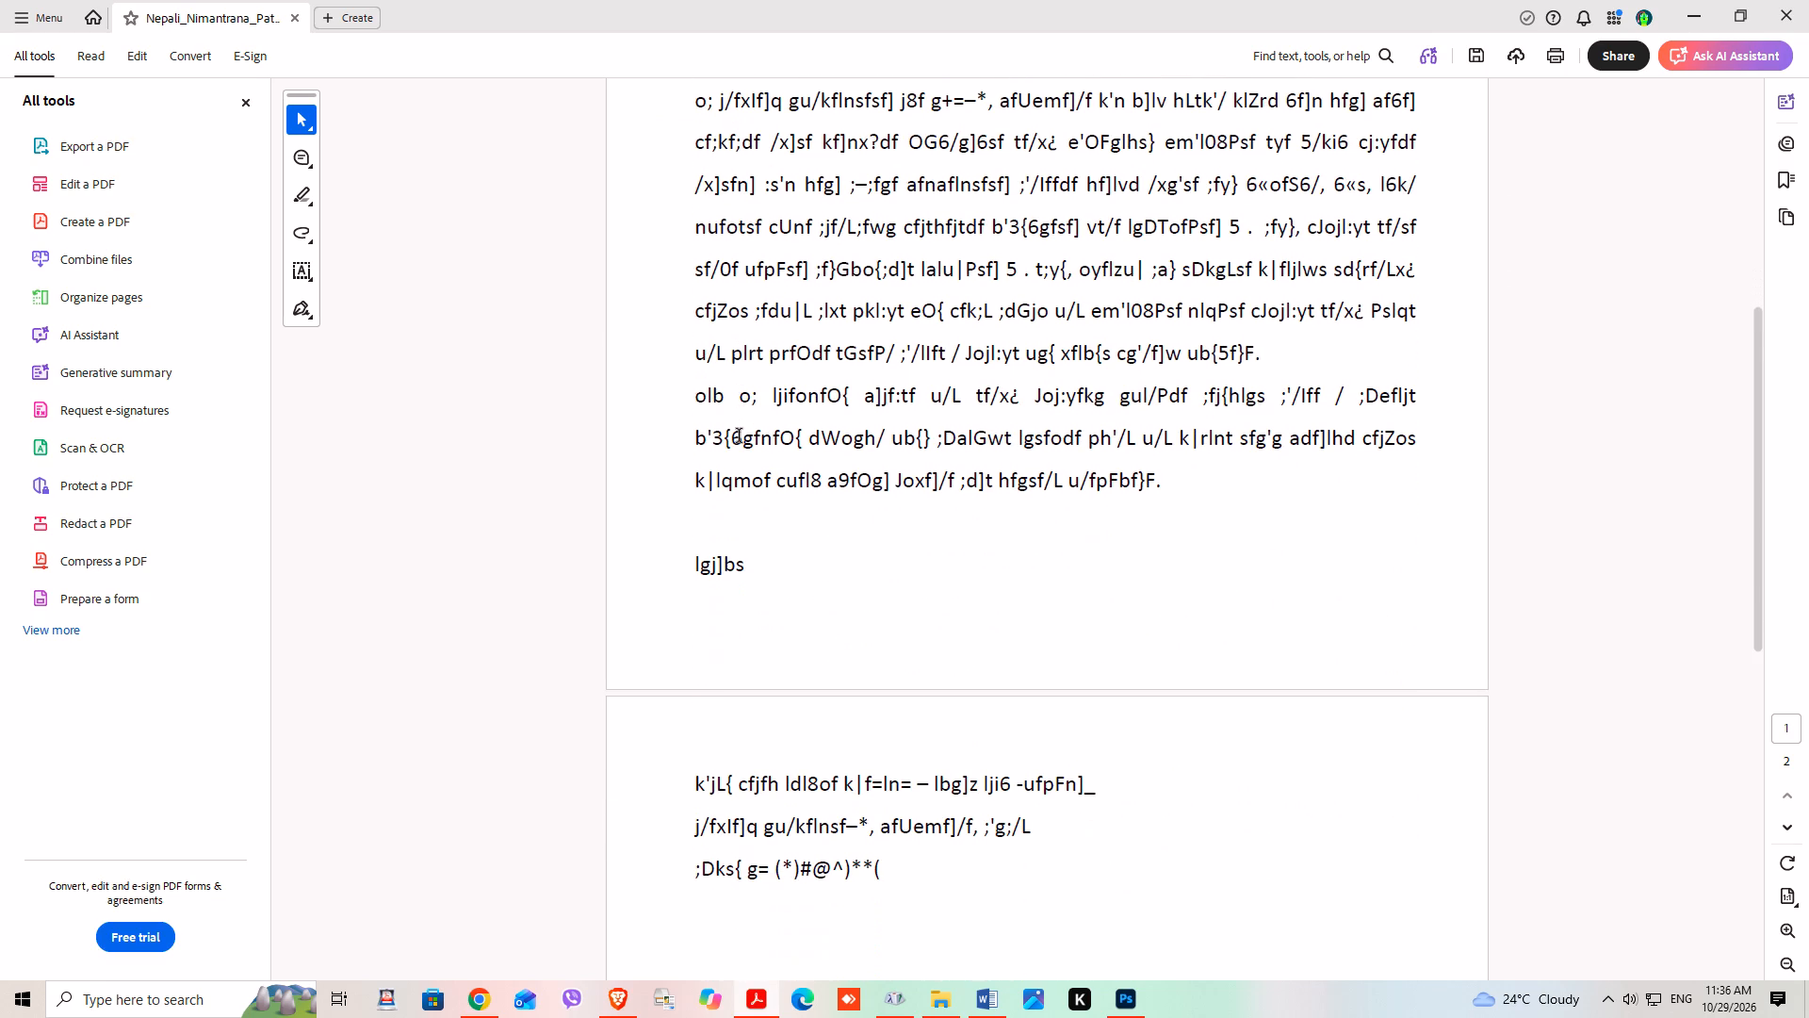
scroll(740, 436, "down", 3)
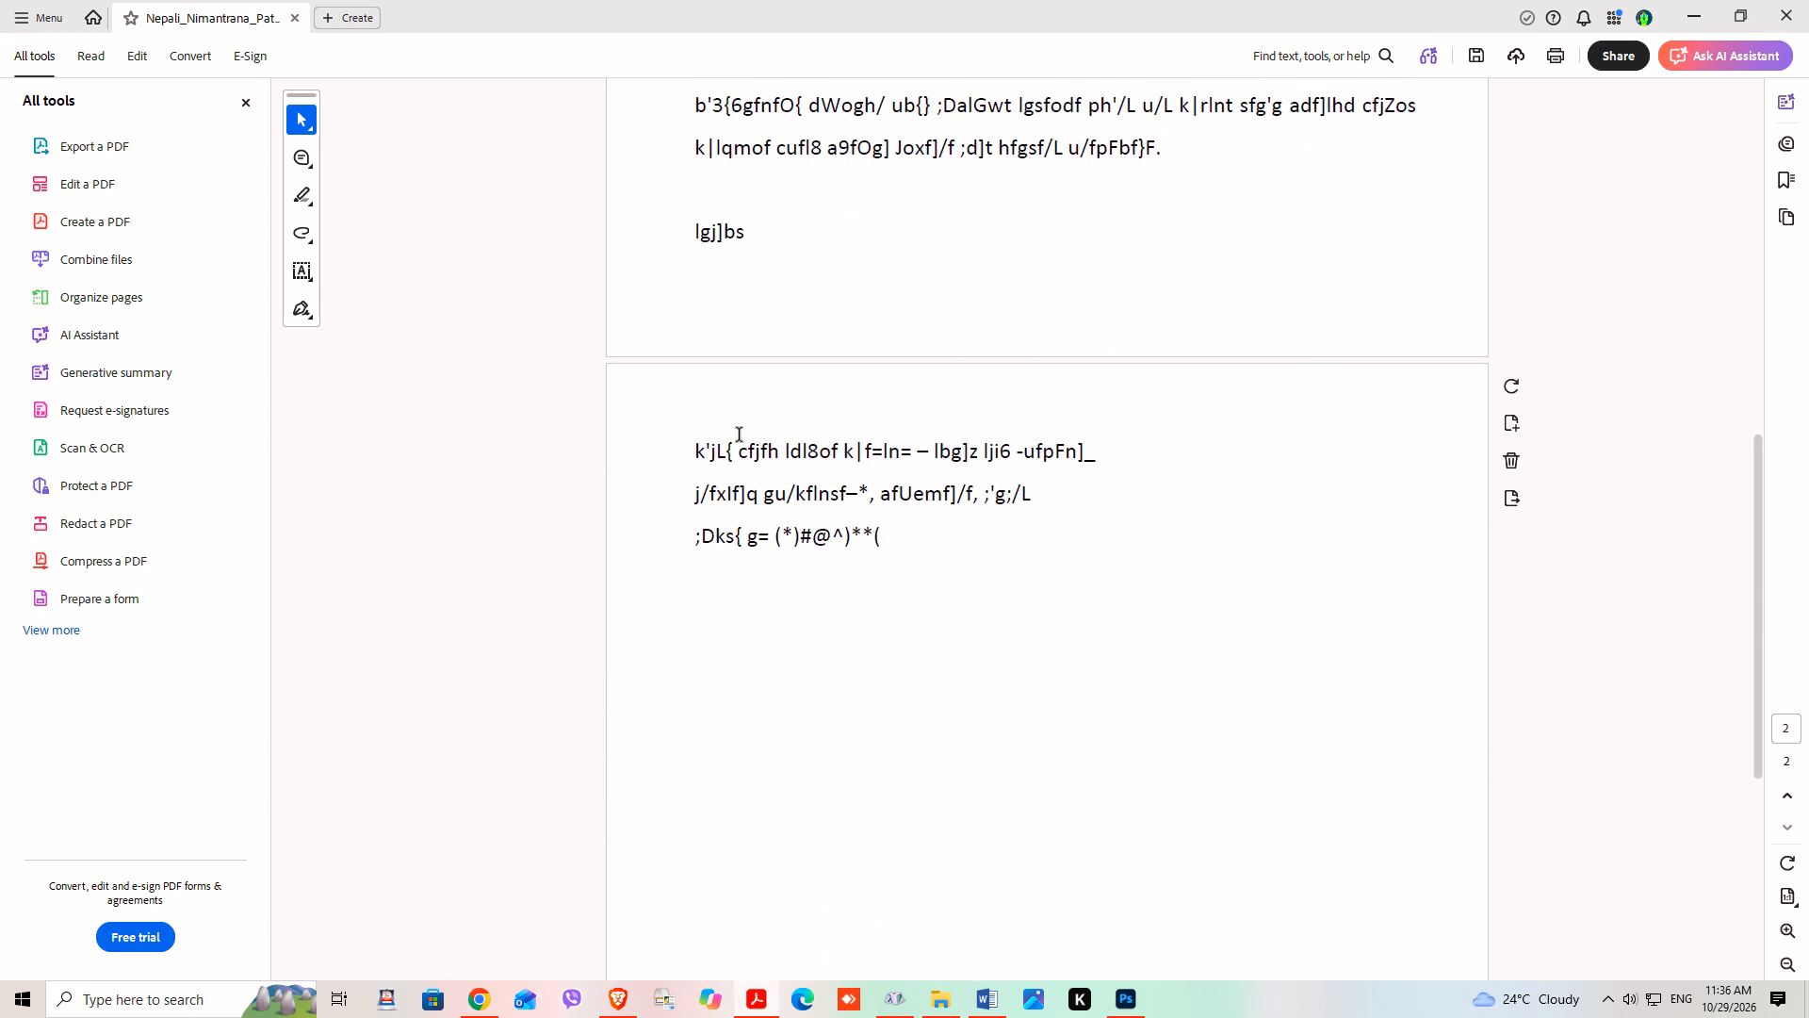
left_click(1795, 22)
left_click(994, 535)
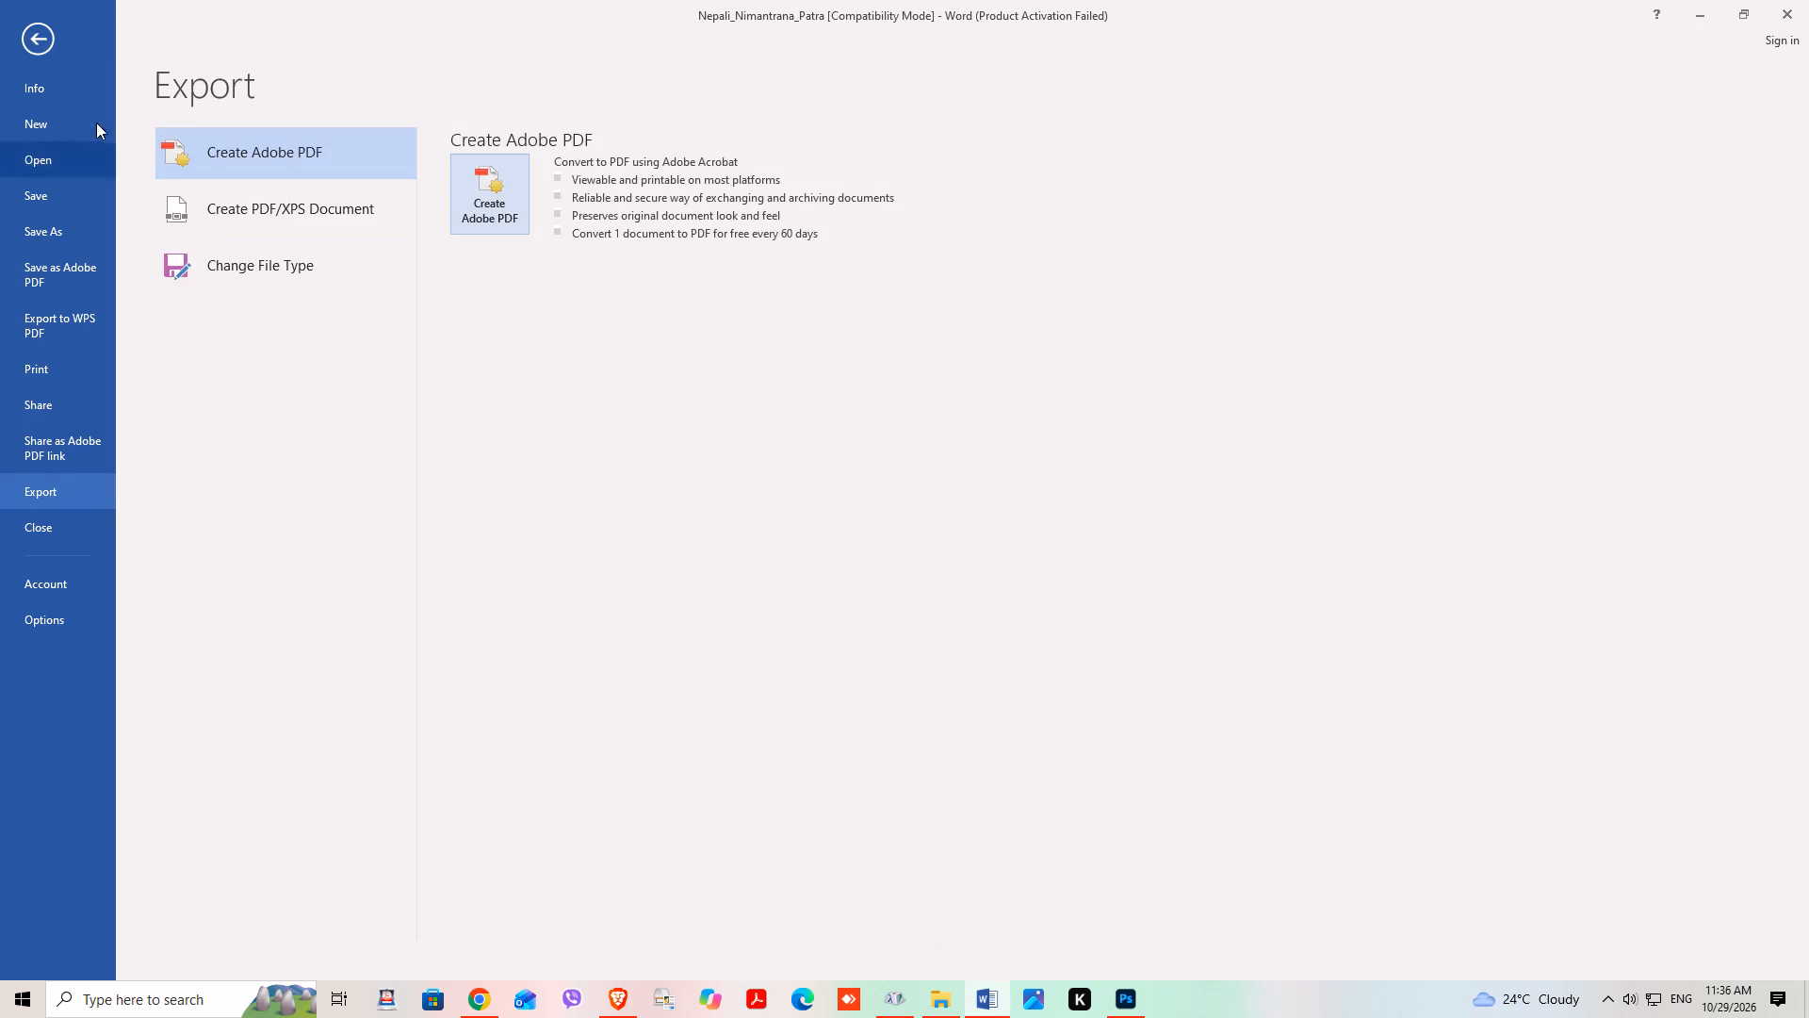
left_click(40, 41)
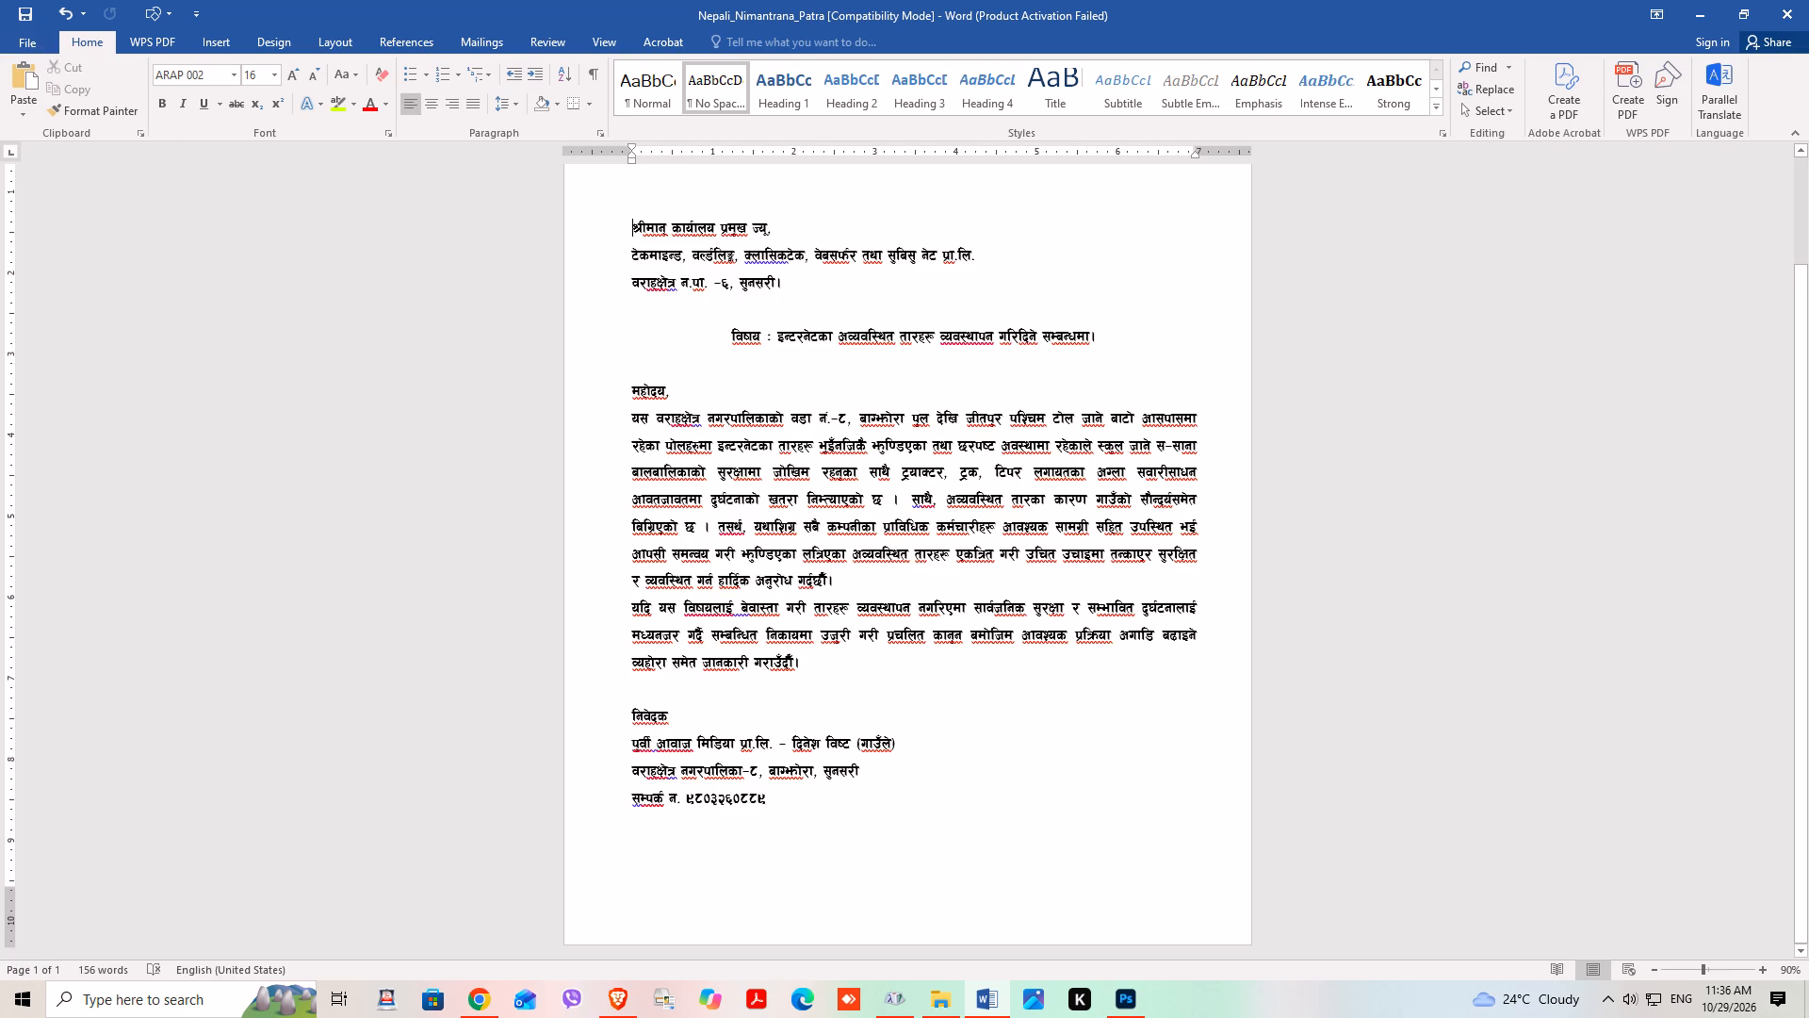
Copy the entire letter text, from the addressee lines down to the contact number line.
left_click_drag(769, 798, 643, 578)
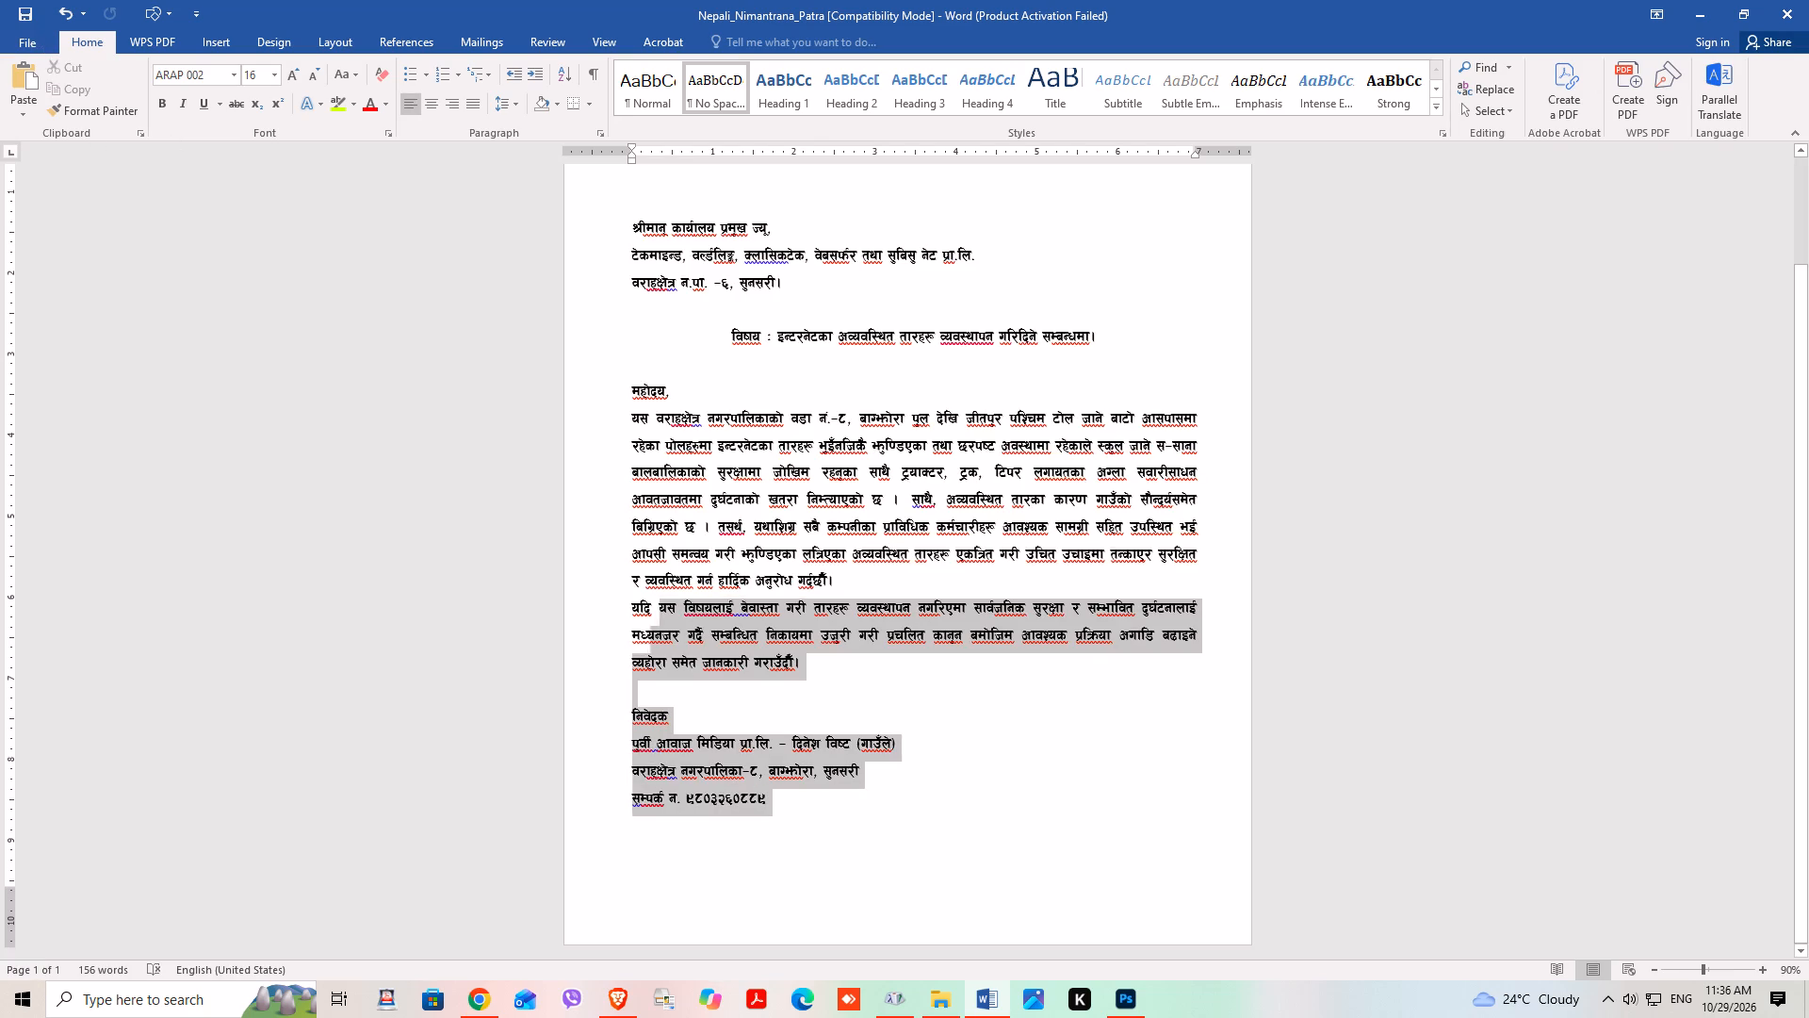
left_click_drag(643, 578, 609, 238)
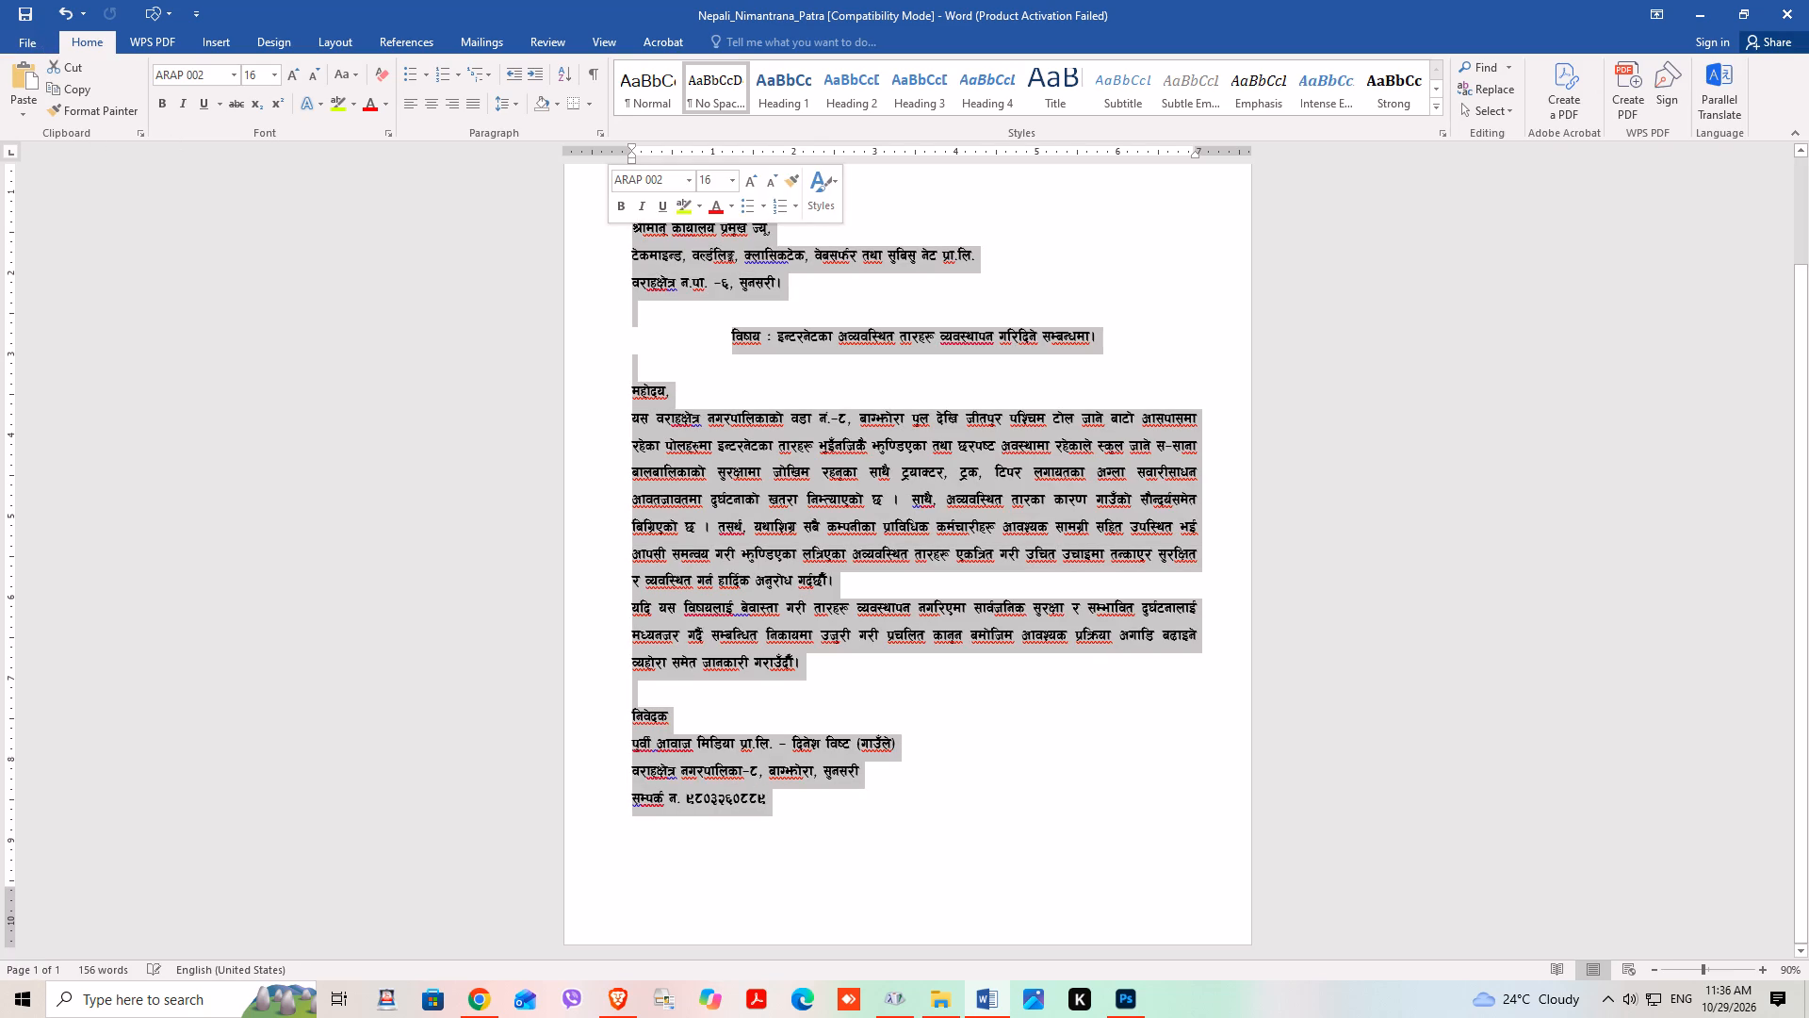
key("ctrl+c")
Switch to Photoshop and duplicate the स्था.ले.नं. label about 2.8 in lower, near the left margin below the header line.
key("alt+Tab")
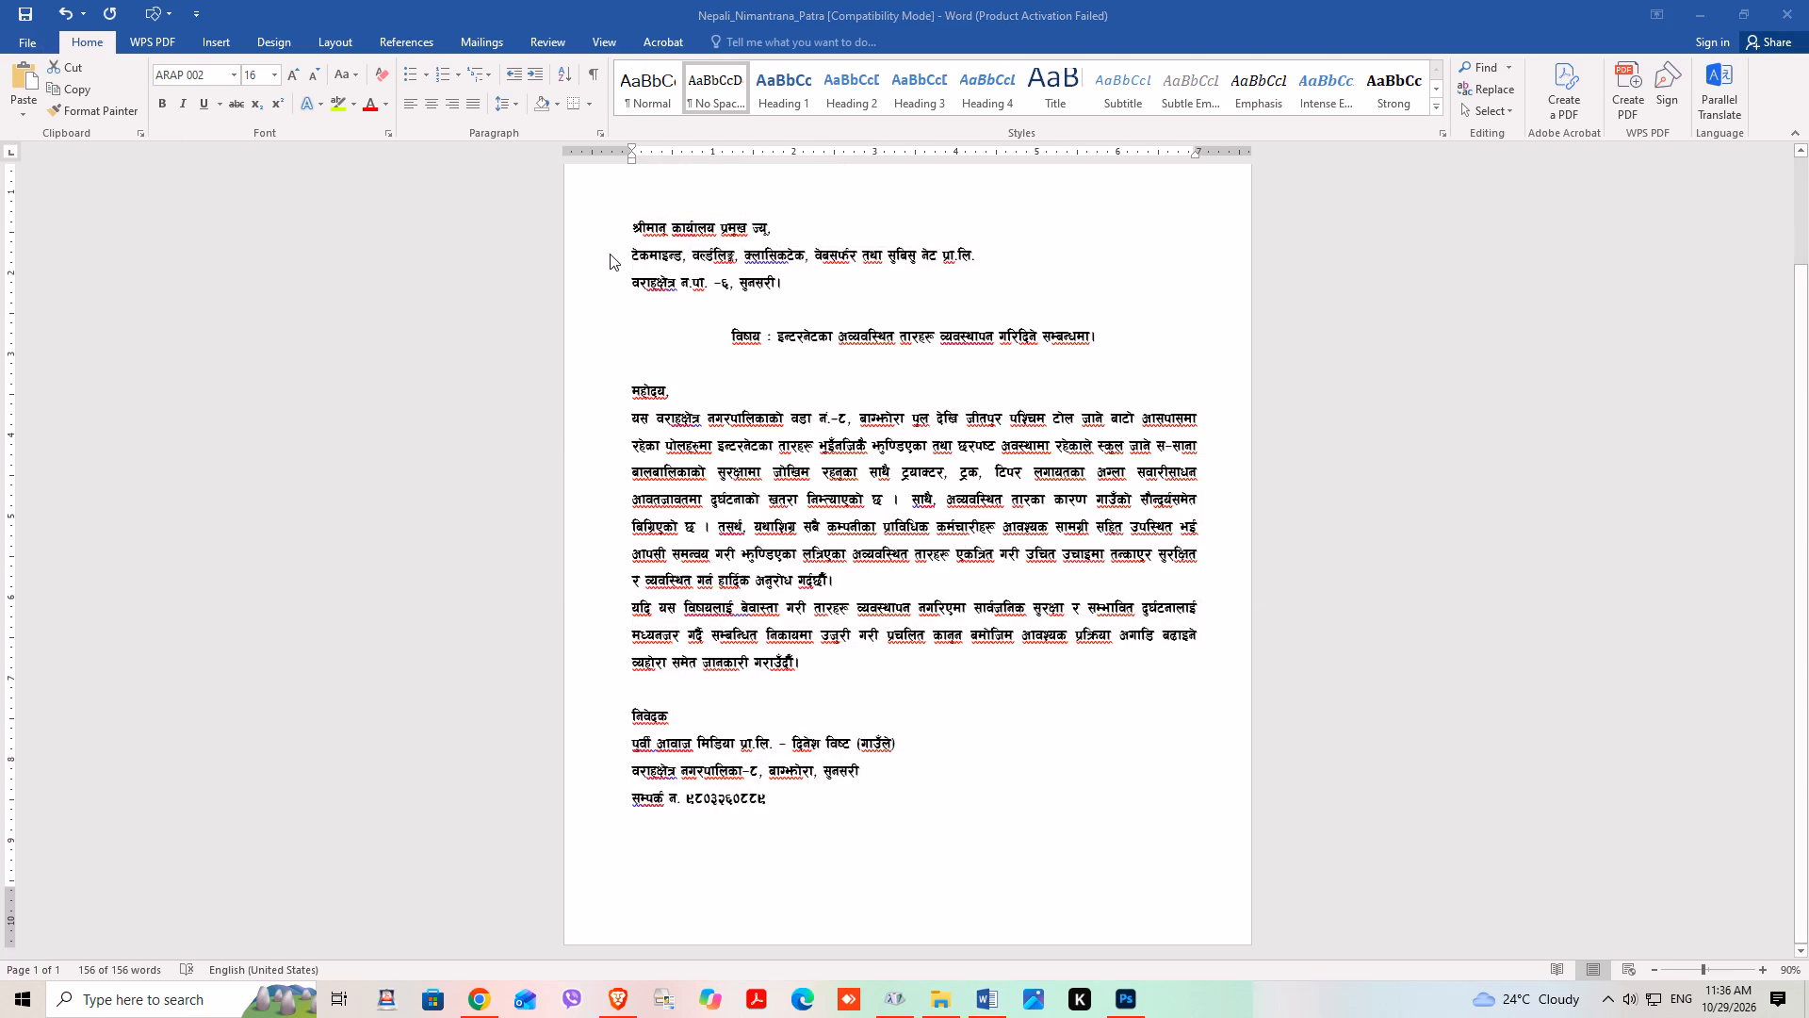
scroll(693, 530, "down", 4)
scroll(693, 530, "down", 1, "alt")
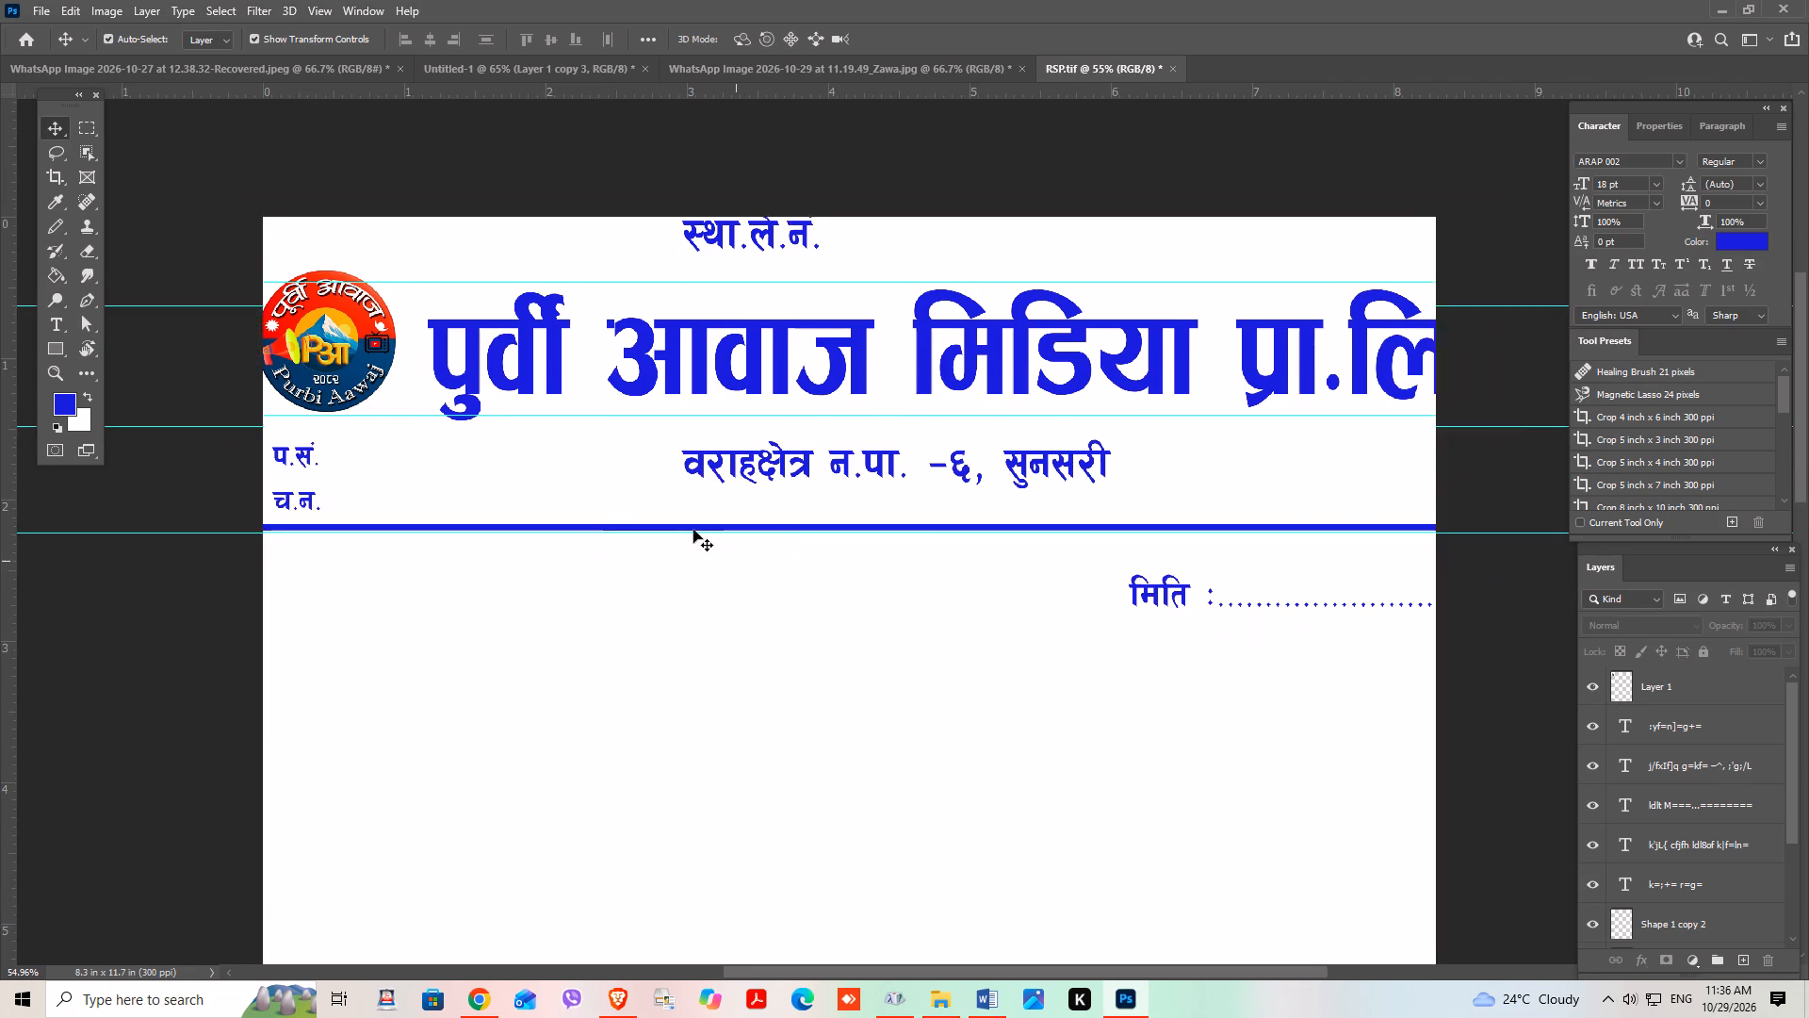
scroll(693, 530, "down", 3, "alt")
left_click_drag(712, 324, 696, 632, "alt")
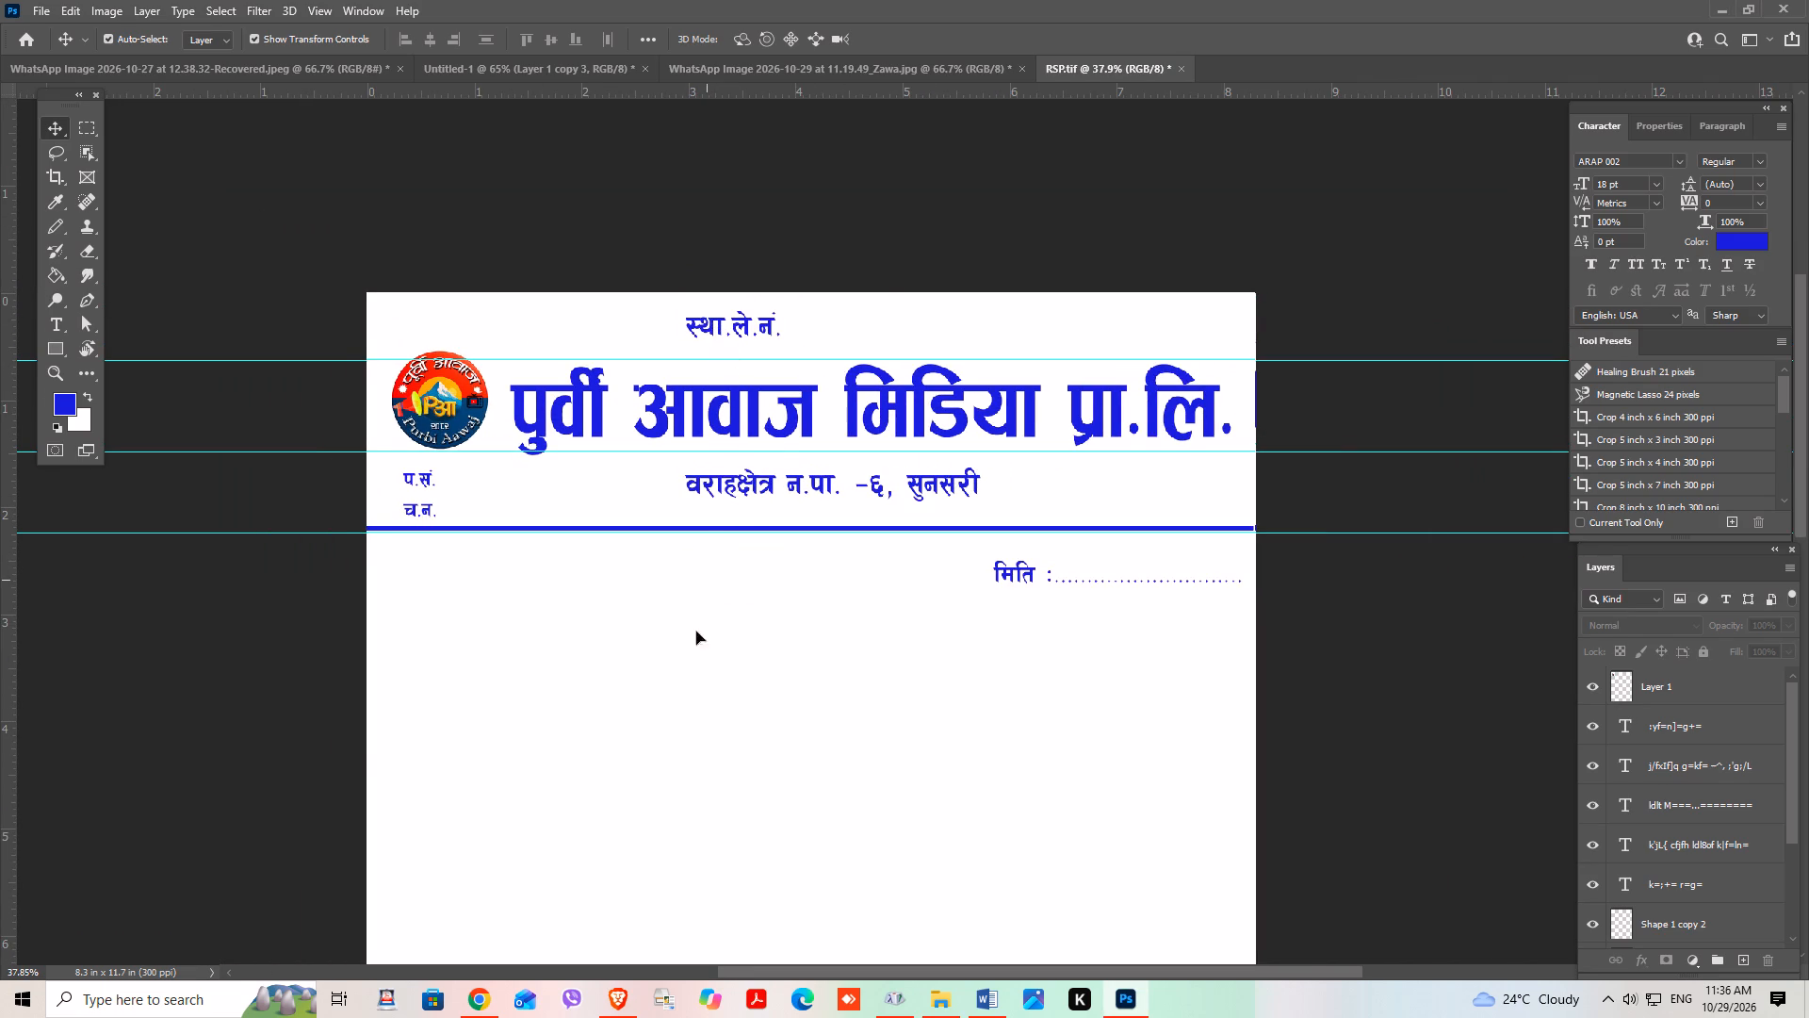
left_click_drag(696, 632, 453, 623, "alt")
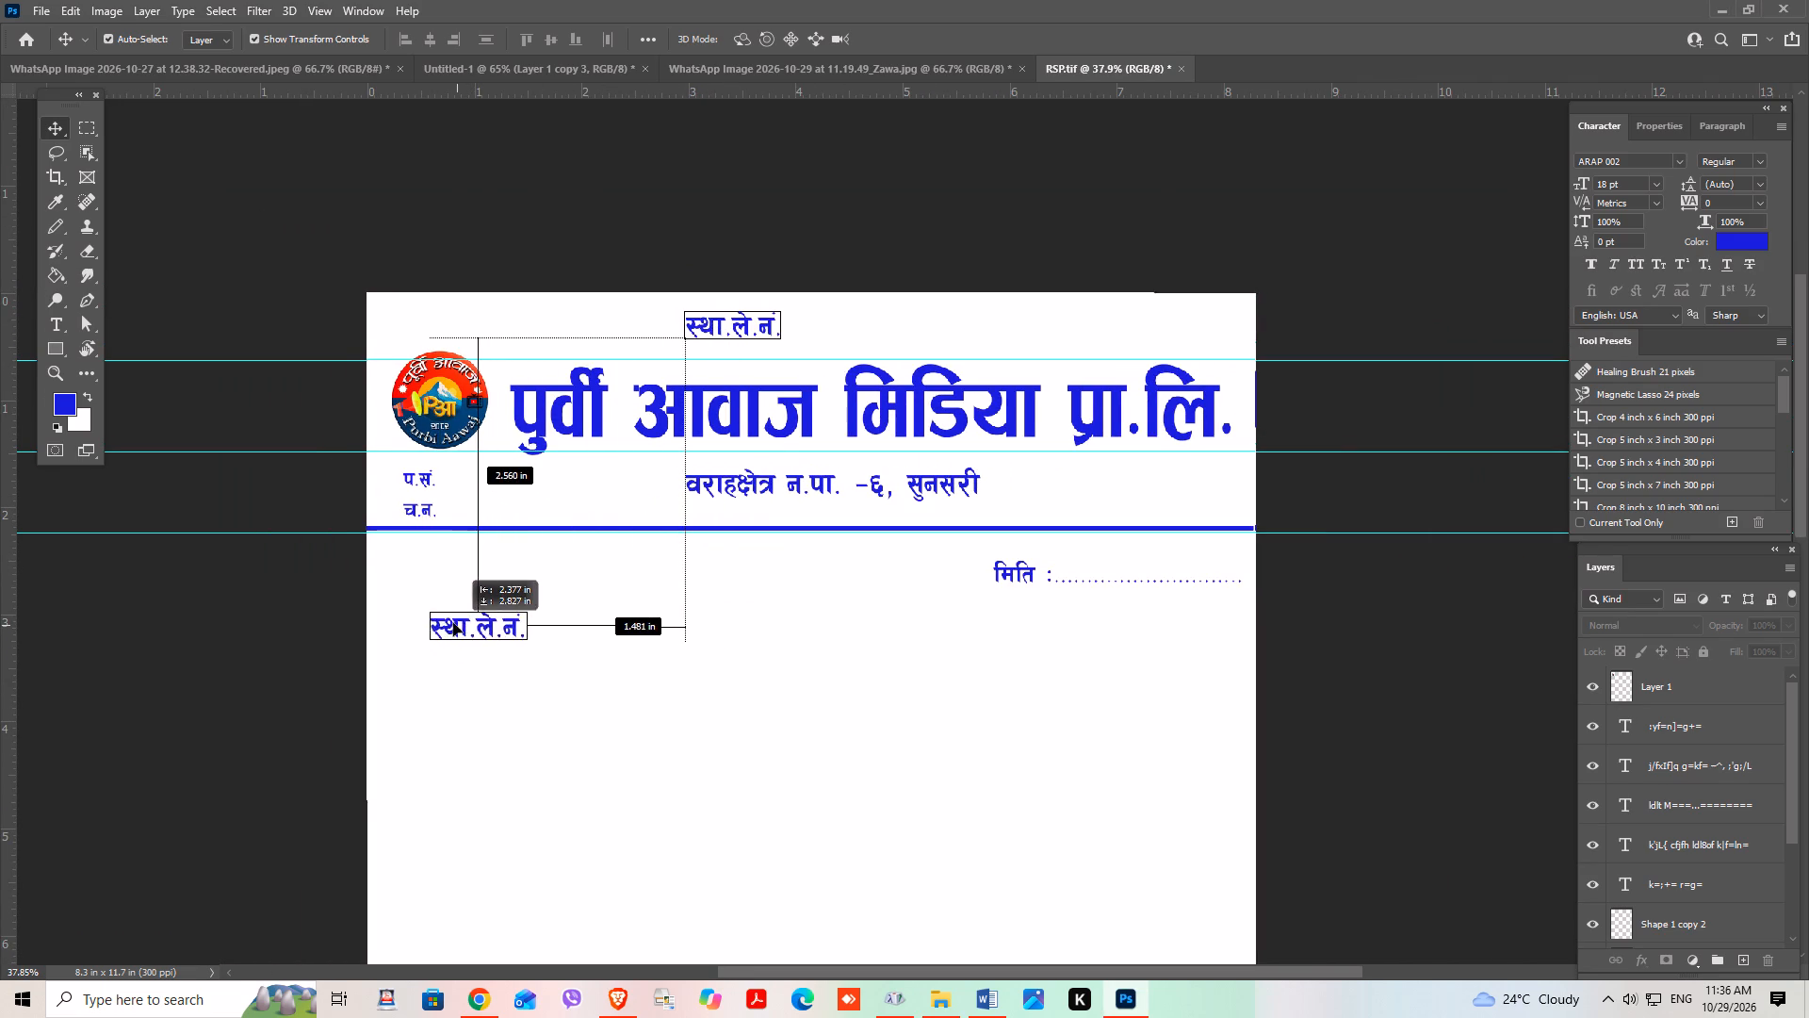
left_click_drag(453, 623, 433, 623, "alt")
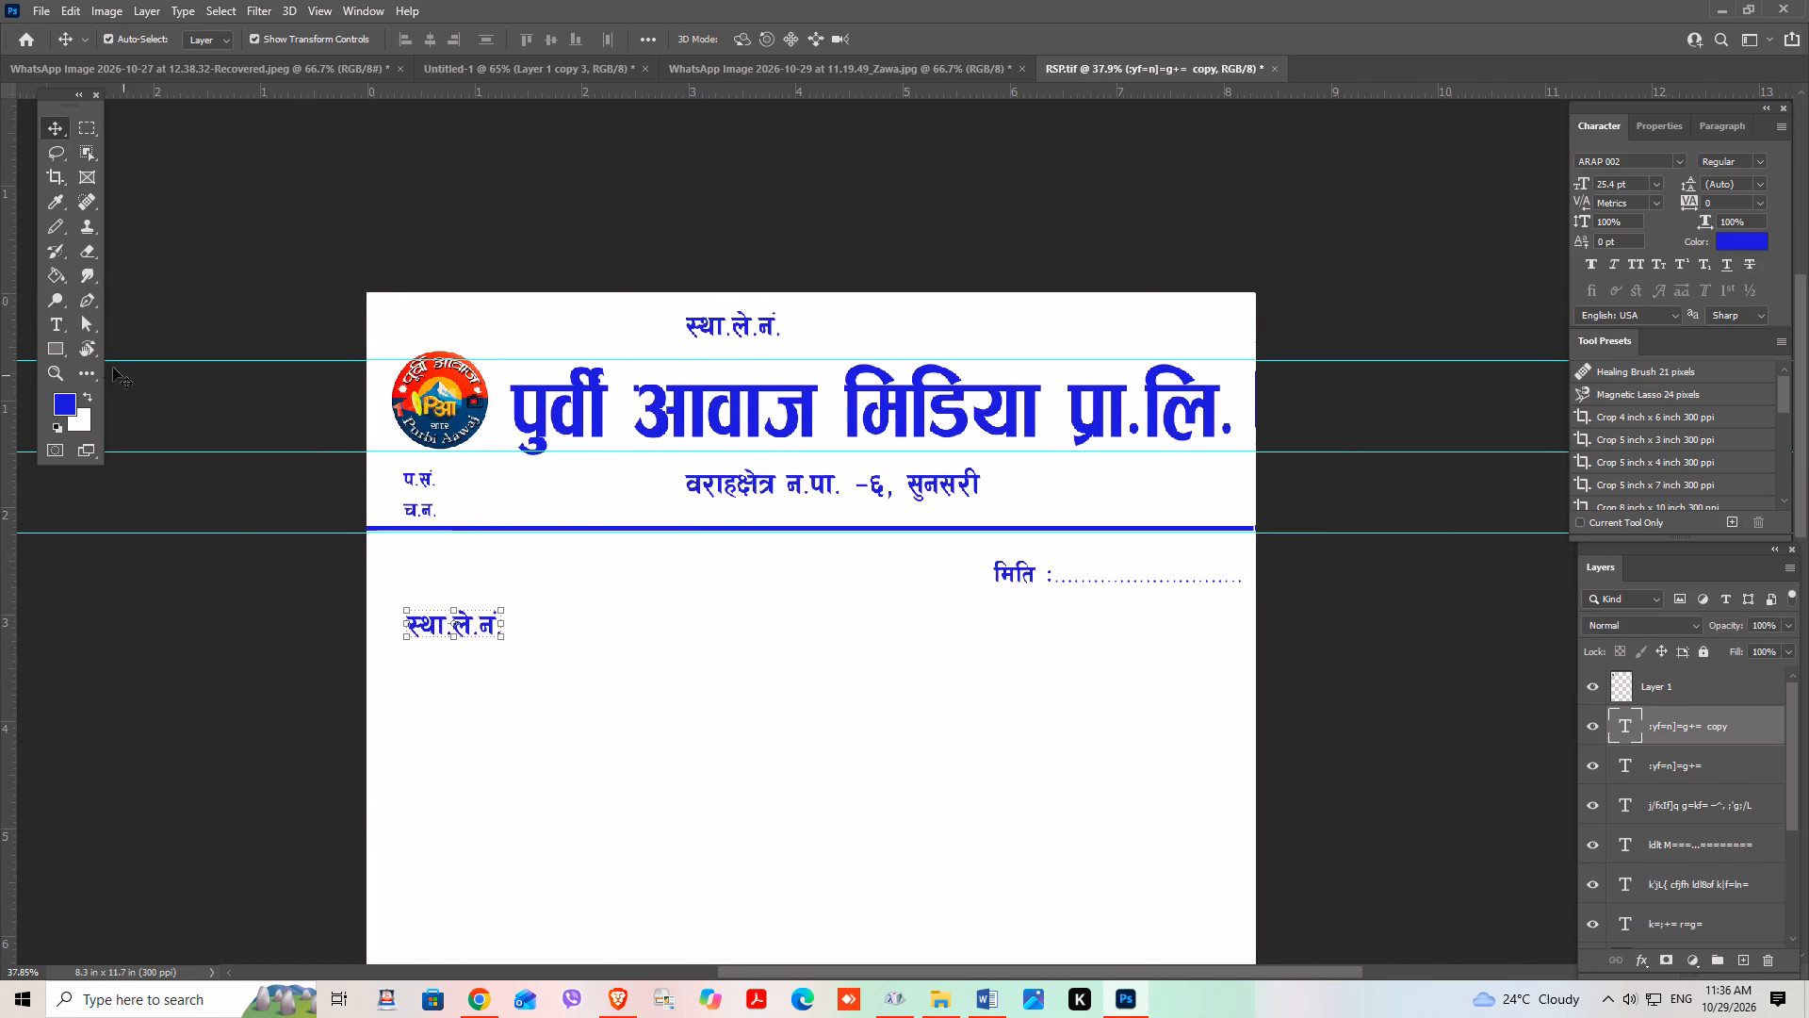
Replace the text of the lower स्था.ले.नं. copy with the copied Word letter text.
left_click(57, 325)
left_click(448, 620)
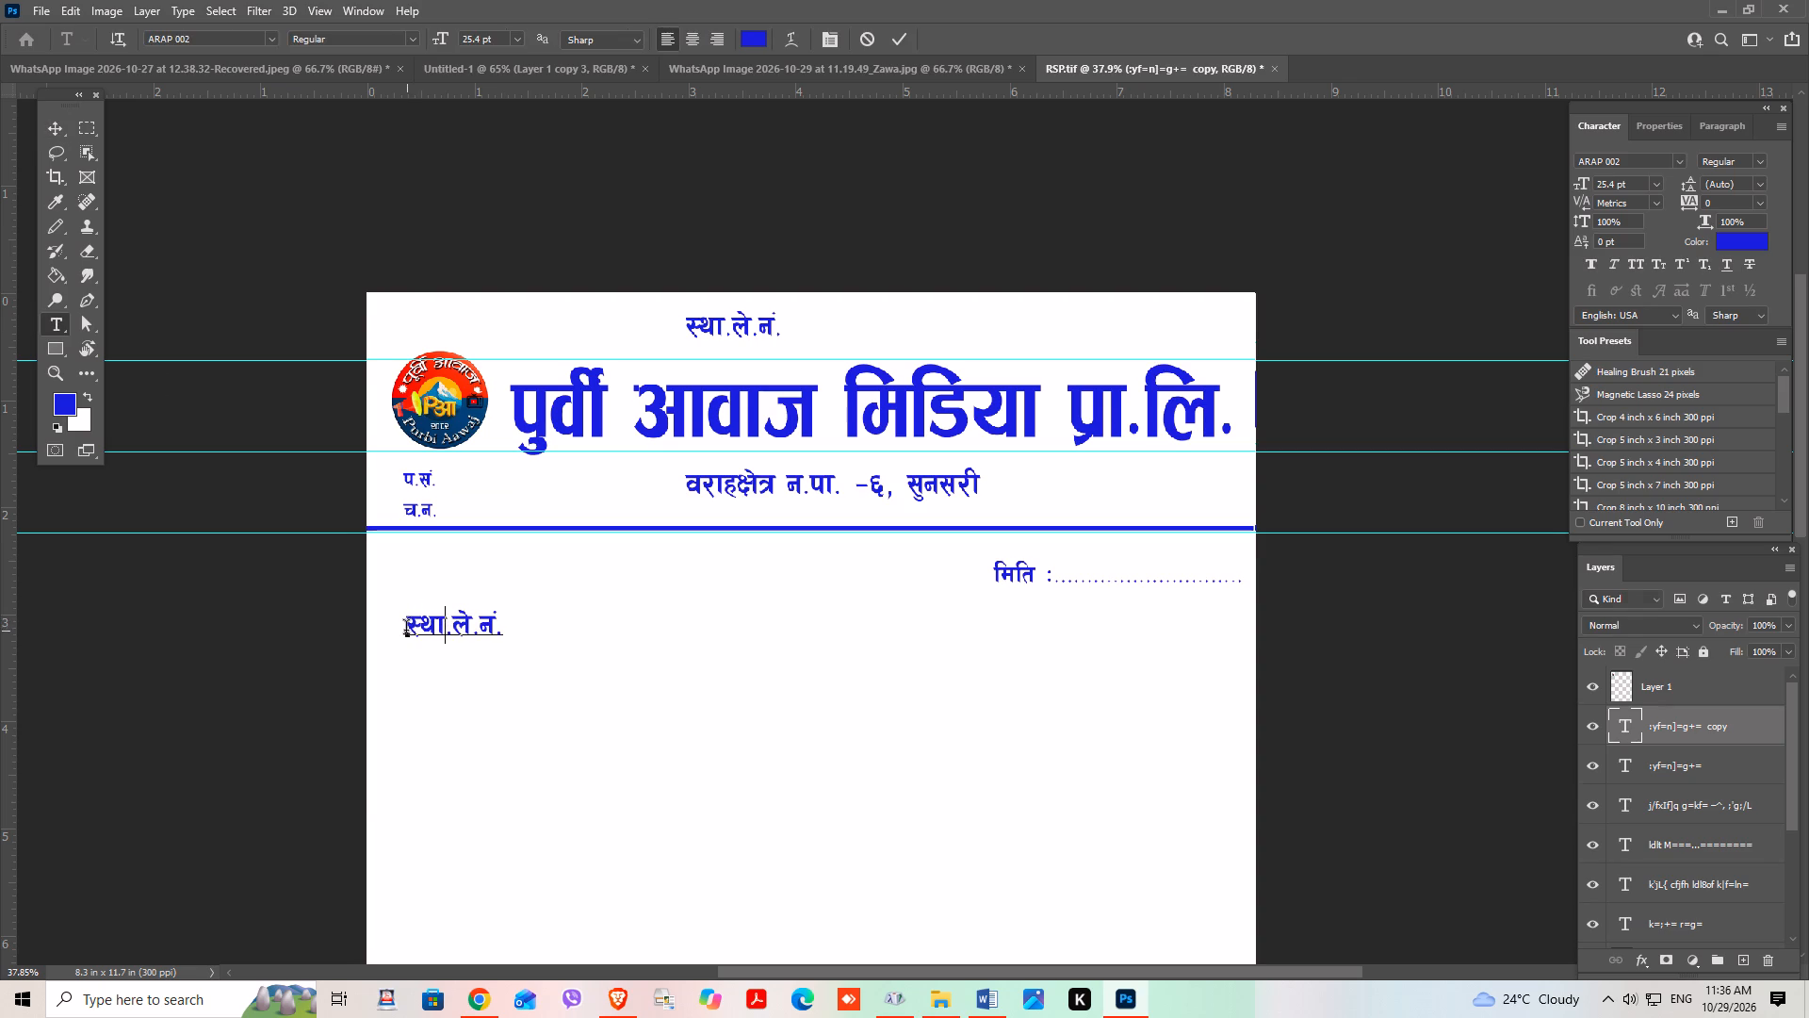
left_click_drag(409, 625, 500, 625)
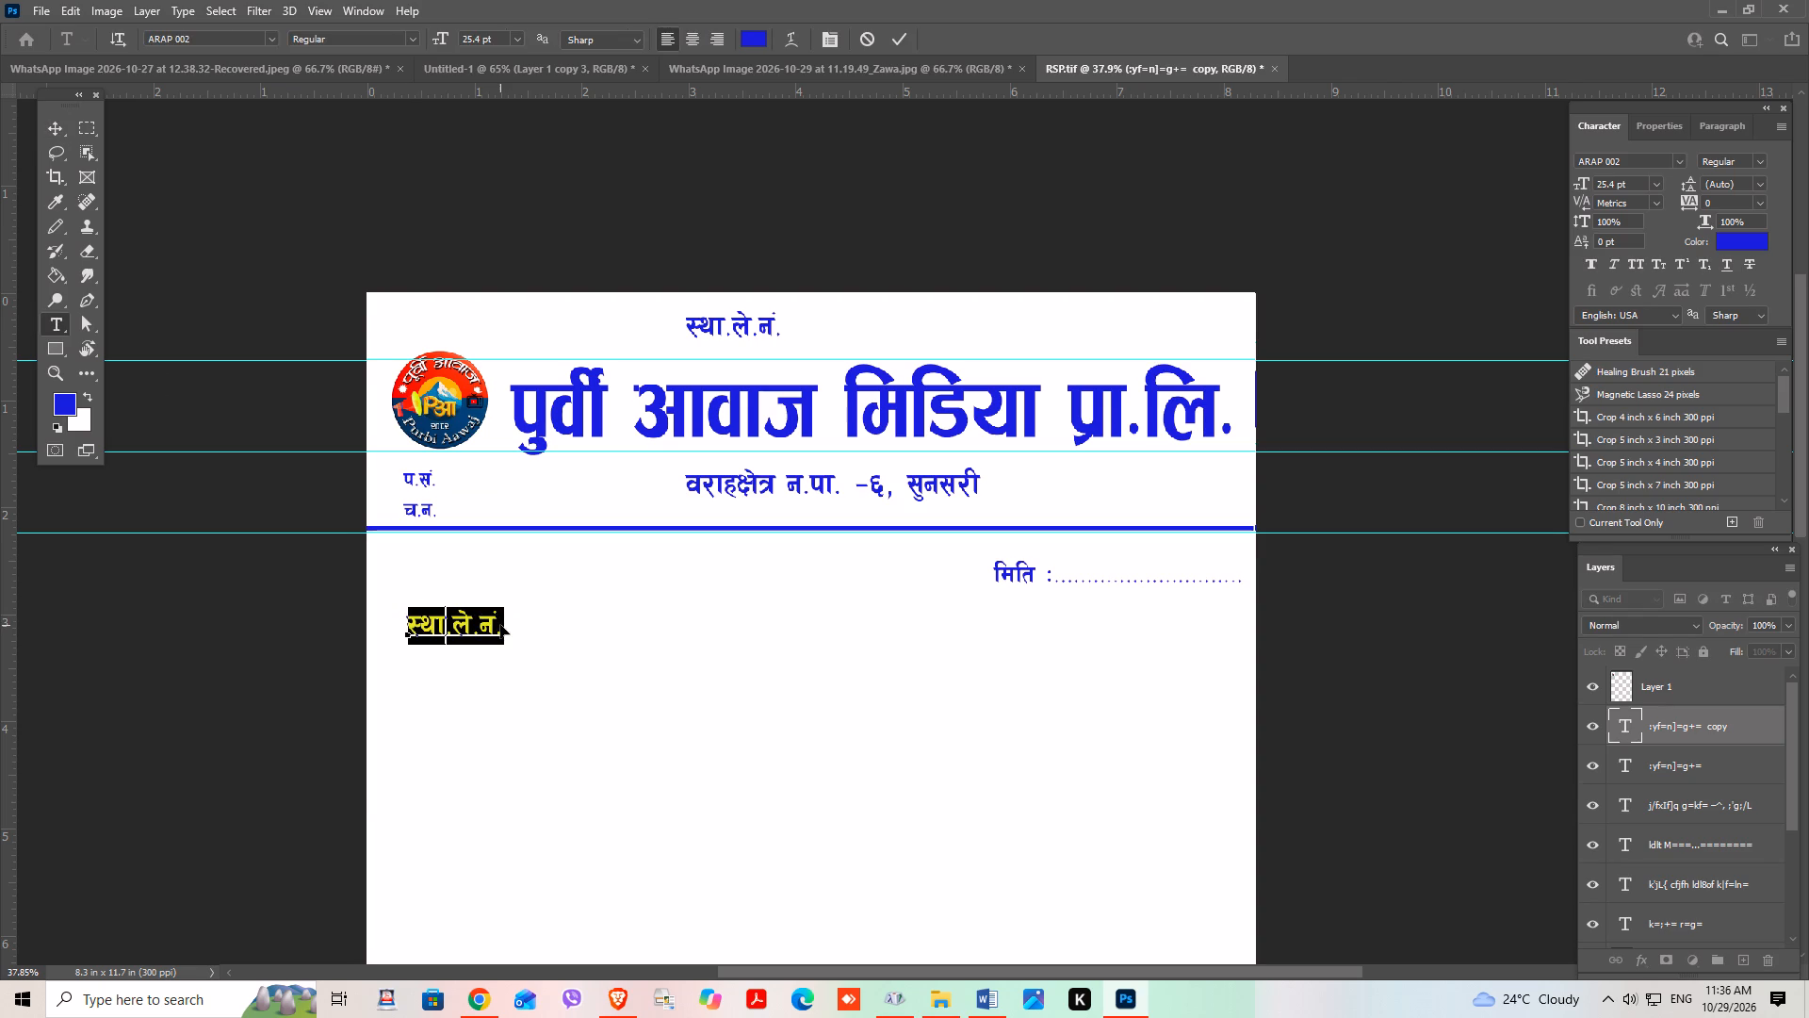
key("ctrl+v")
scroll(503, 634, "down", 6)
scroll(503, 637, "down", 2, "alt")
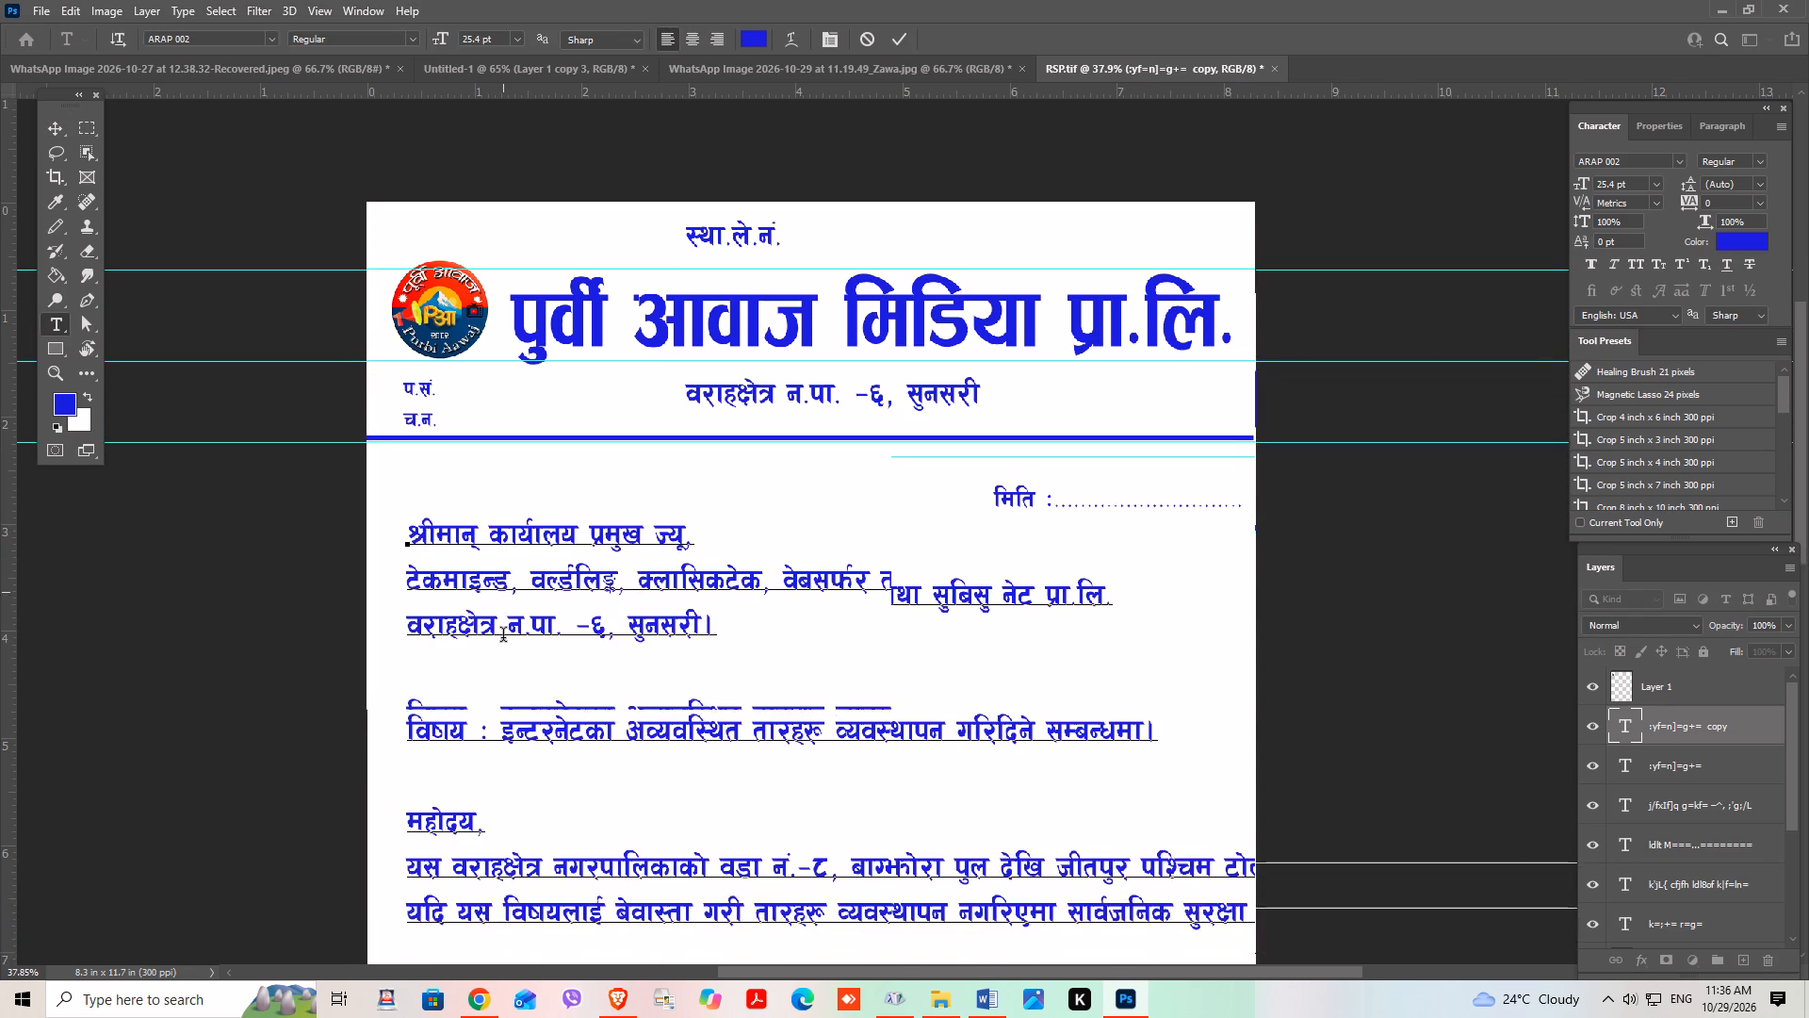
scroll(503, 637, "down", 7, "alt")
scroll(503, 637, "down", 13)
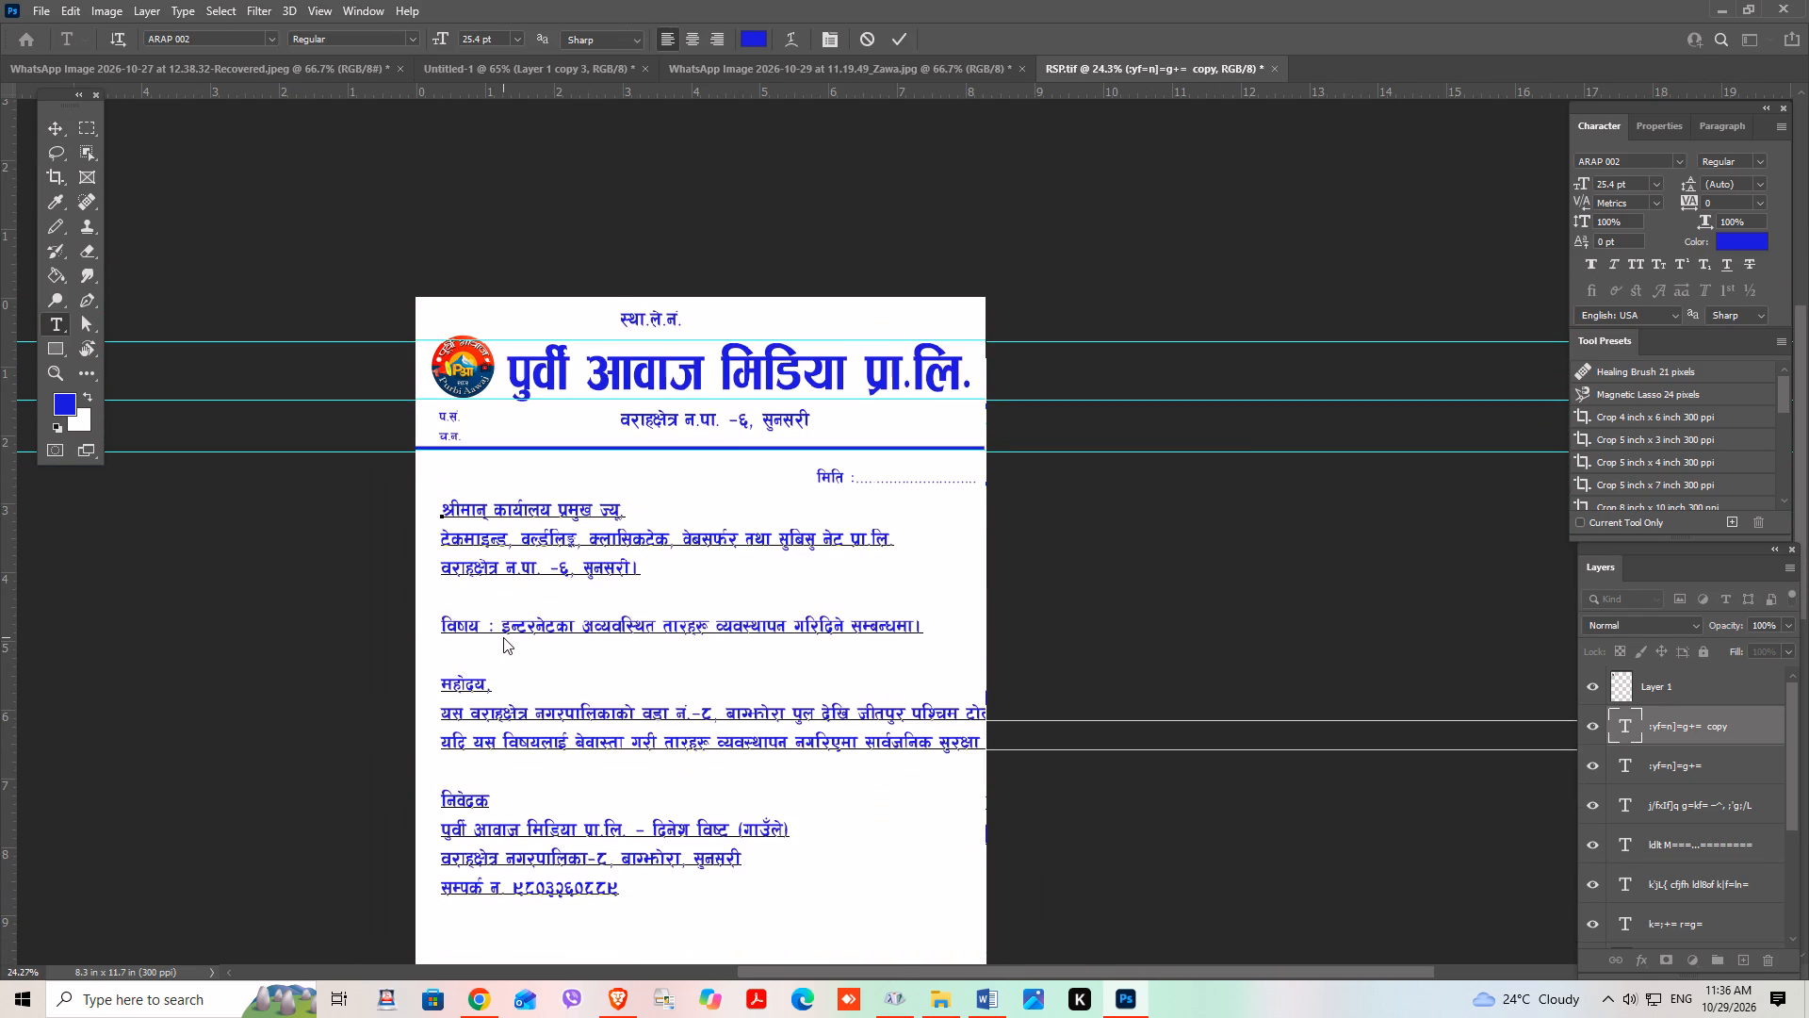
scroll(503, 637, "down", 14)
left_click(49, 123)
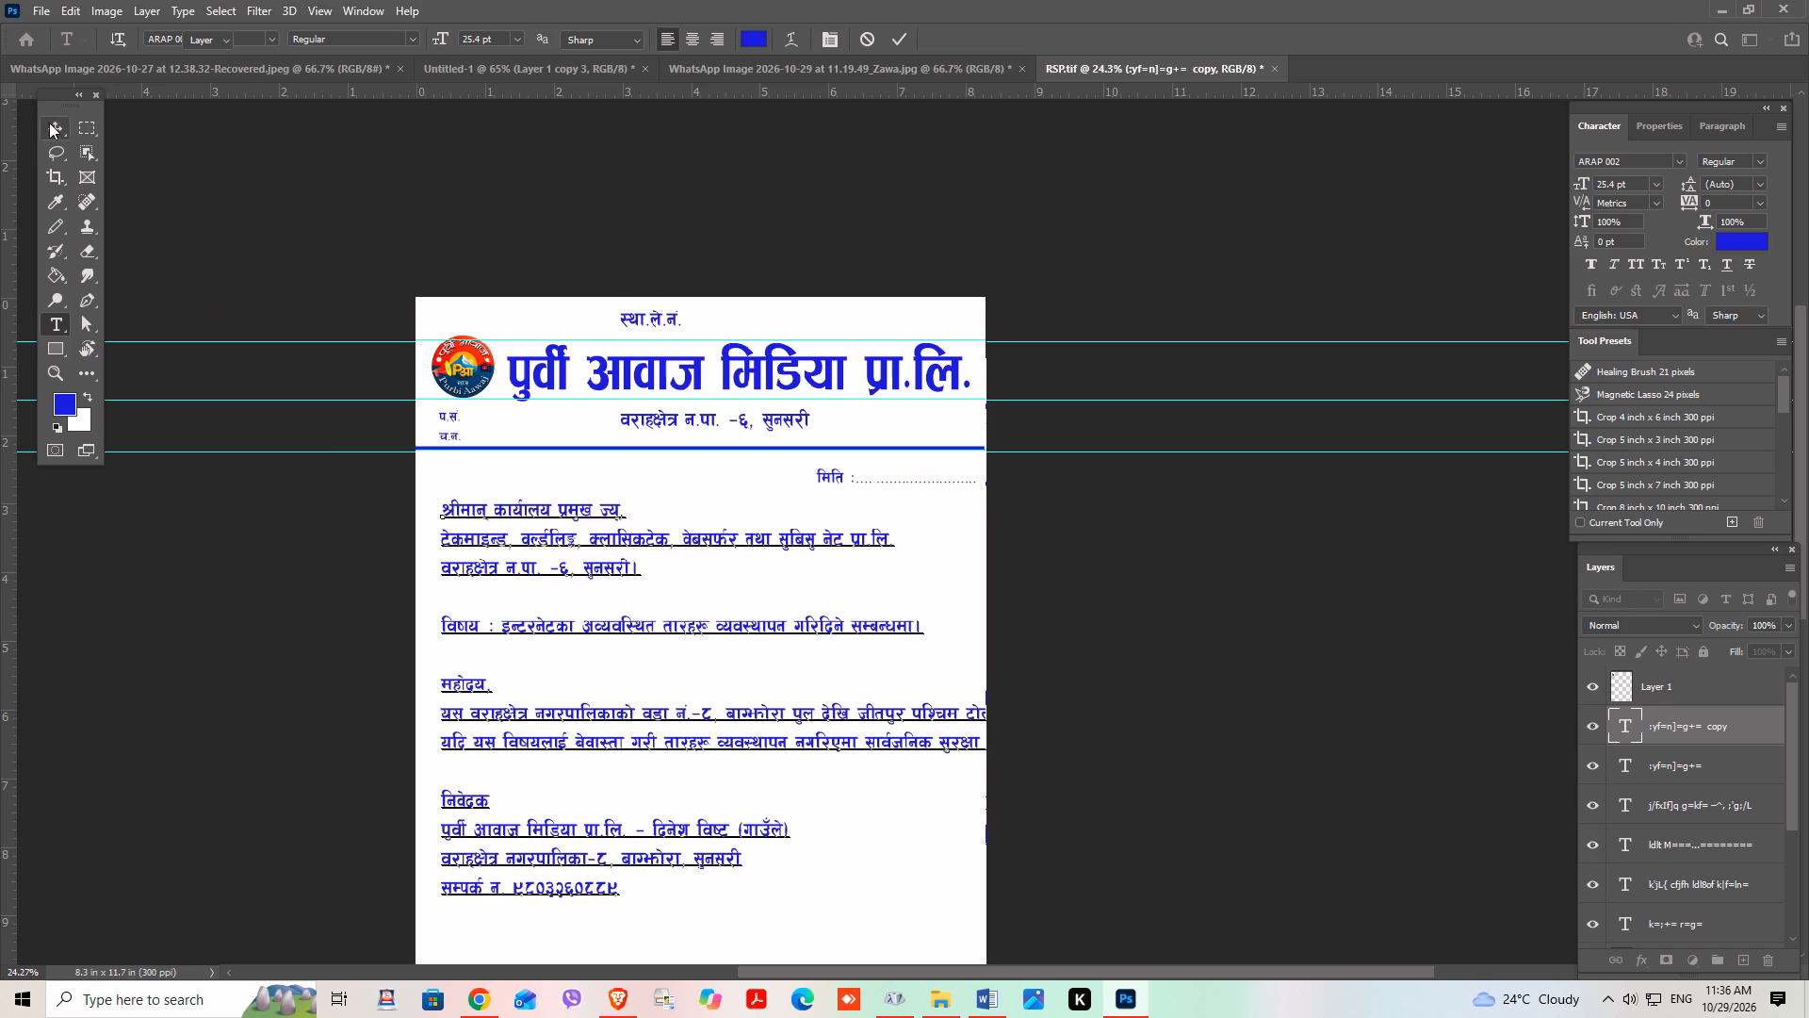
Move the letter text about 0.06 in left and 0.1 in up on the page.
scroll(1034, 622, "down", 9)
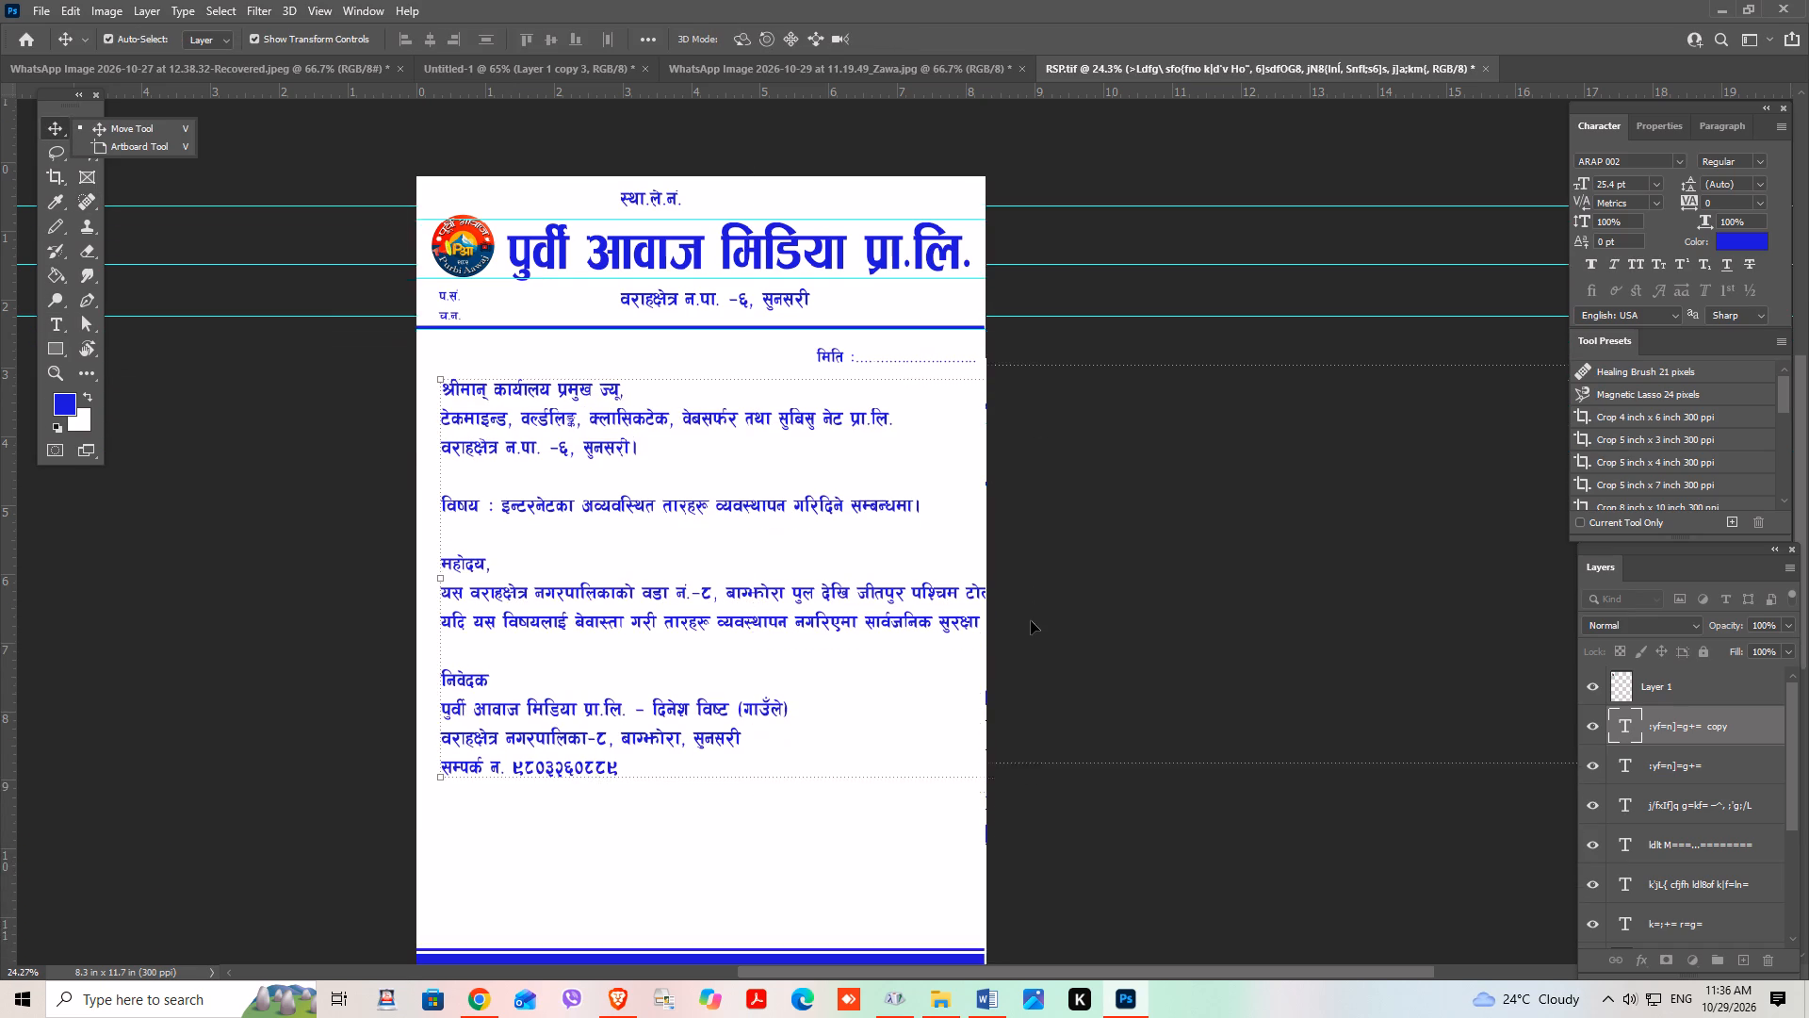
scroll(1031, 621, "down", 3)
scroll(737, 583, "down", 2)
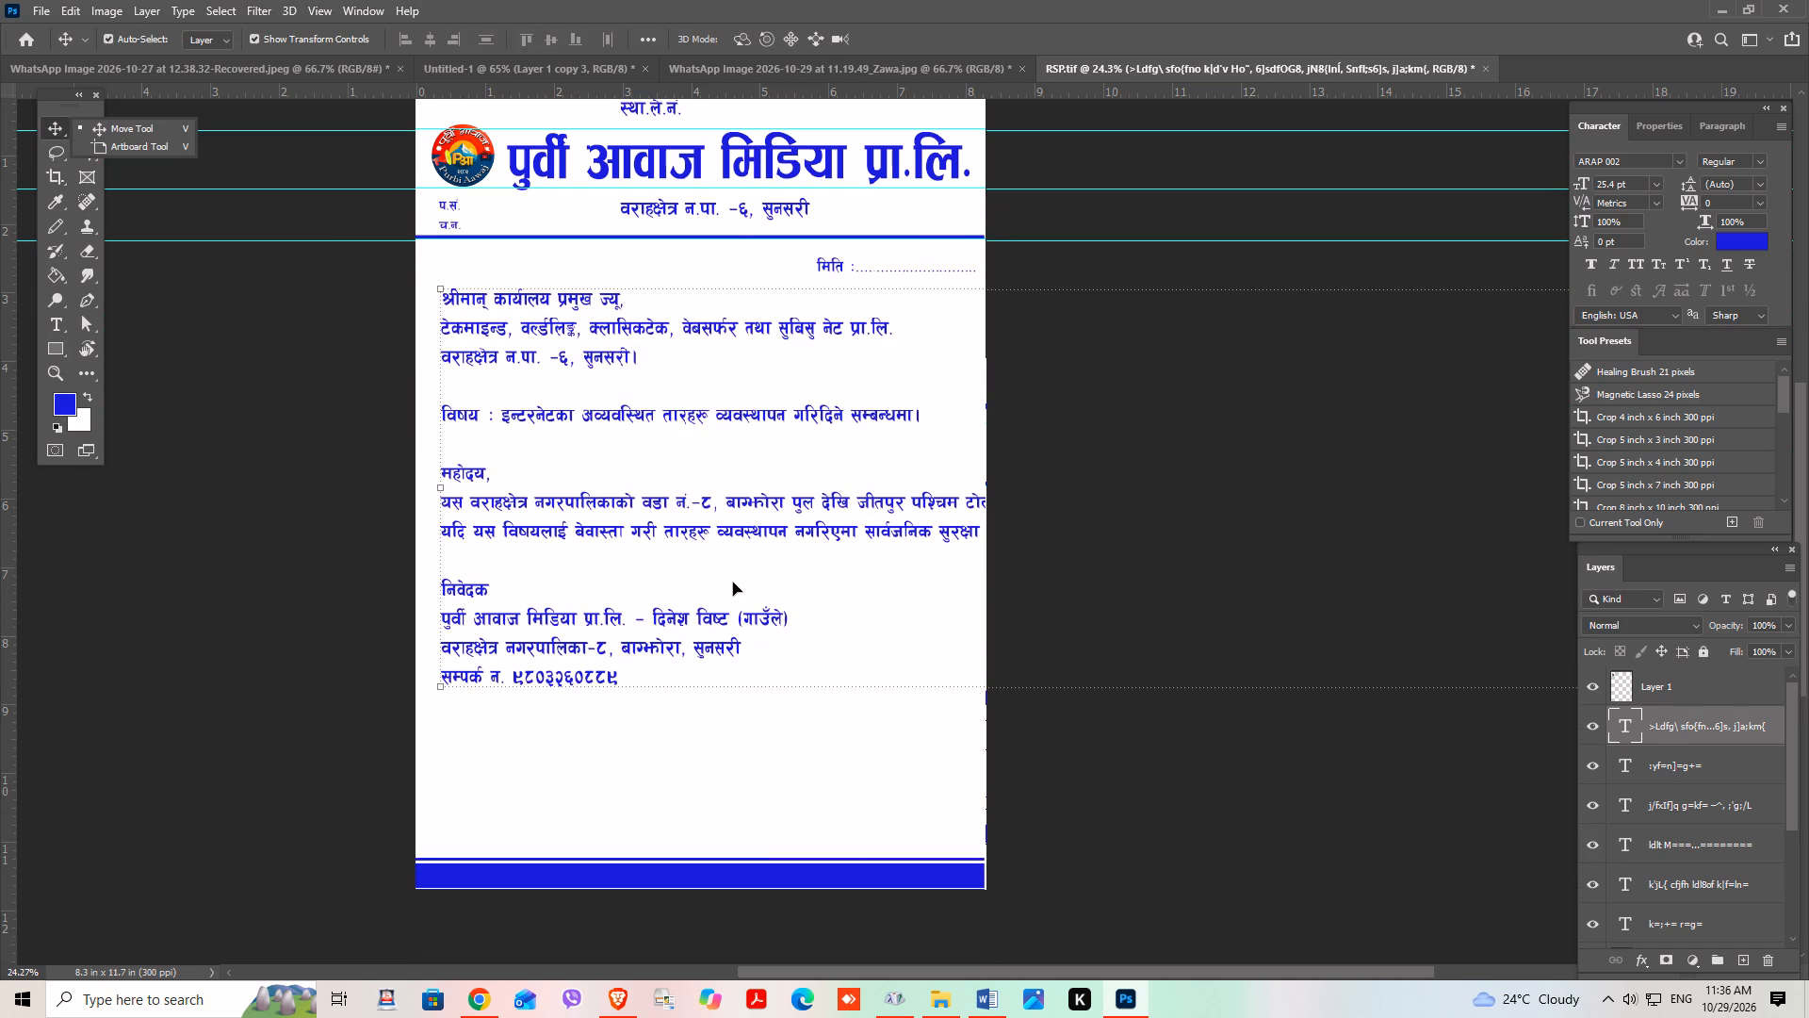
scroll(726, 583, "up", 2)
left_click(708, 532)
scroll(707, 532, "up", 1)
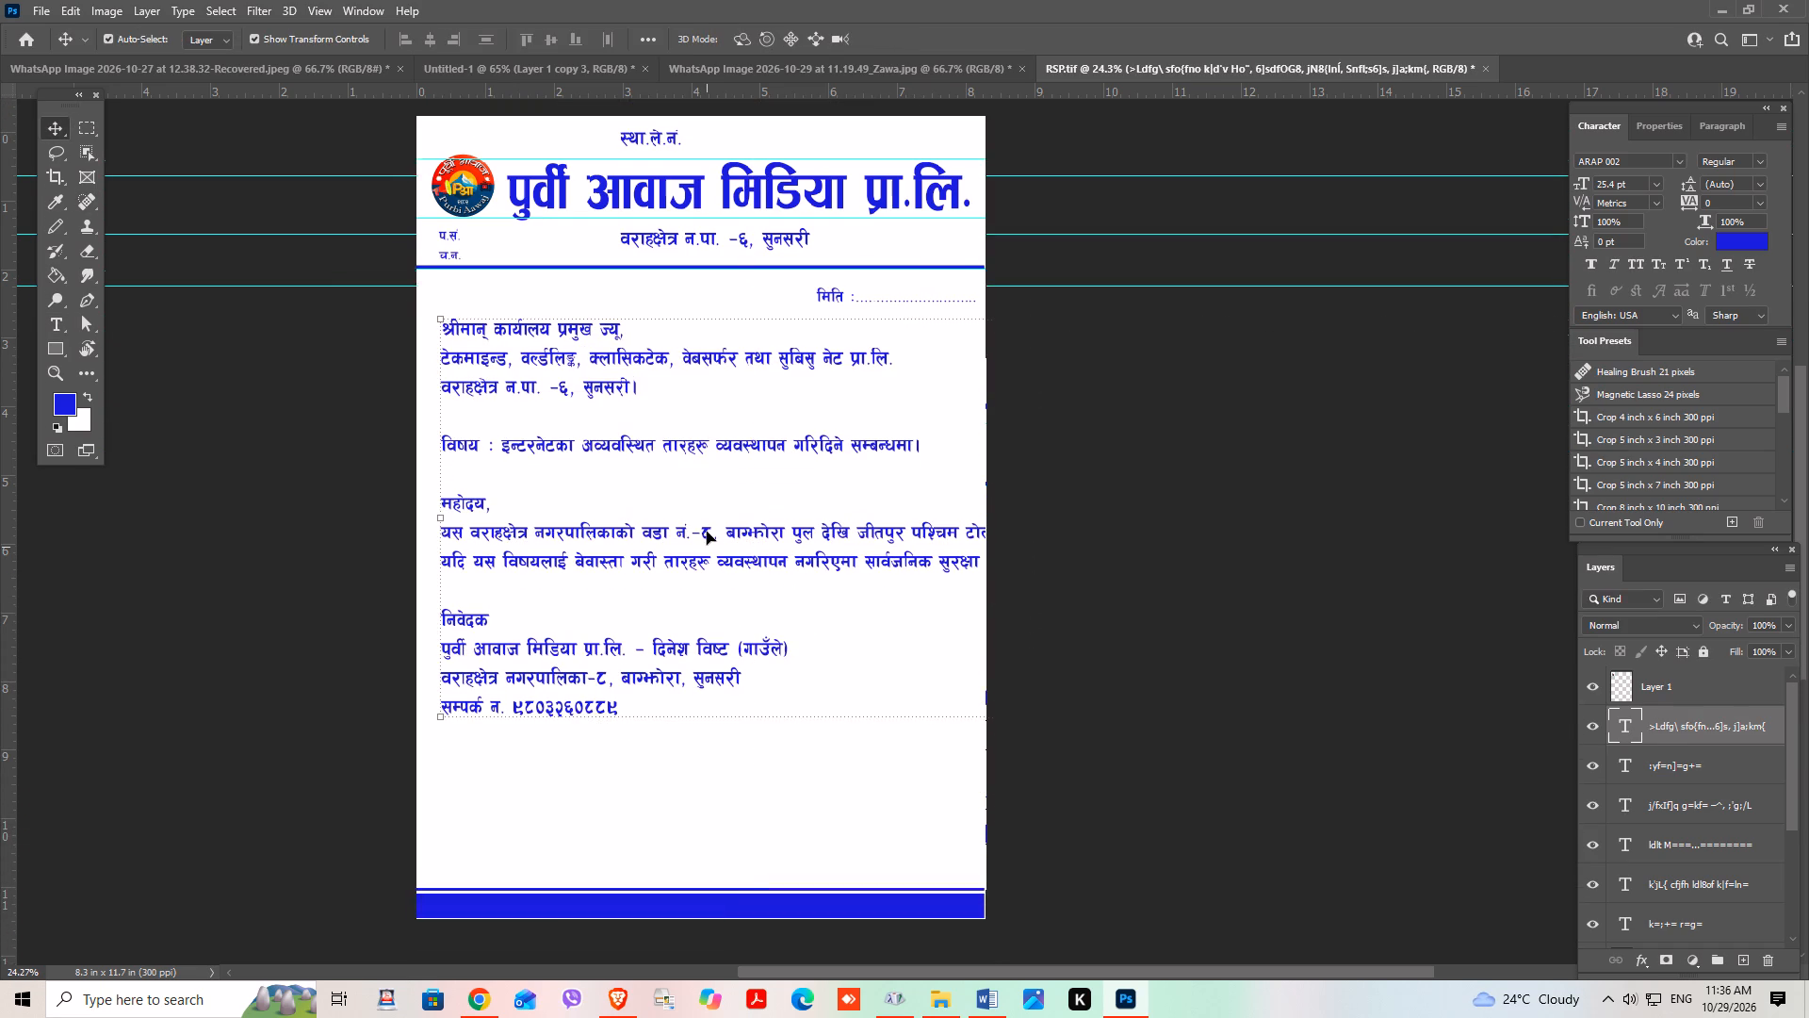
scroll(707, 532, "up", 2)
left_click(557, 402)
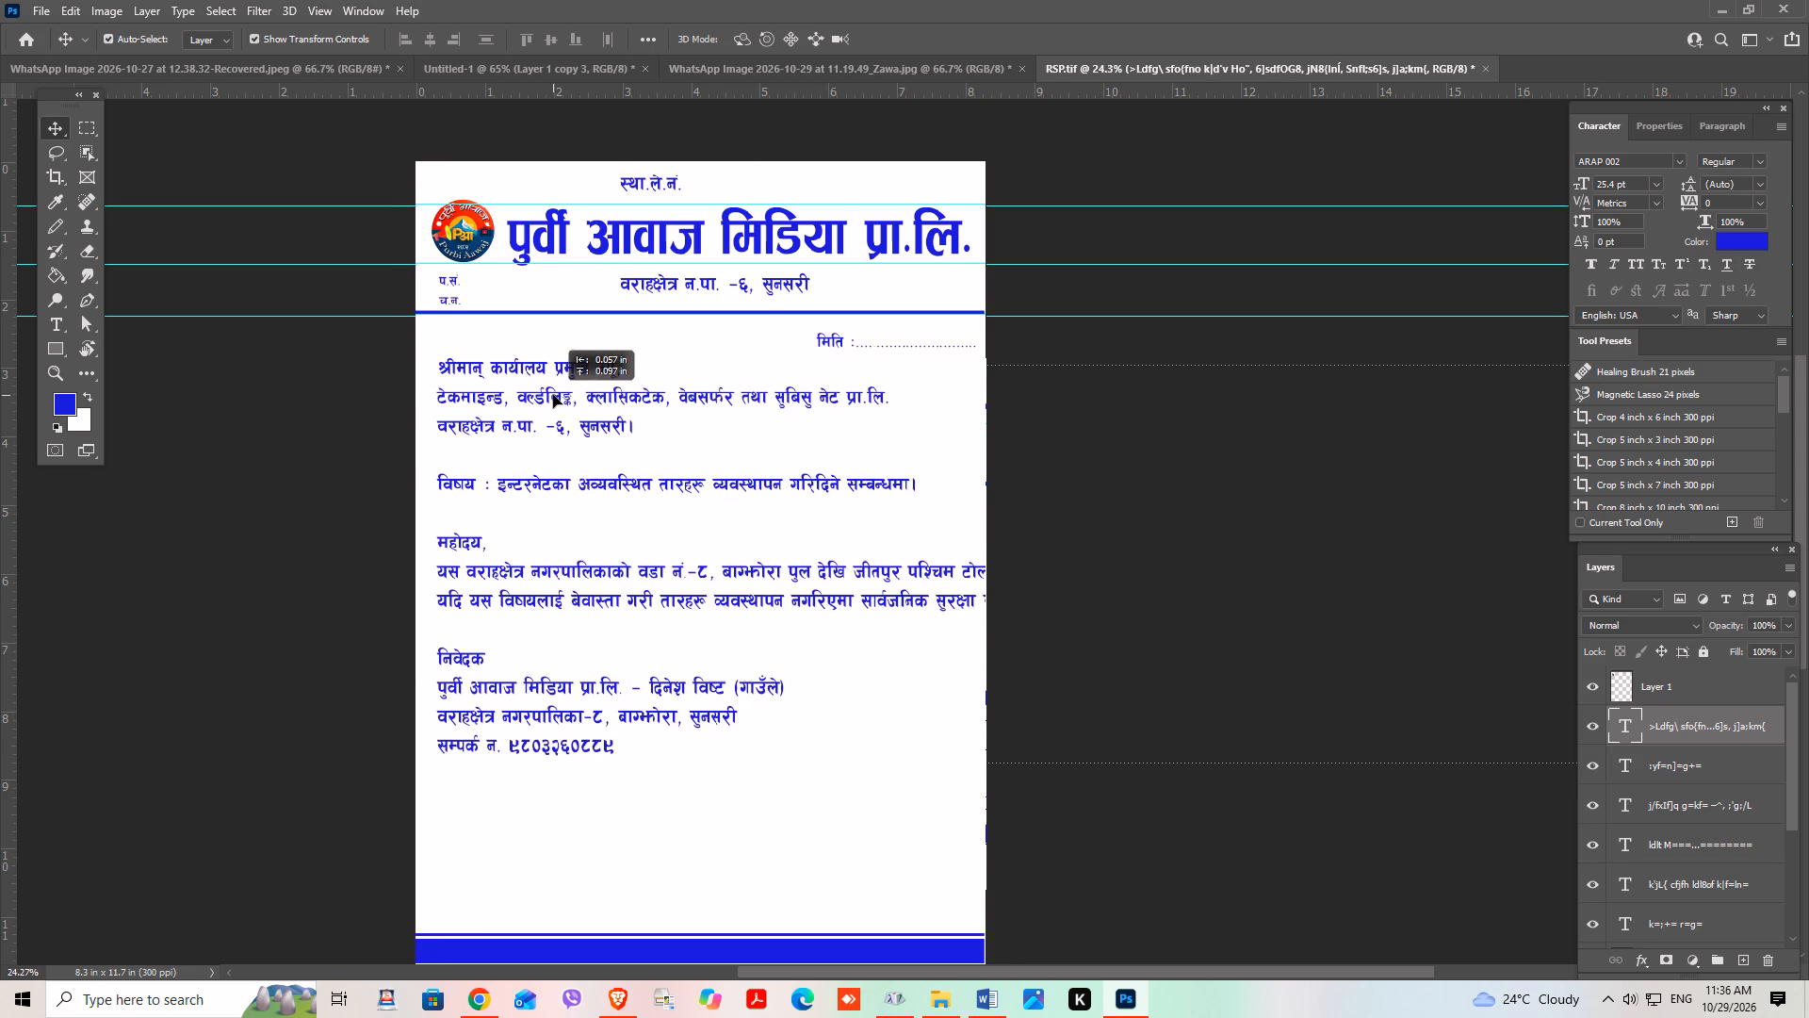
Scale the letter text block down proportionally to about 88%, giving a text size of about 22.3 pt.
scroll(551, 400, "down", 2)
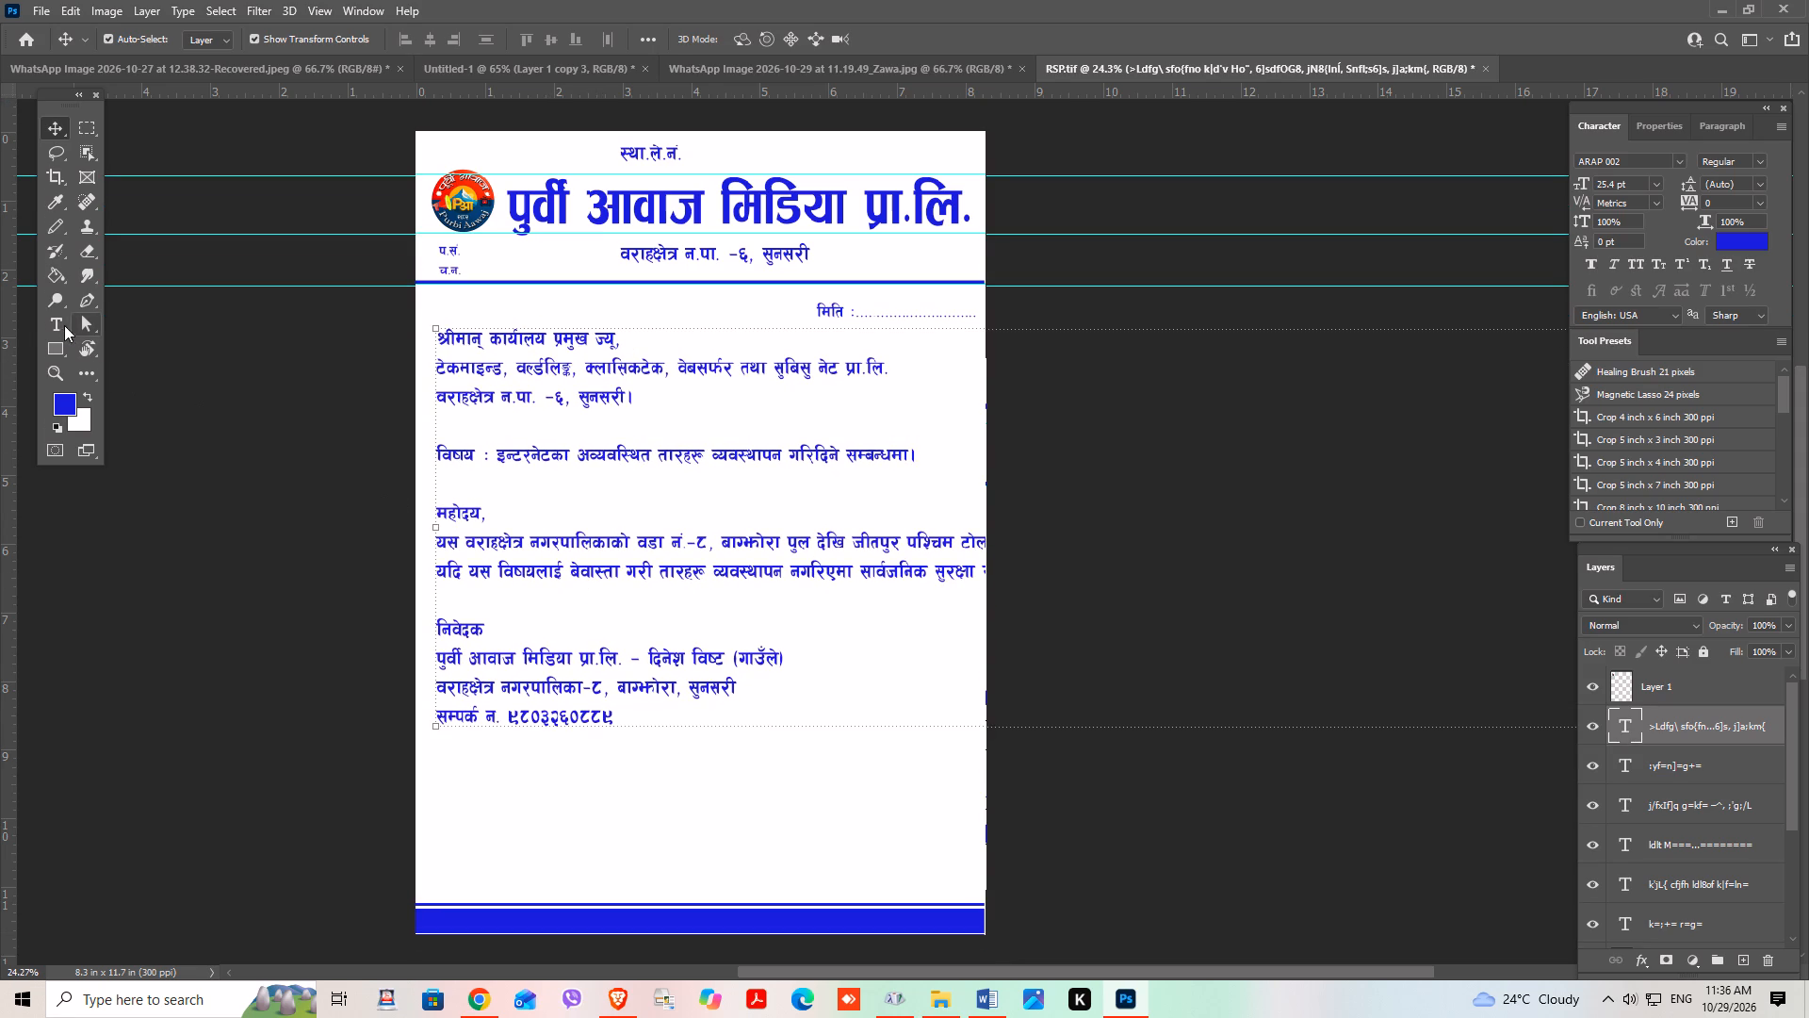
left_click(60, 324)
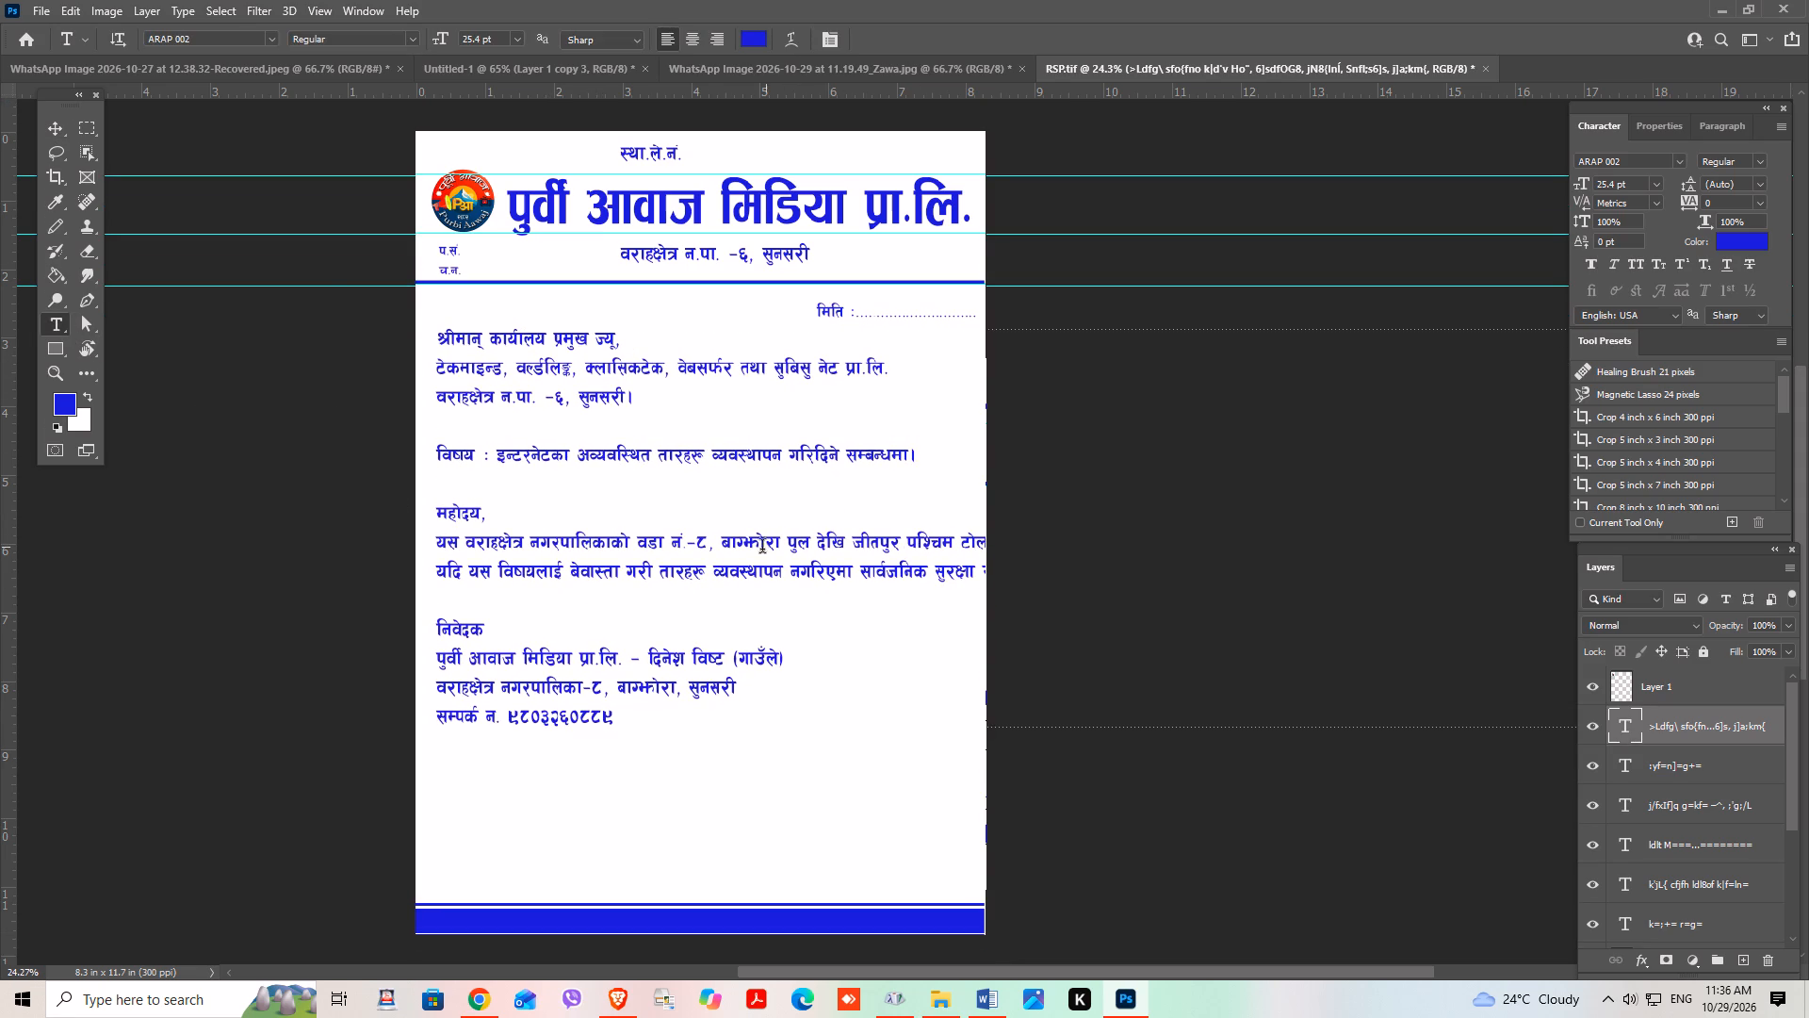
left_click(55, 124)
scroll(678, 706, "down", 5, "alt")
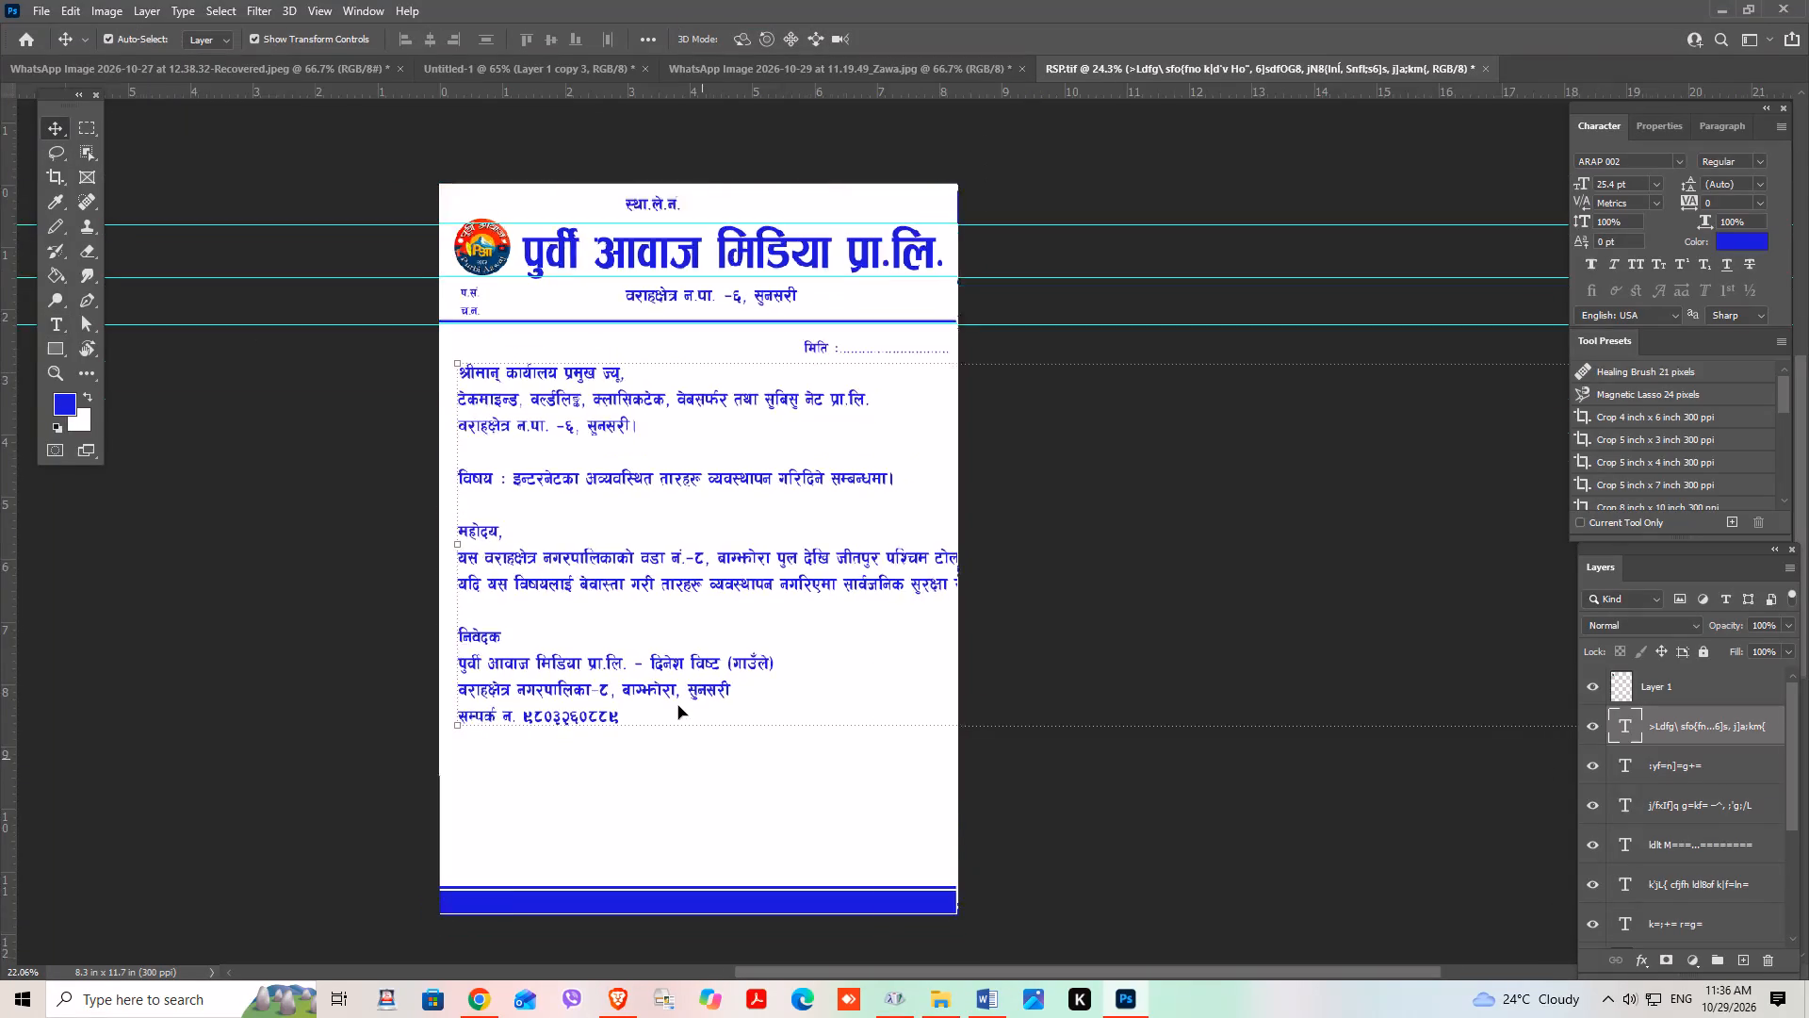
scroll(677, 706, "down", 20)
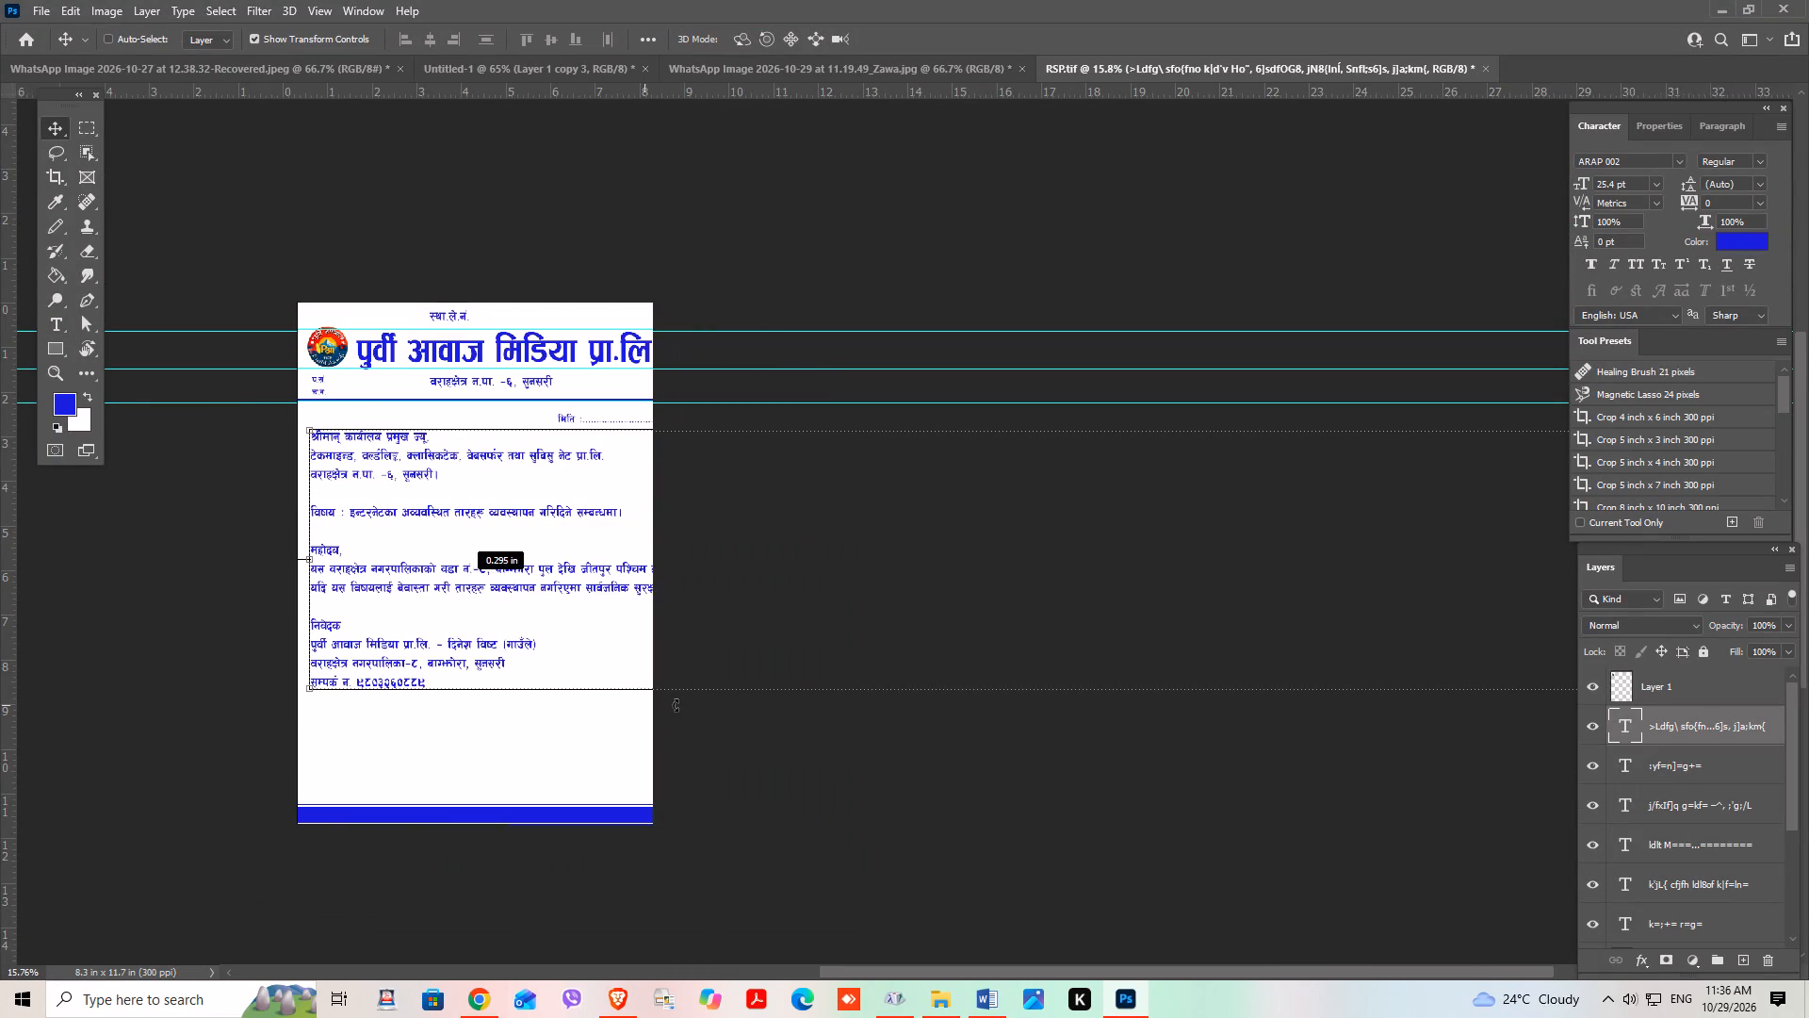
left_click(977, 694)
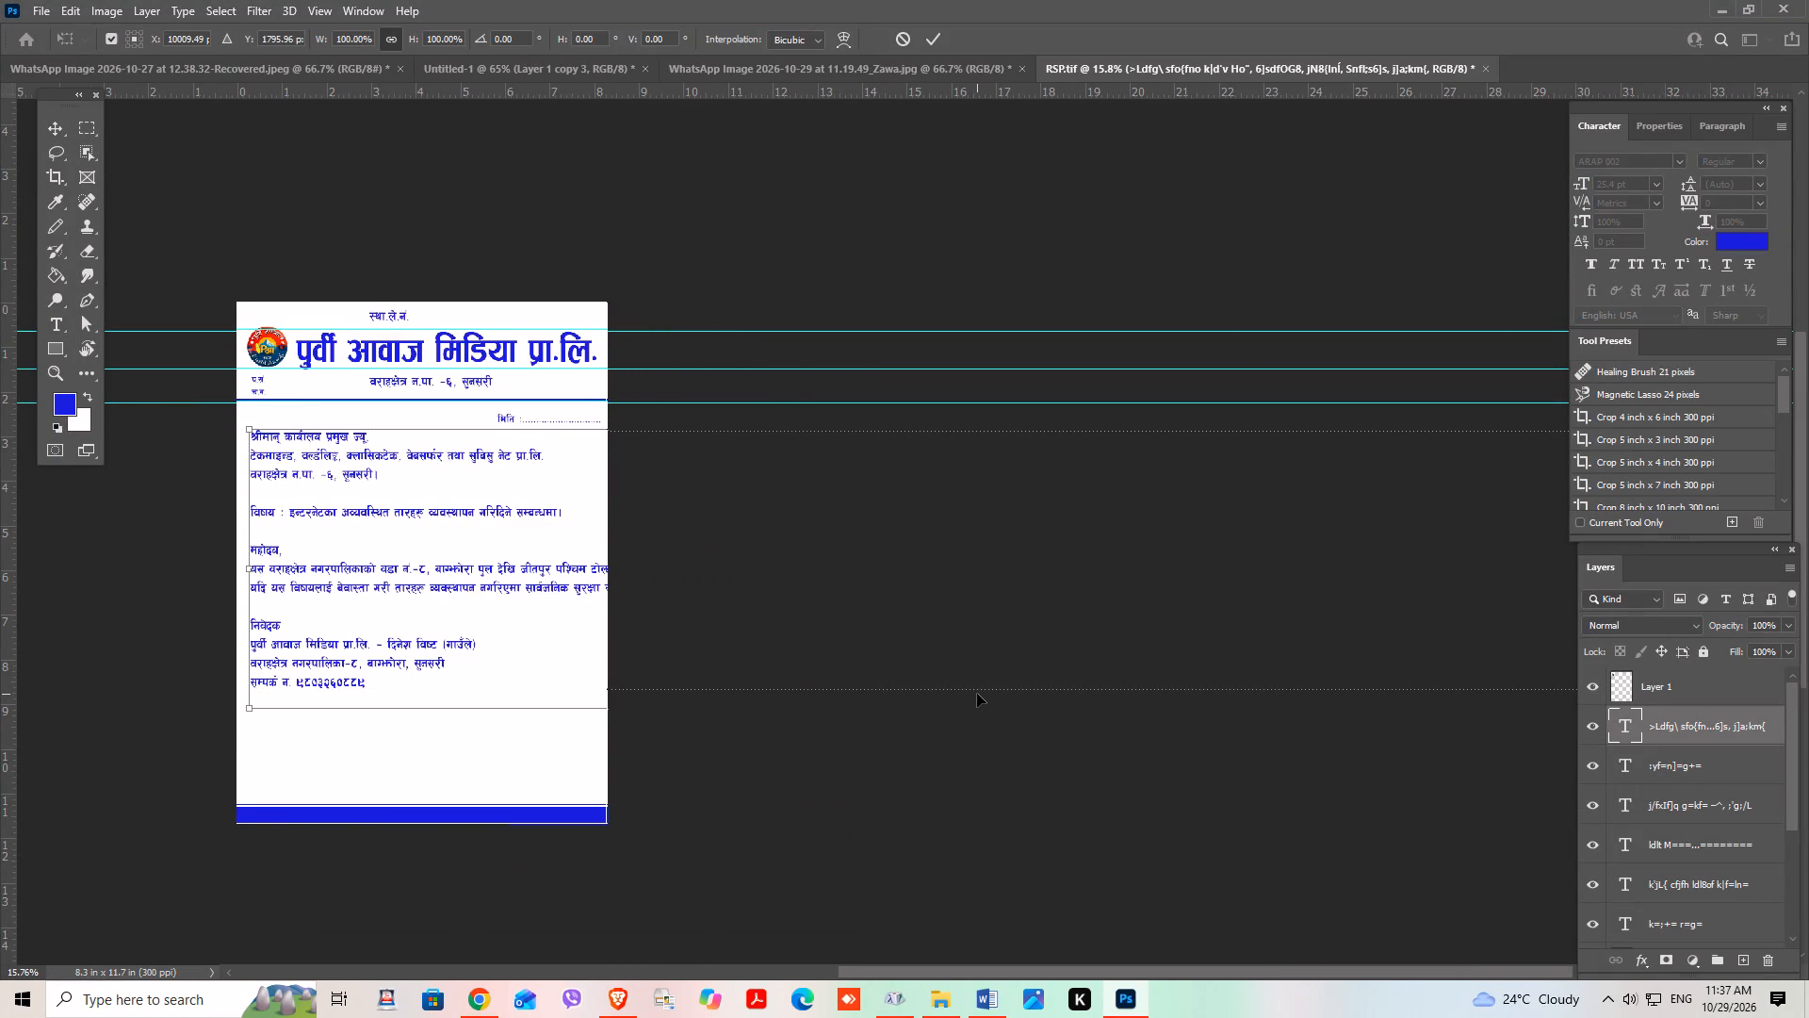
scroll(444, 701, "up", 2)
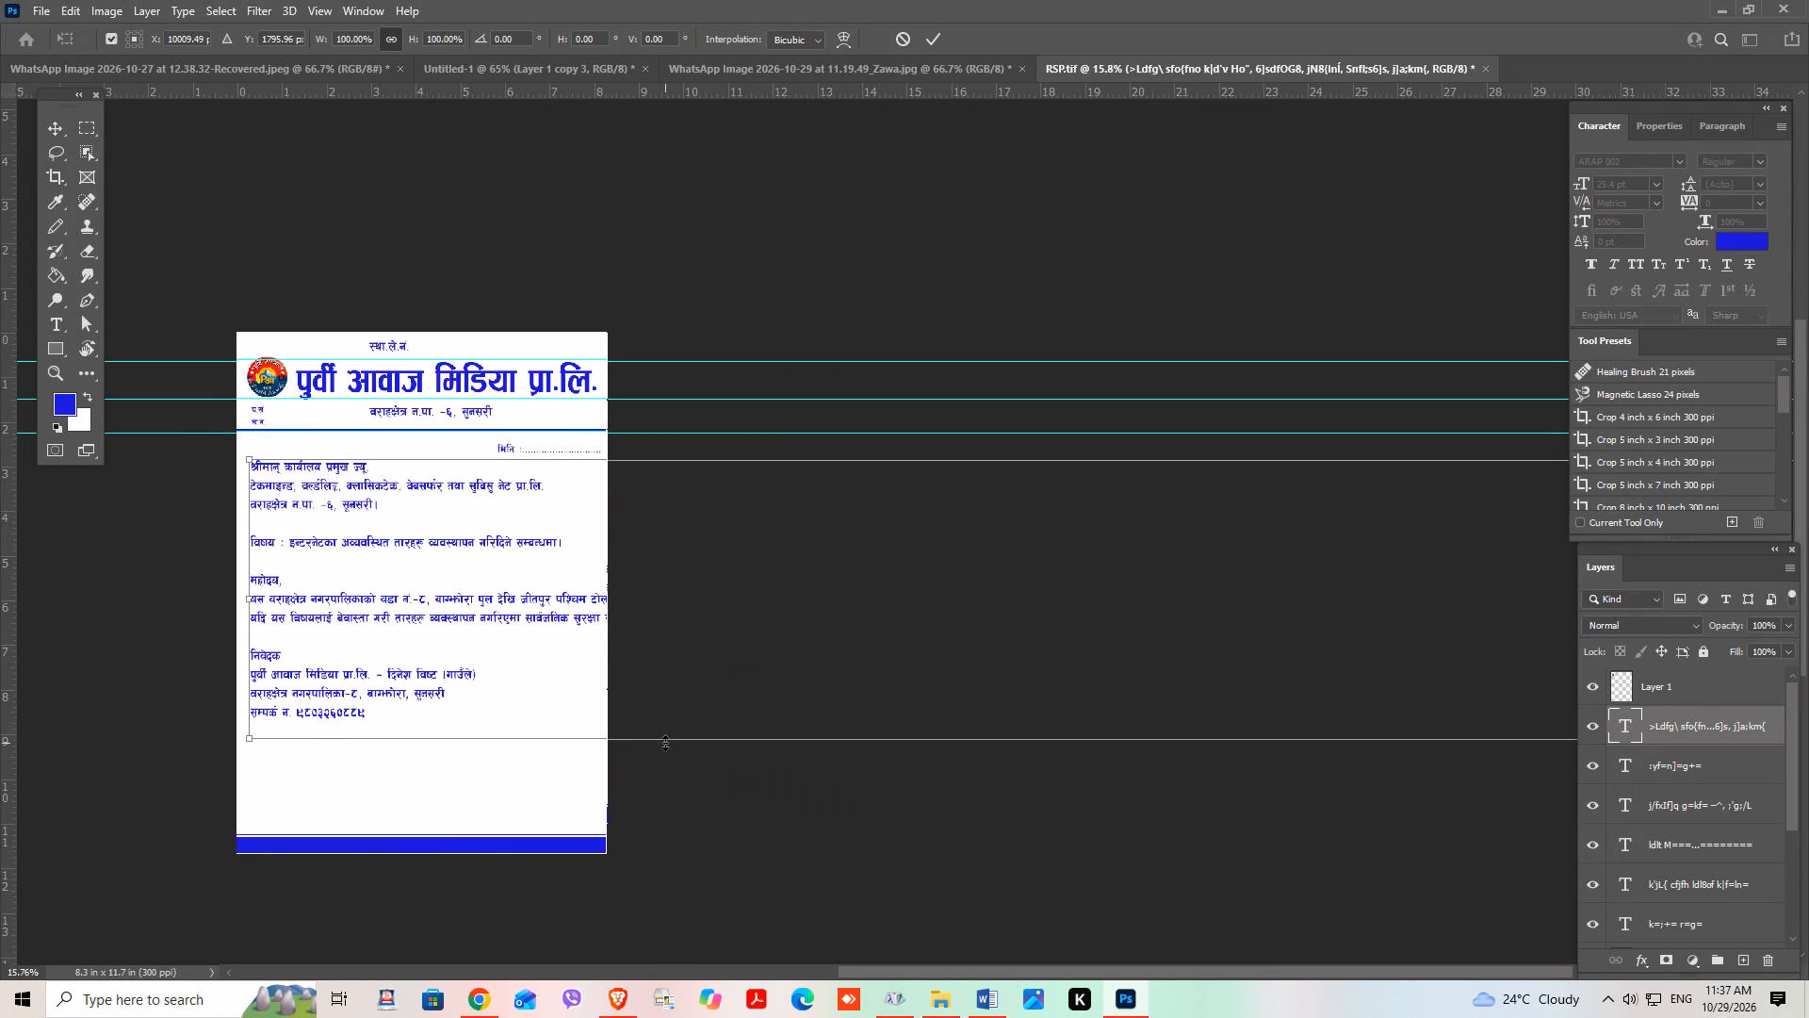
left_click_drag(665, 743, 653, 723)
left_click_drag(699, 721, 699, 720)
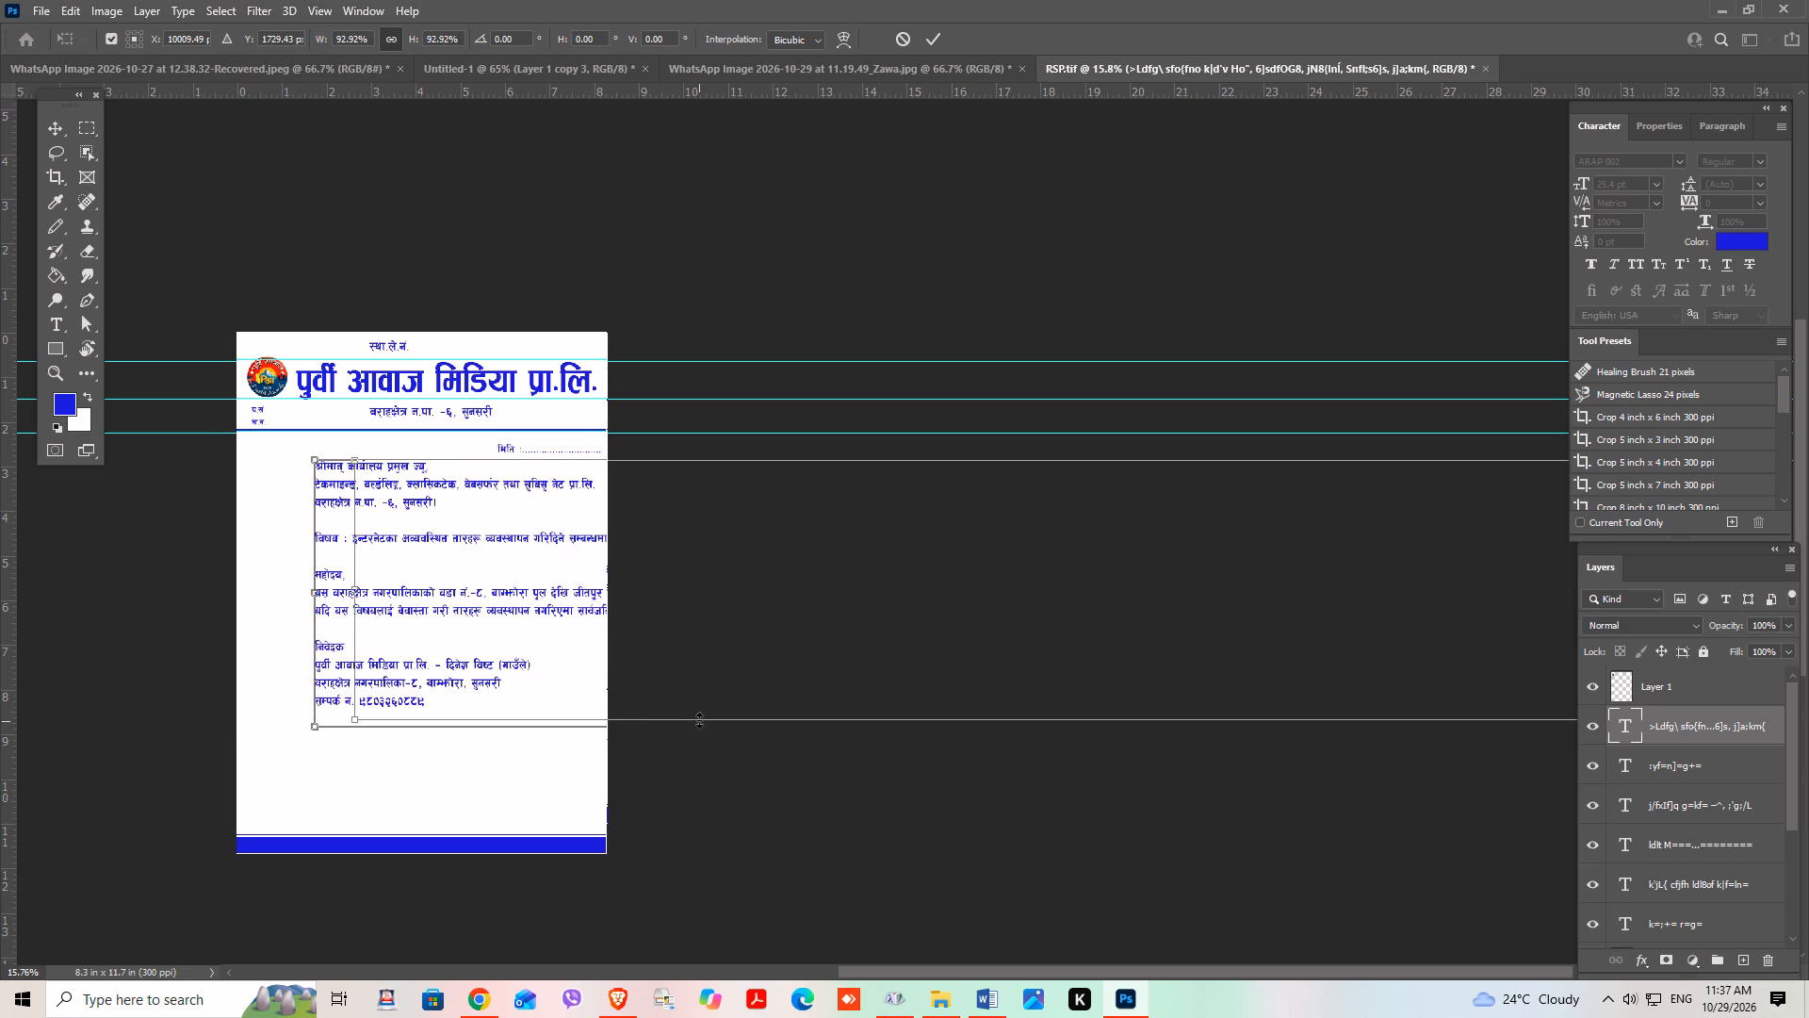
left_click_drag(699, 720, 699, 707)
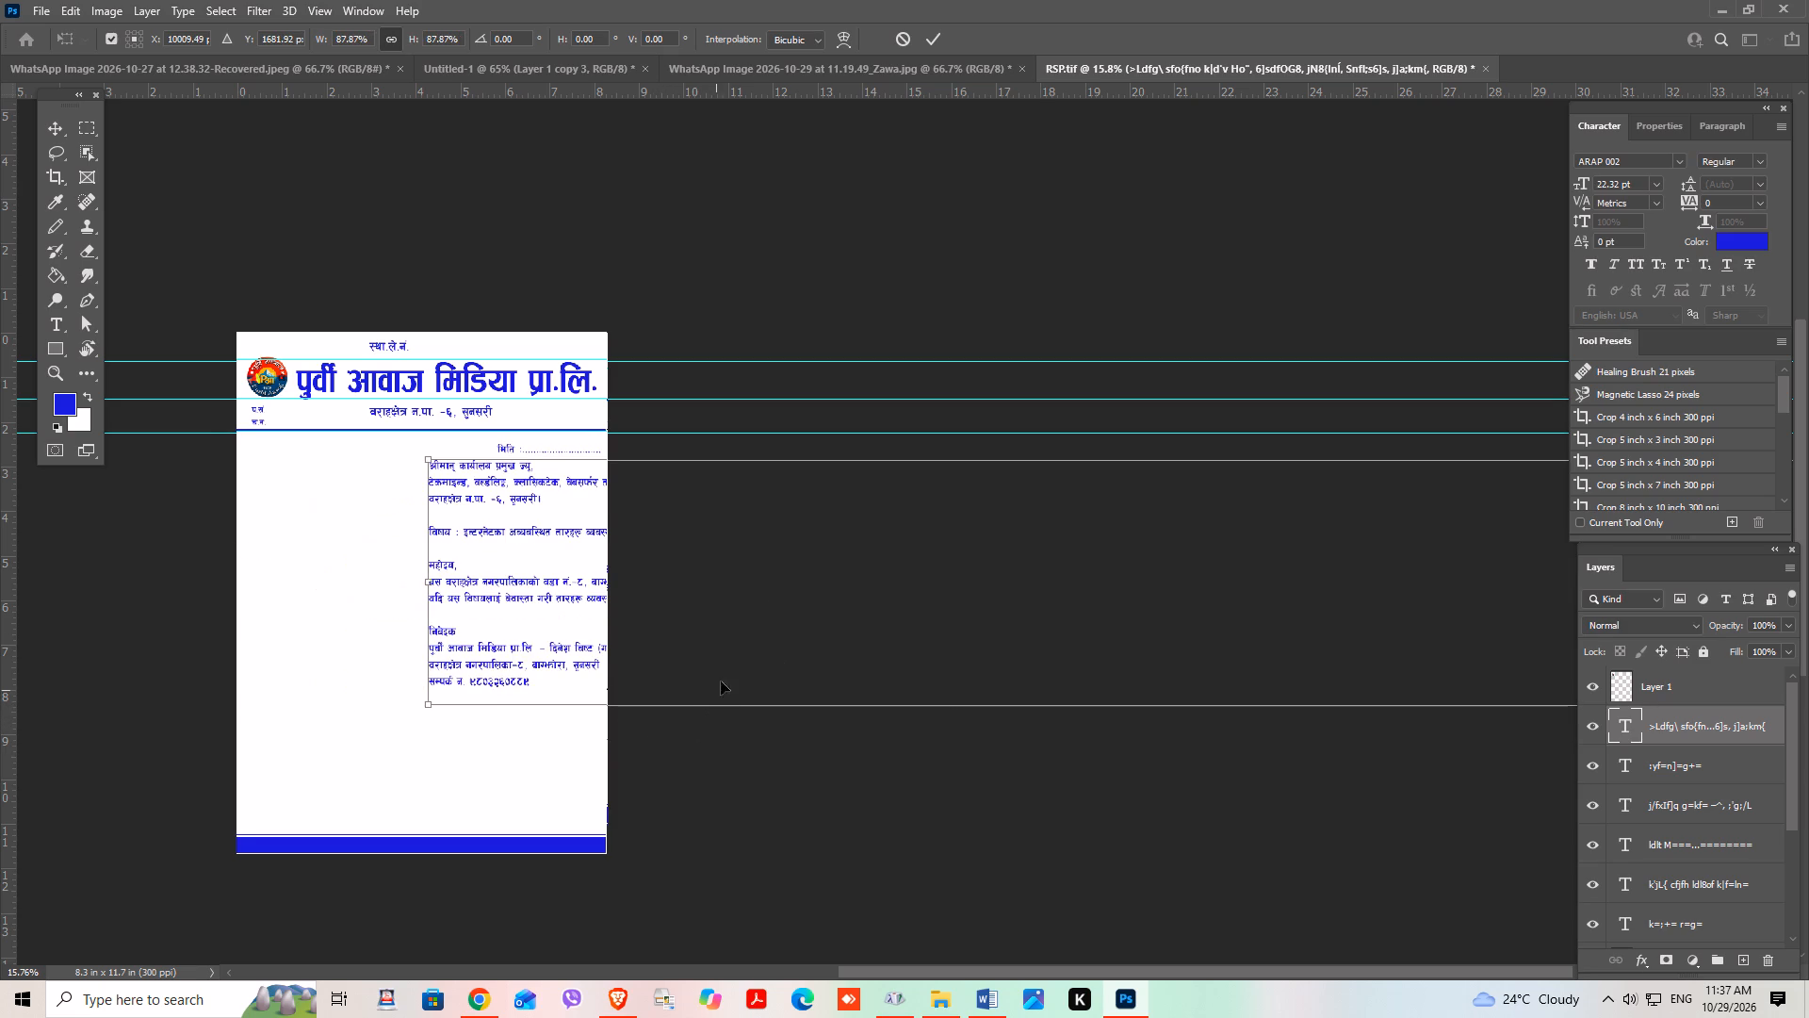
left_click(934, 30)
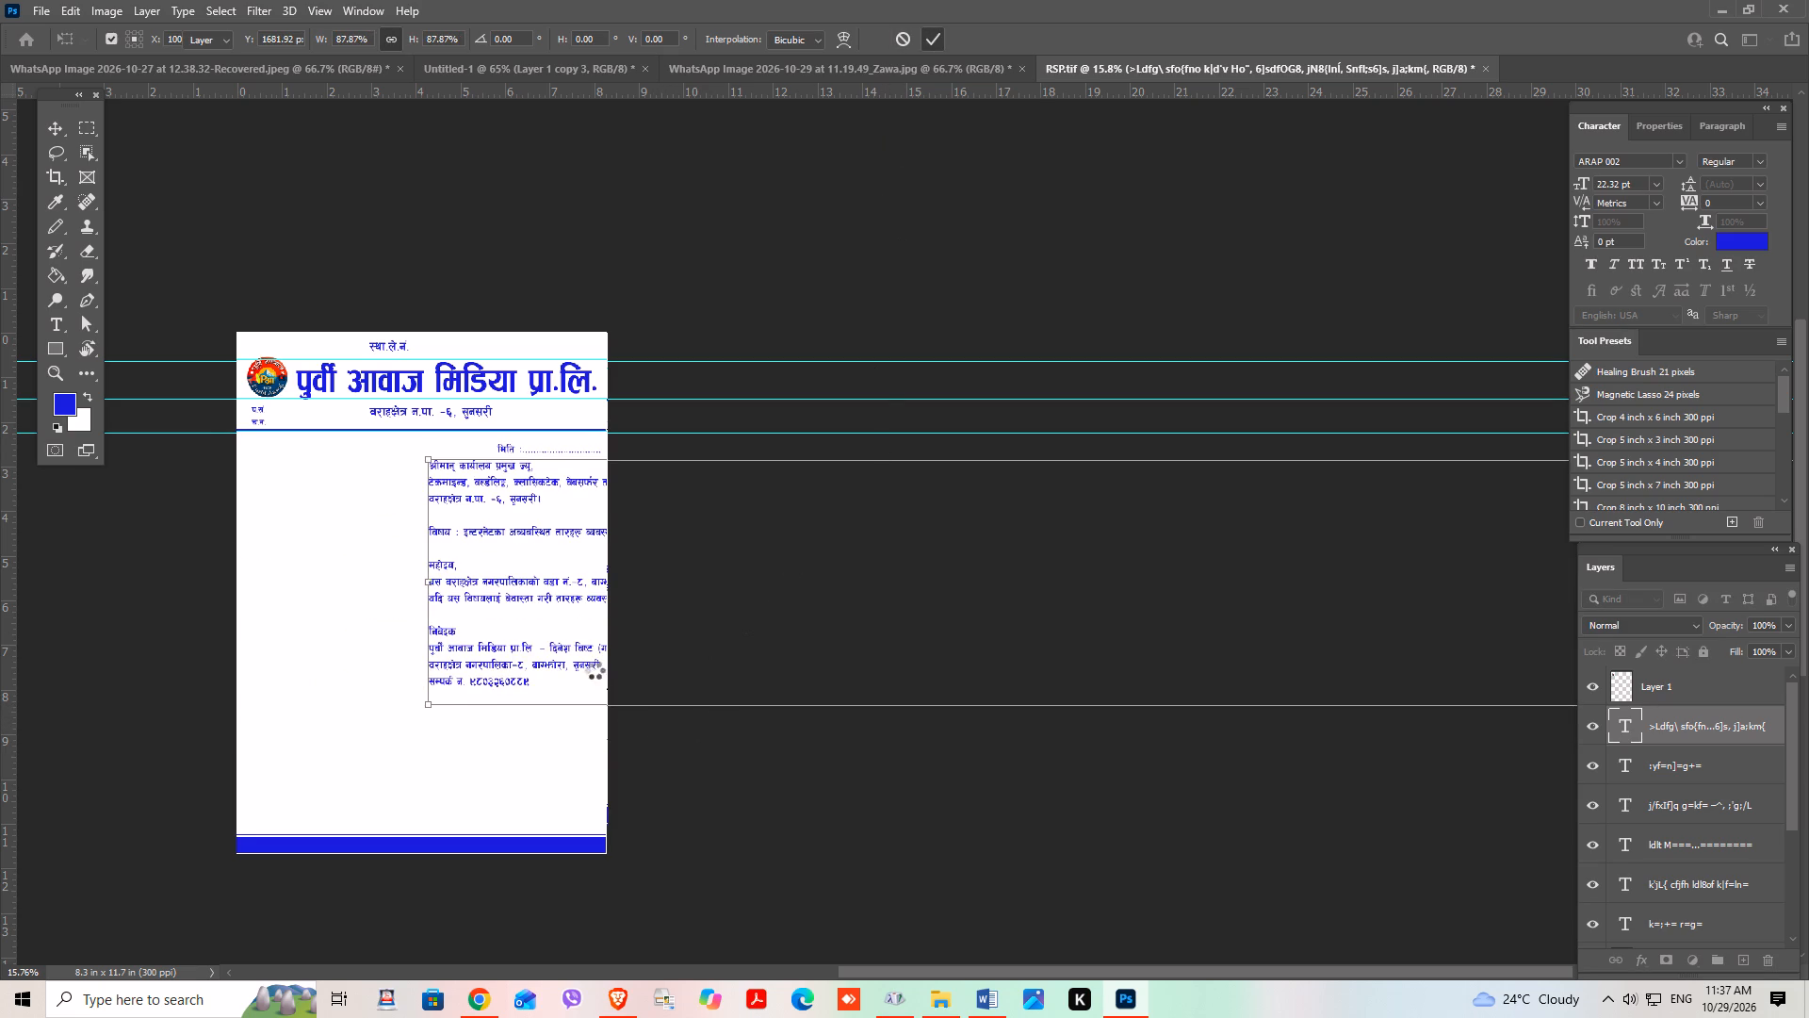
Move the scaled letter text back to the page's left margin, just below the header line.
scroll(204, 639, "up", 10, "ctrl")
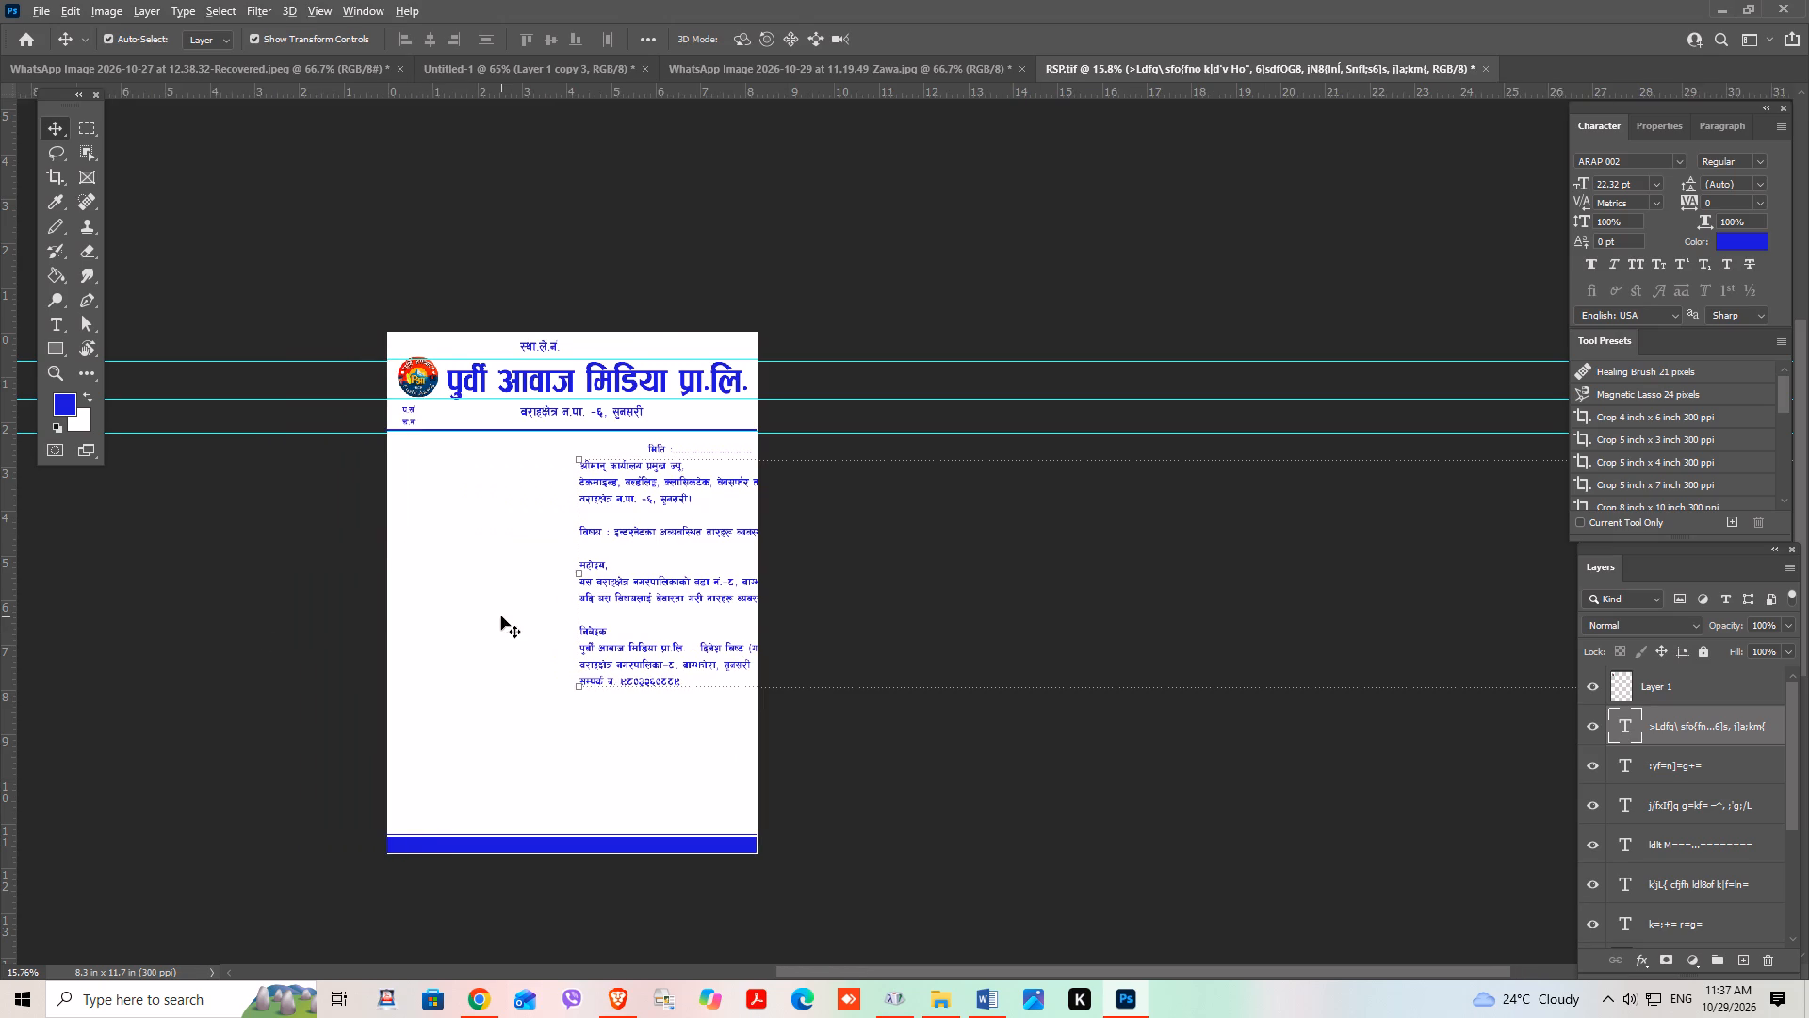
scroll(501, 616, "up", 2, "alt")
scroll(561, 706, "up", 2, "alt")
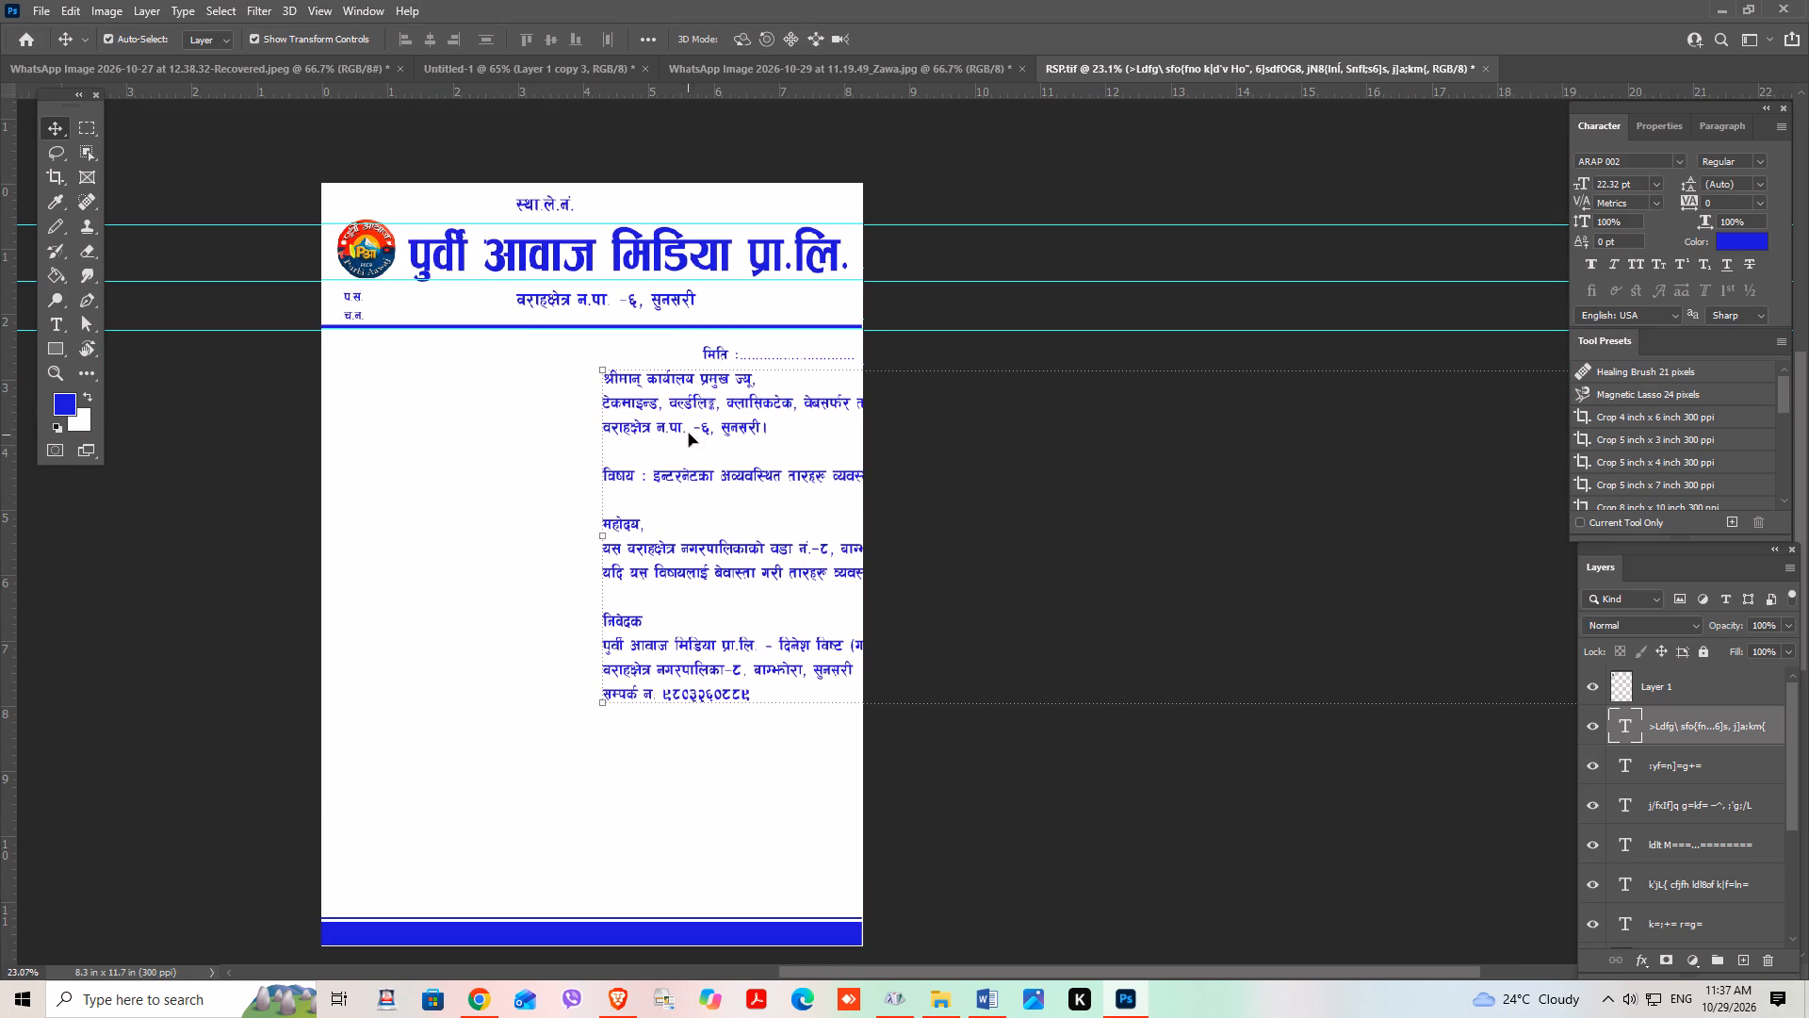
left_click_drag(695, 399, 457, 388)
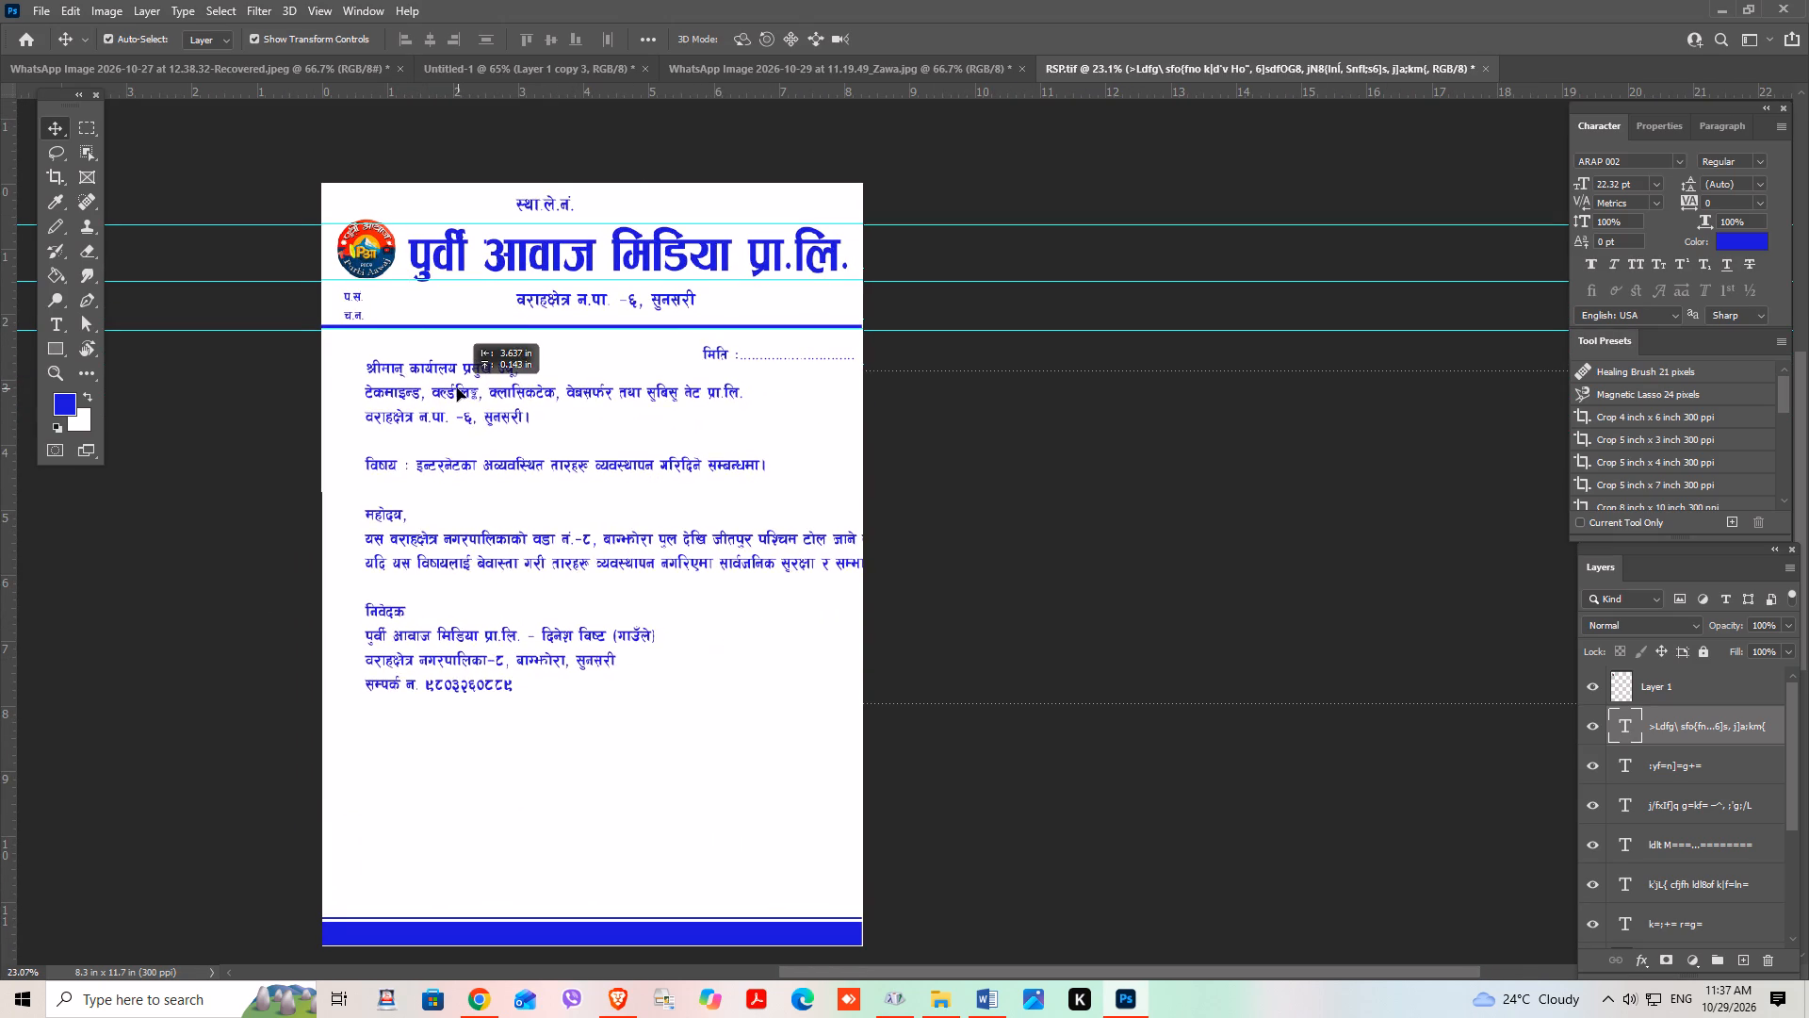
left_click_drag(457, 388, 445, 387)
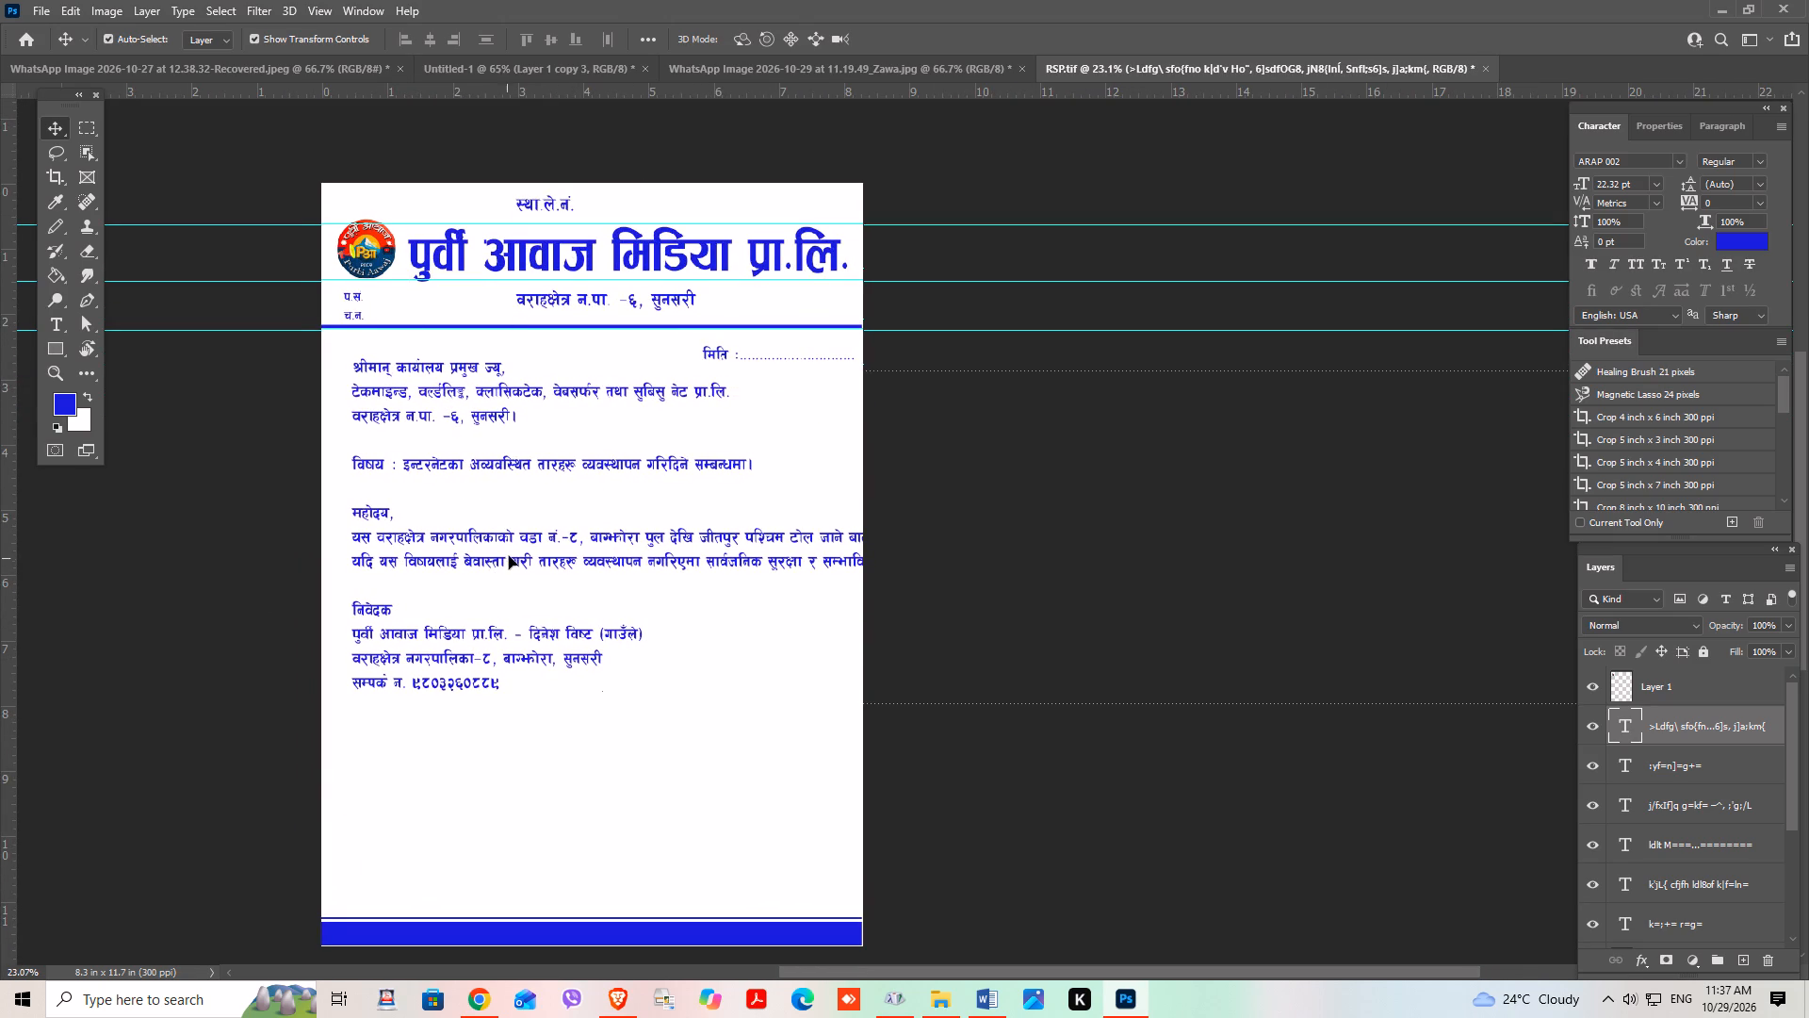
left_click(518, 542)
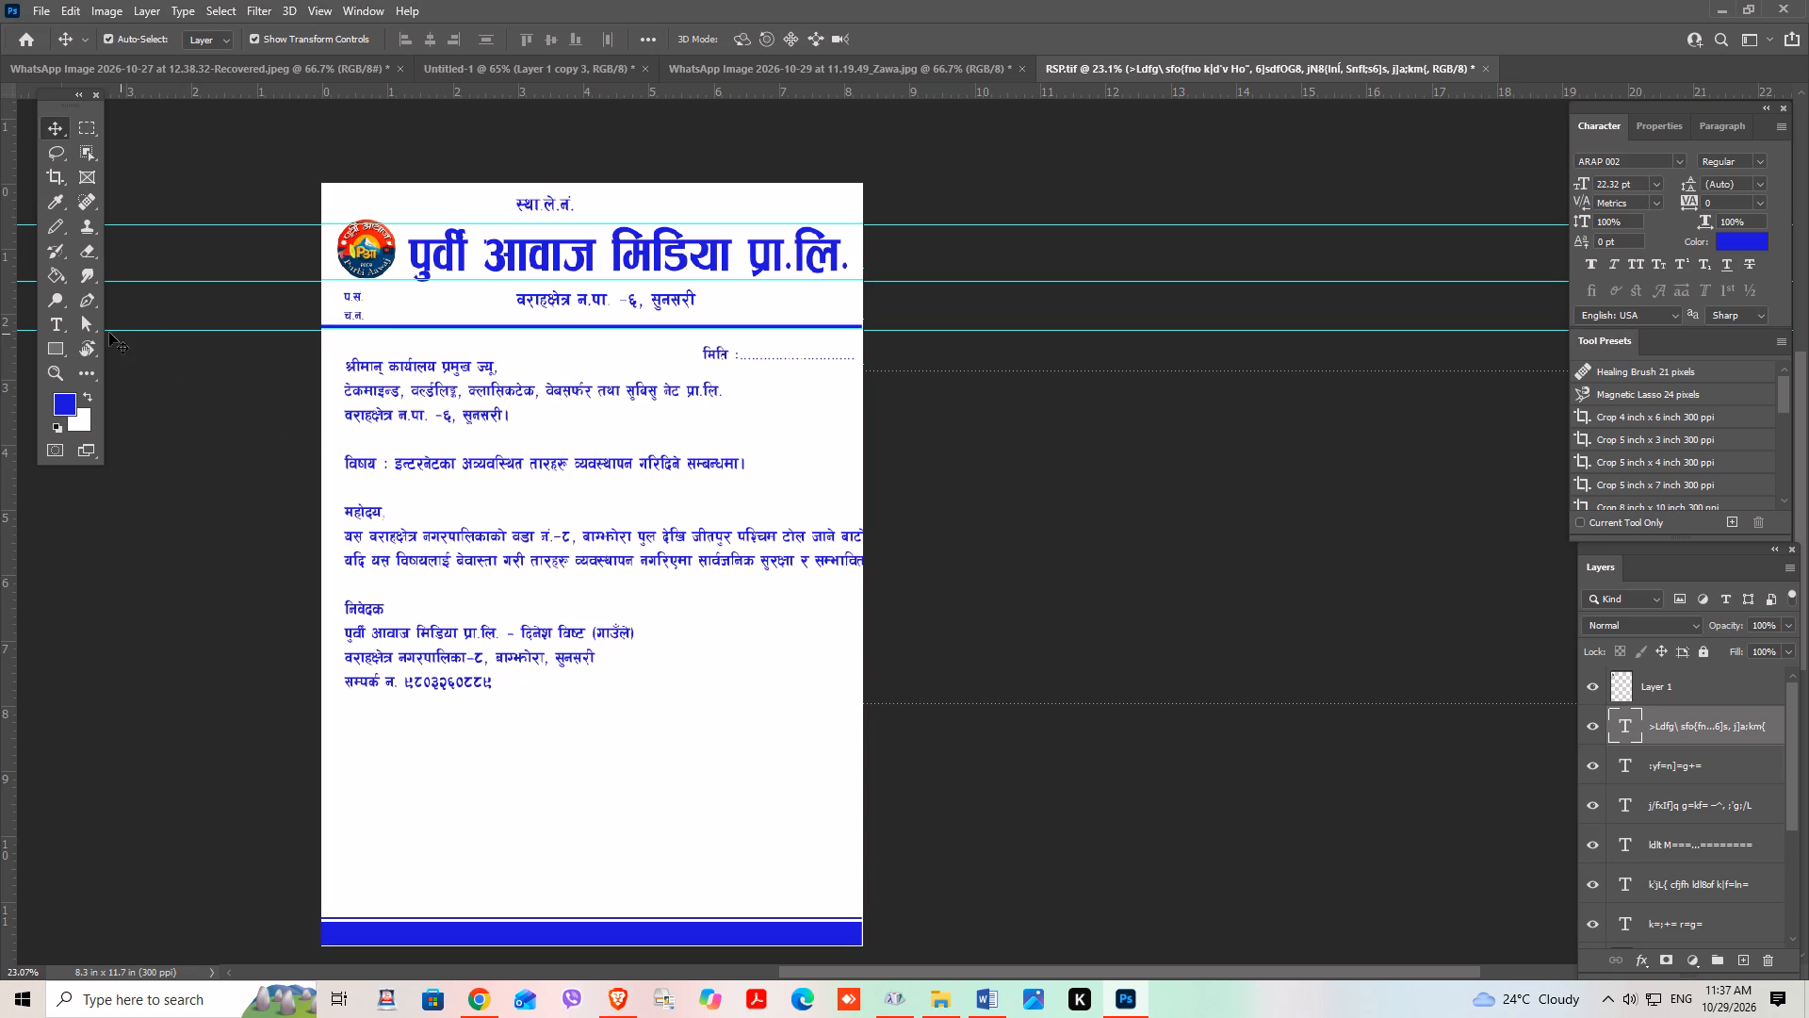
Insert line breaks before बाटो, अवस्थामा and ट्र्याक्टर in the first body paragraph and before सम्भावित in the second.
left_click(58, 325)
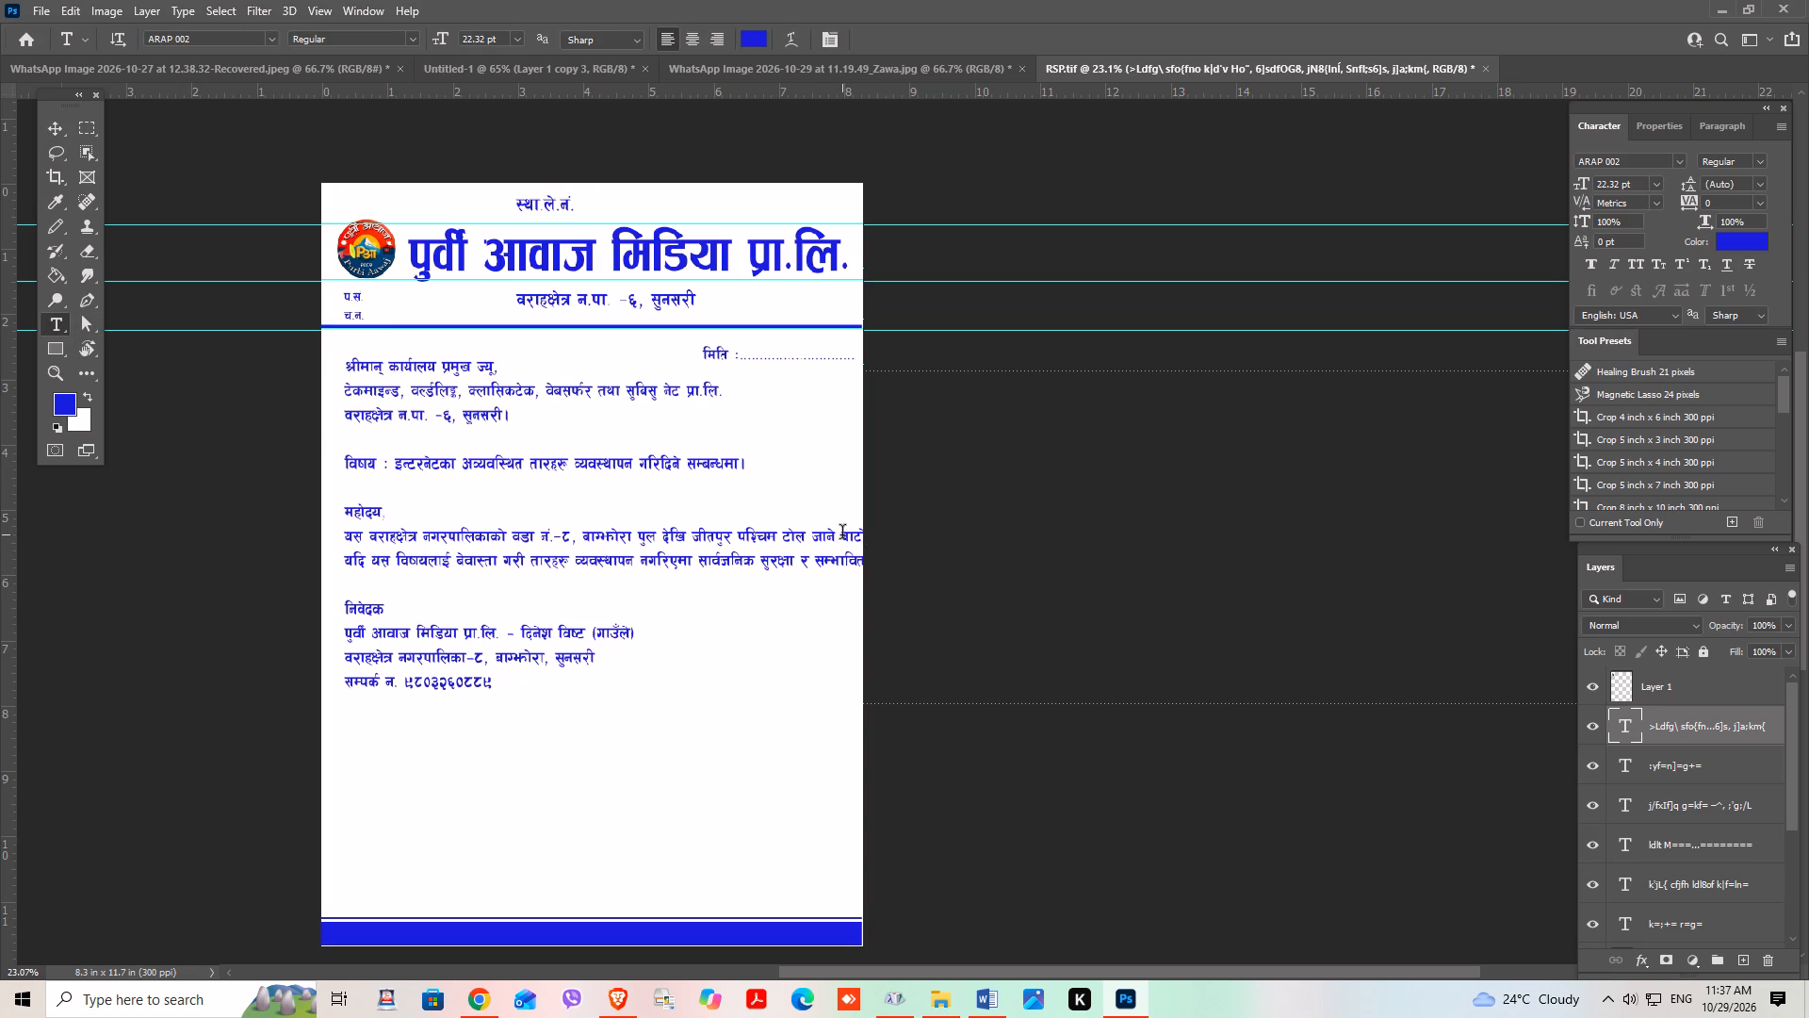
left_click(842, 534)
key("Return")
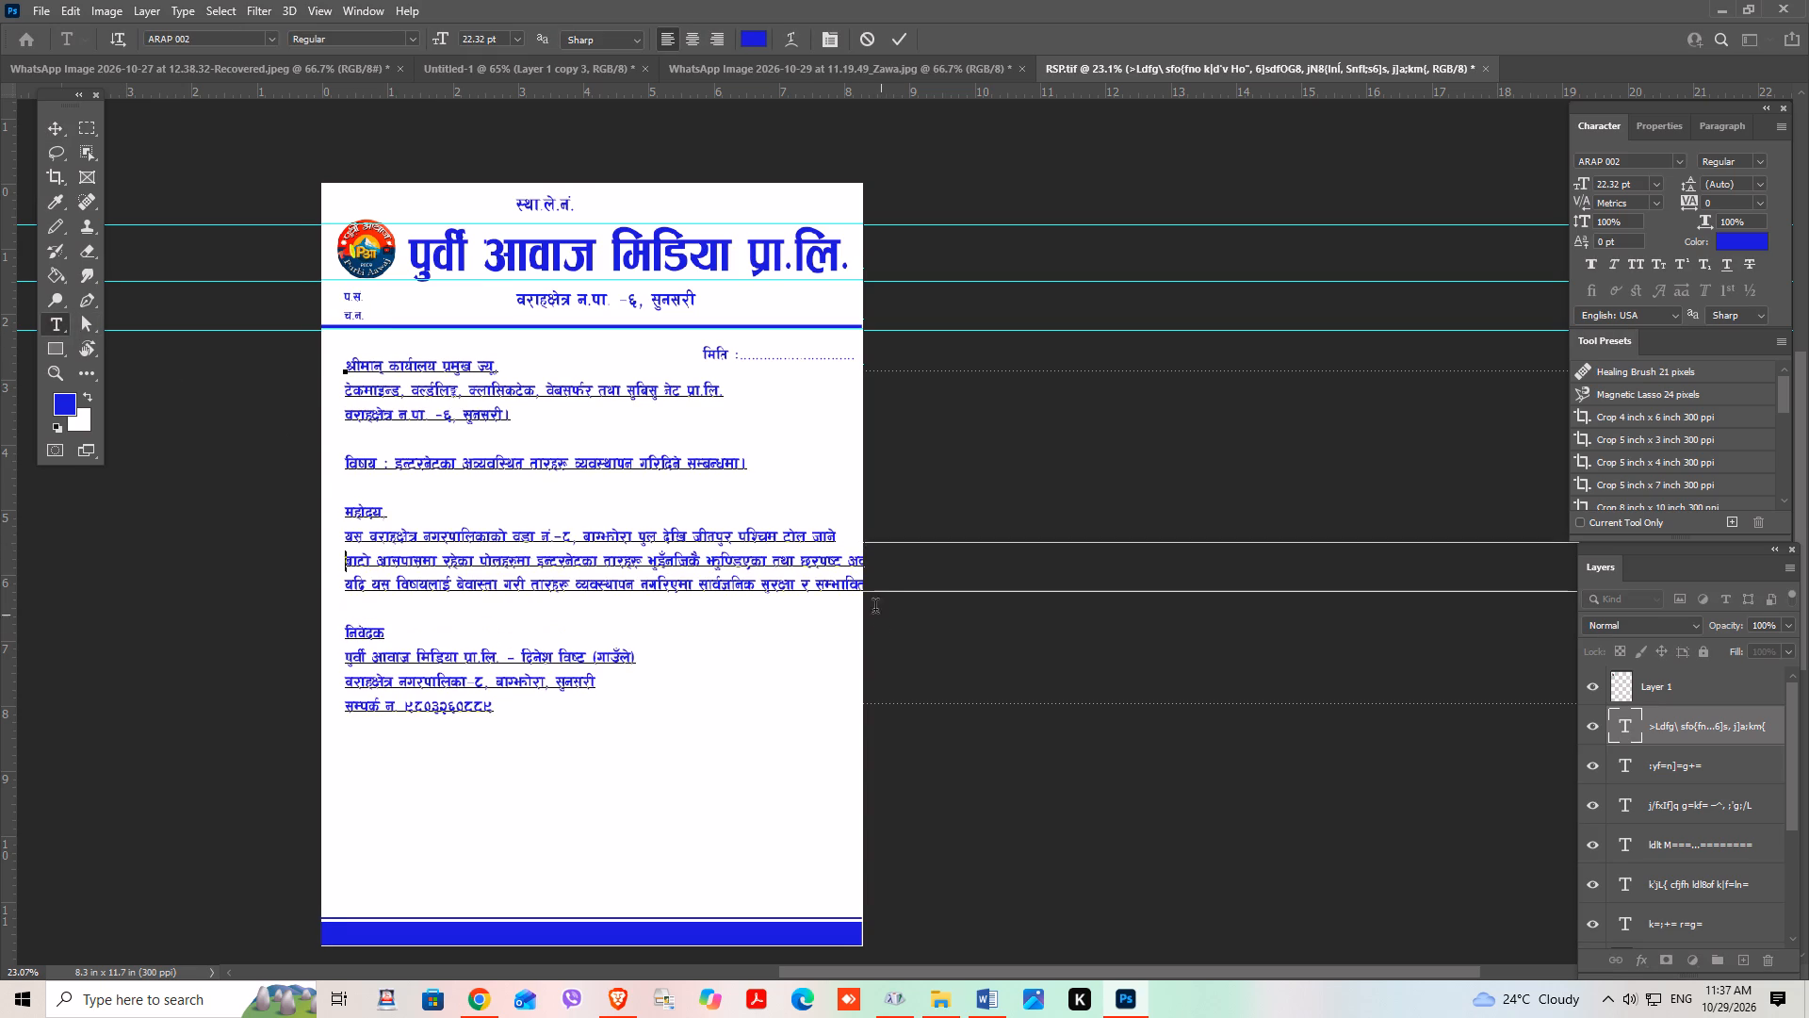
left_click(847, 563)
key("Return")
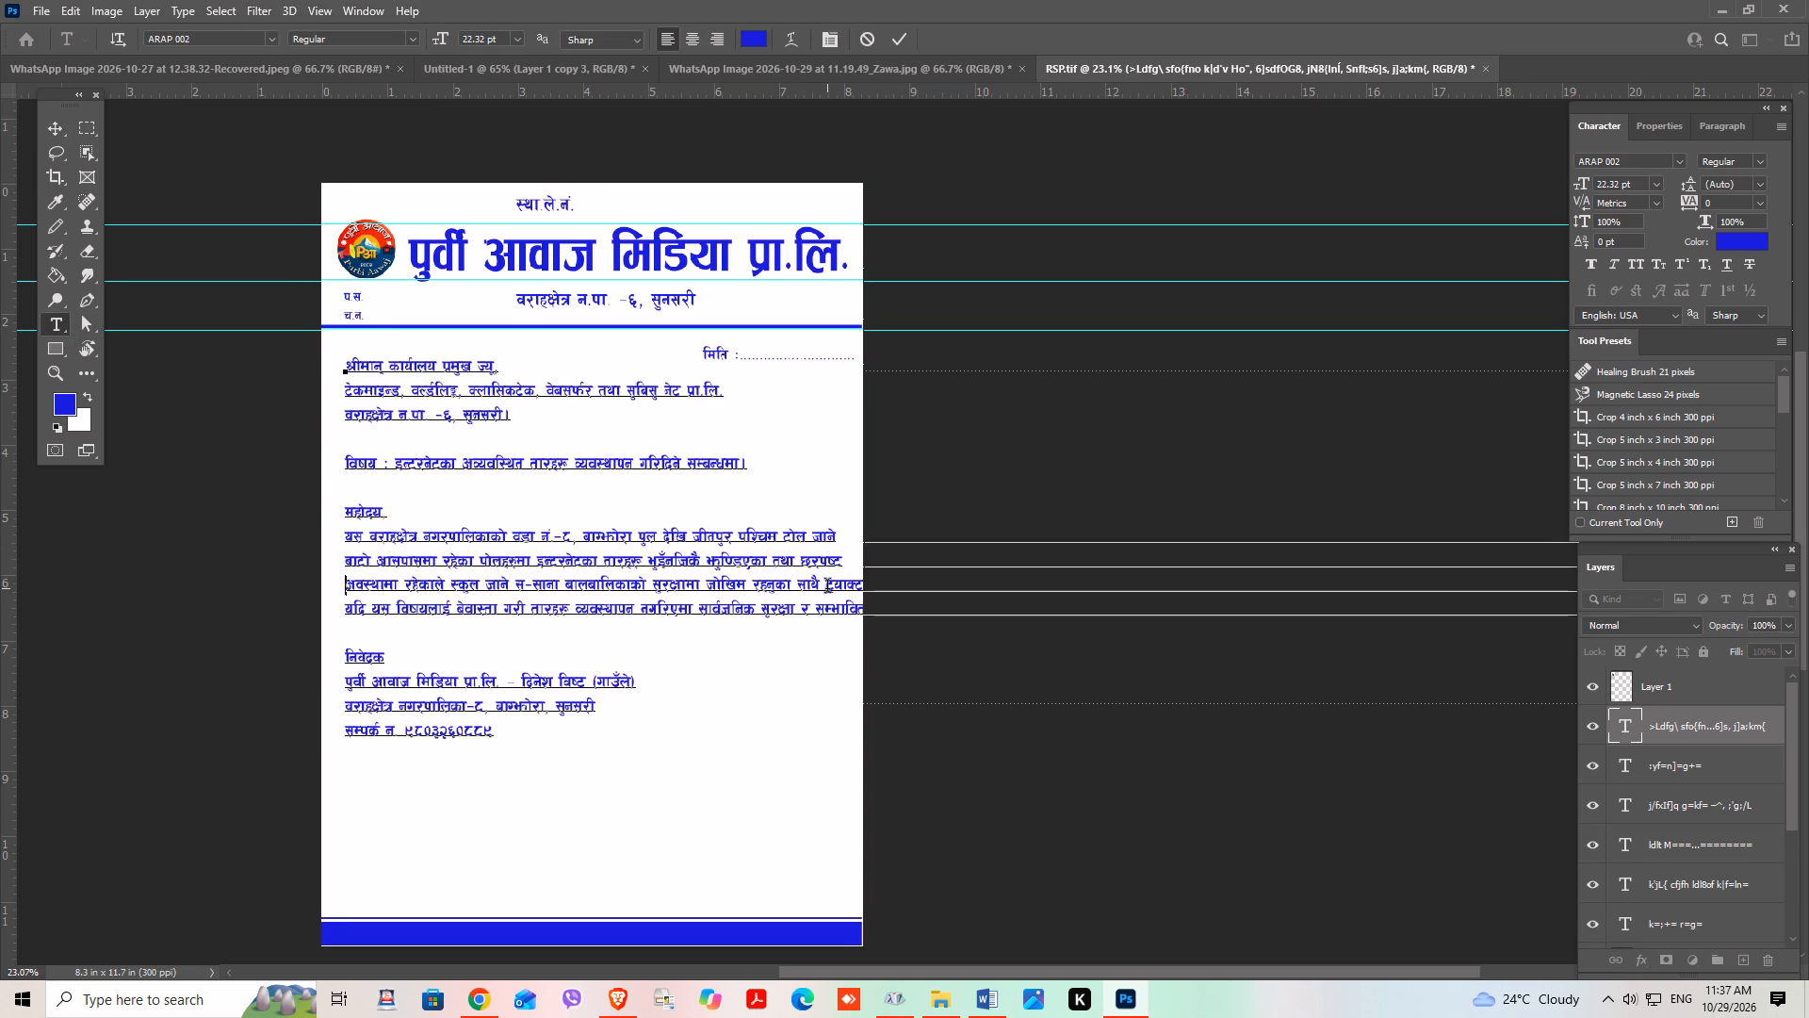
left_click(824, 586)
key("Return")
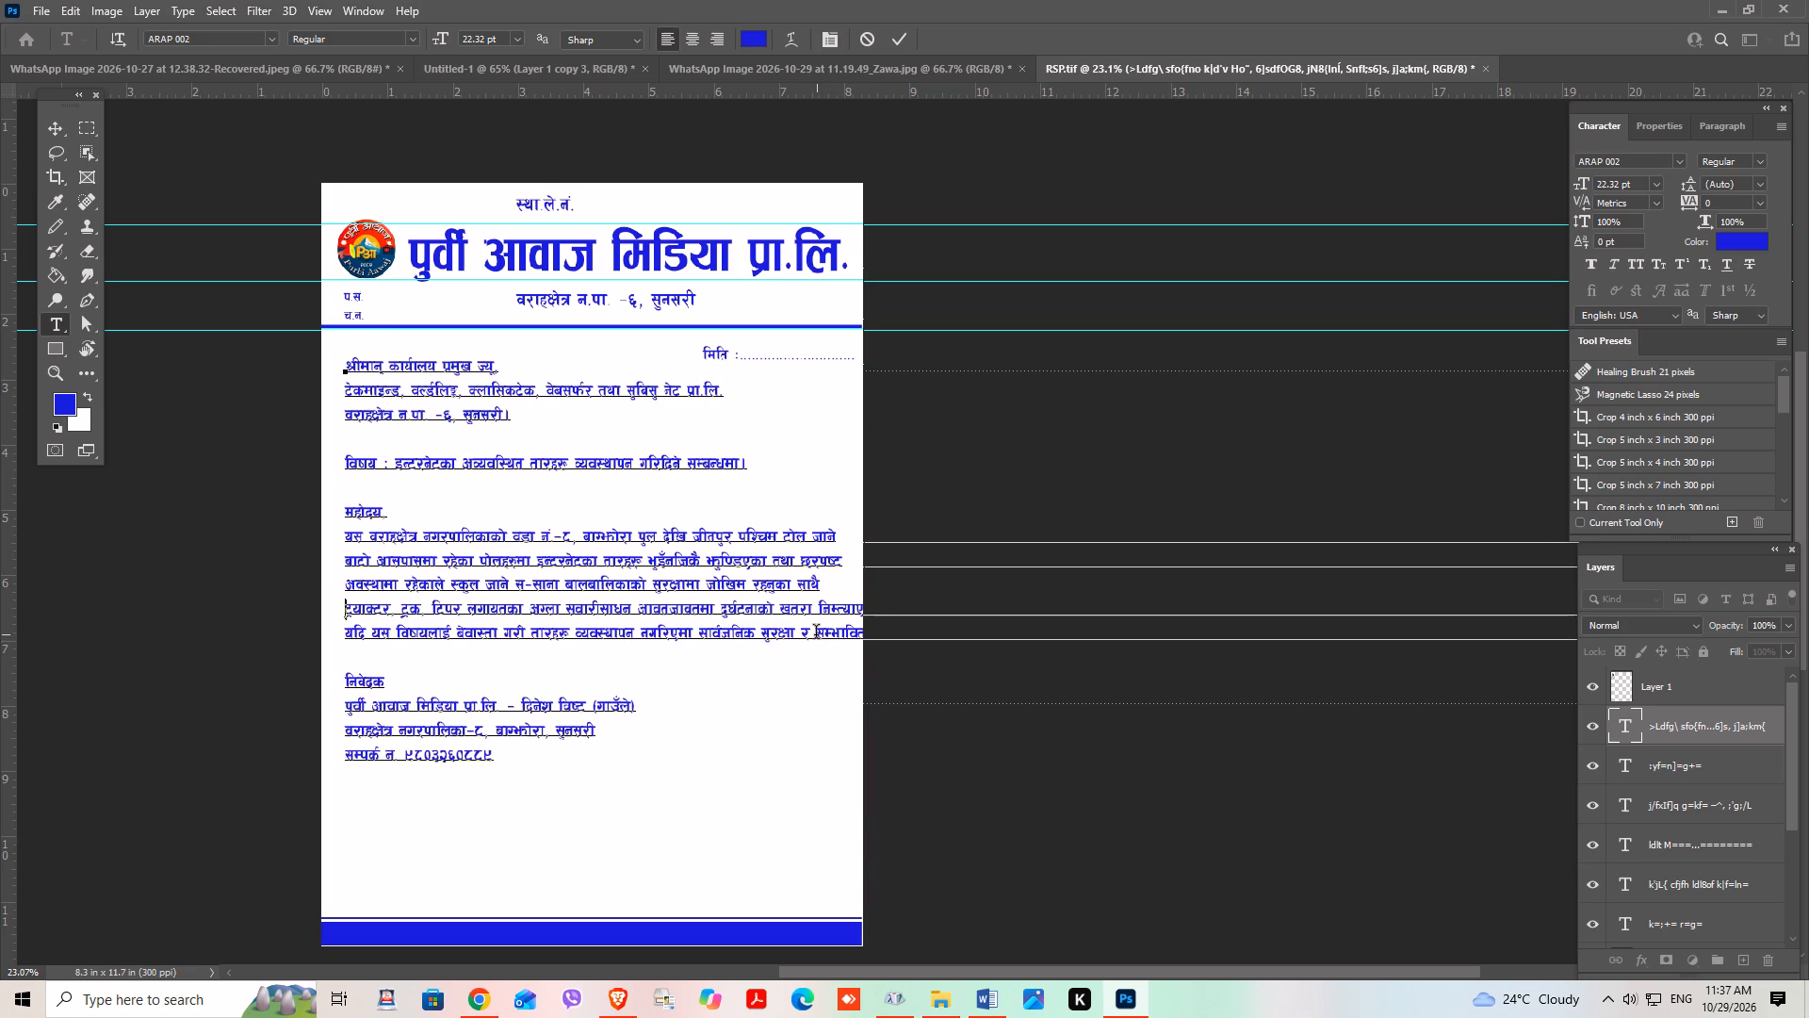
left_click(815, 634)
key("Return")
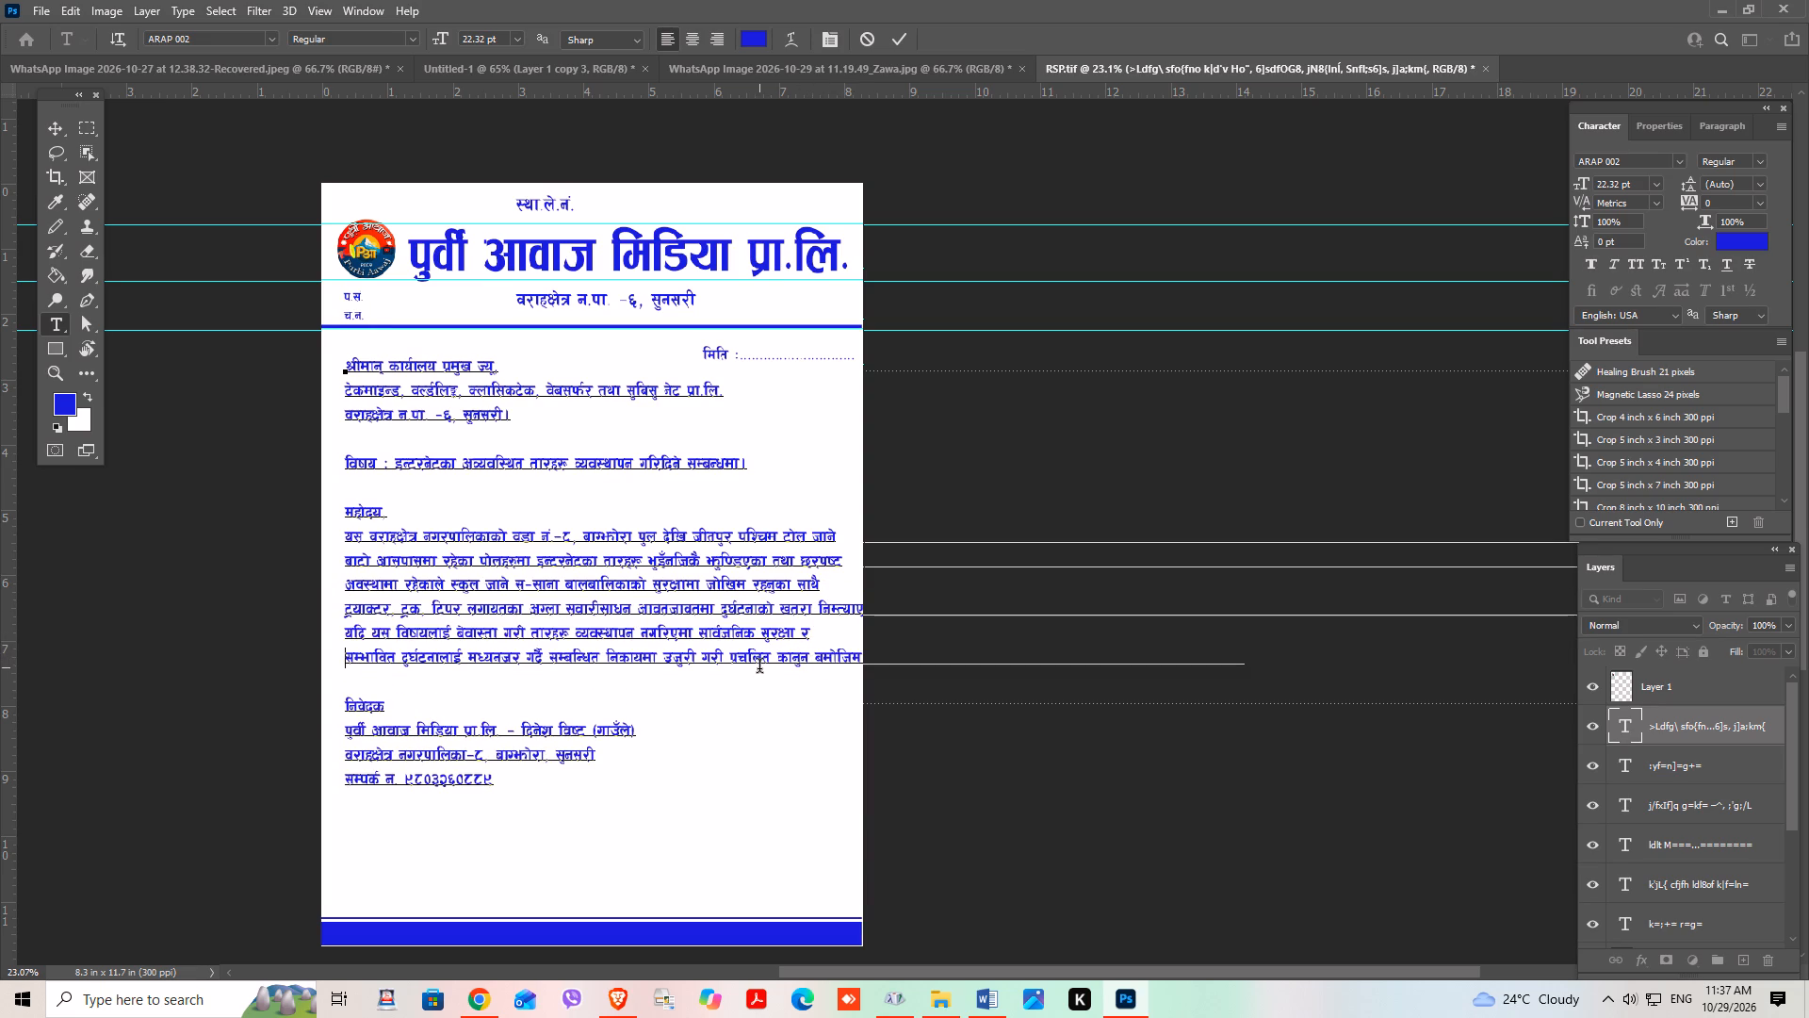
Insert further line breaks in the first body paragraph before निम्त्याएको, तसर्थ and आपसी so the lines fit the page width.
left_click(814, 660)
scroll(823, 673, "down", 3)
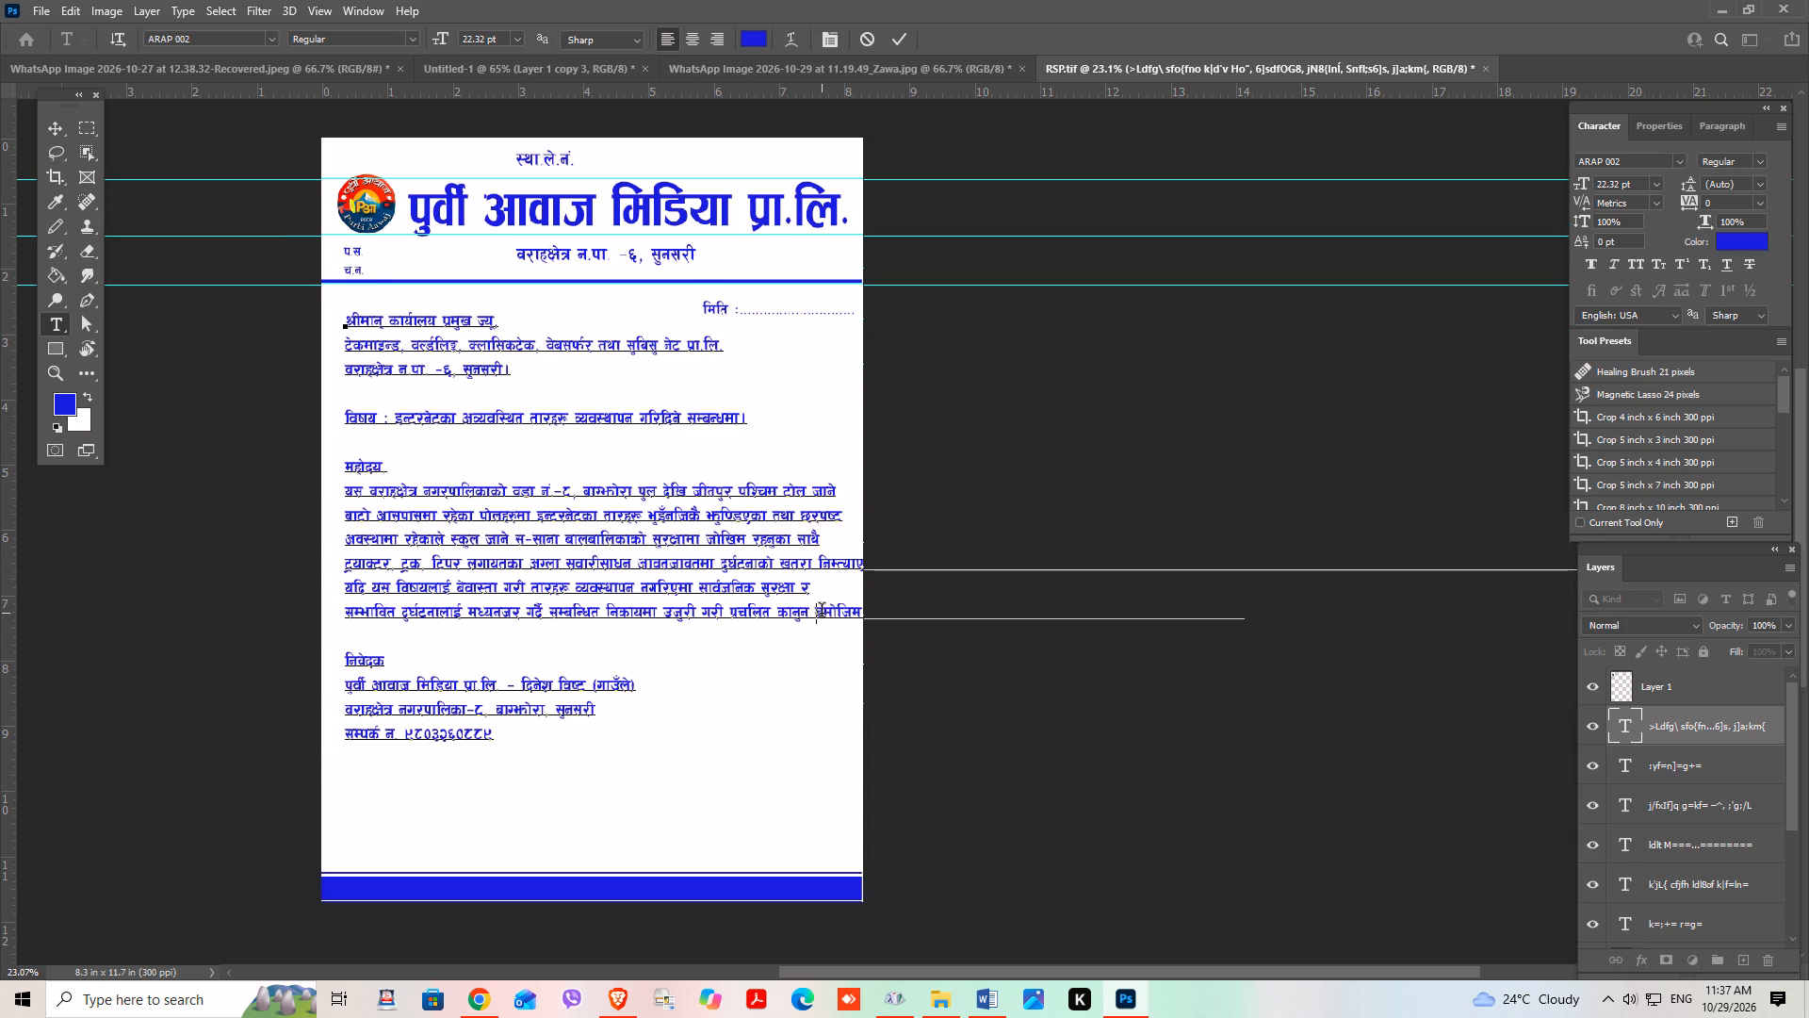
left_click(818, 564)
key("Return")
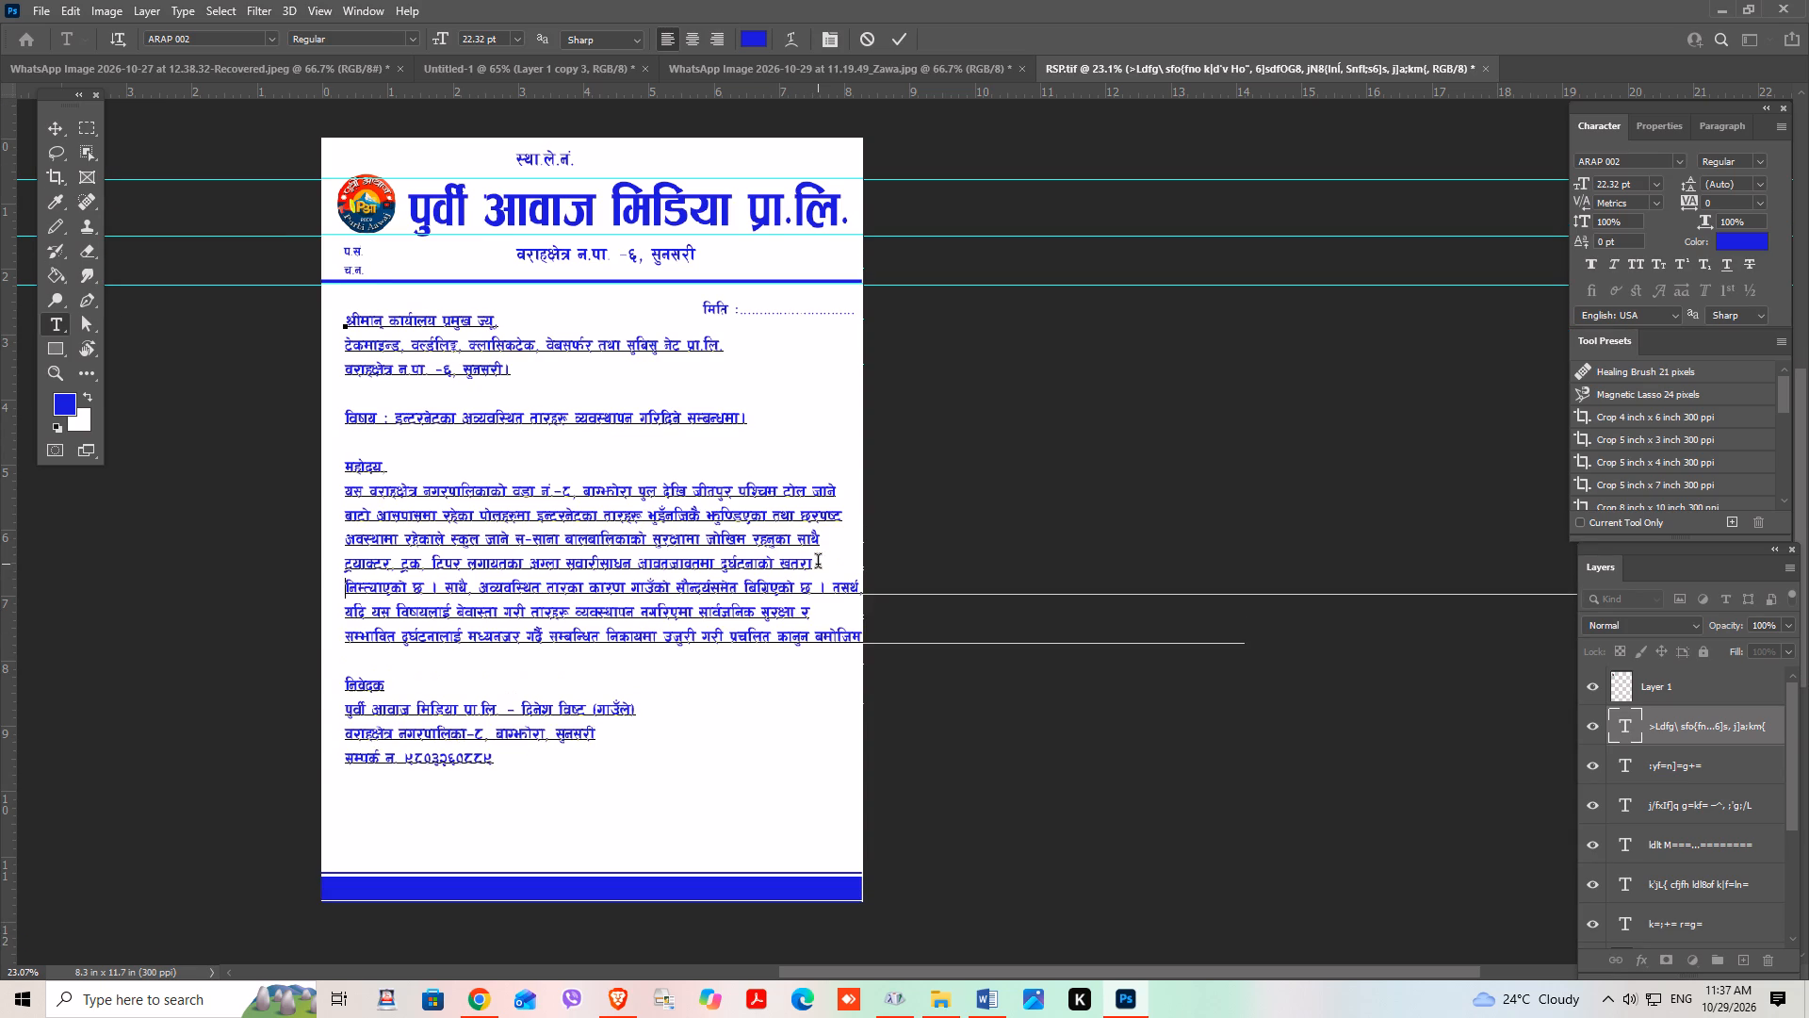
left_click(831, 592)
key("Return")
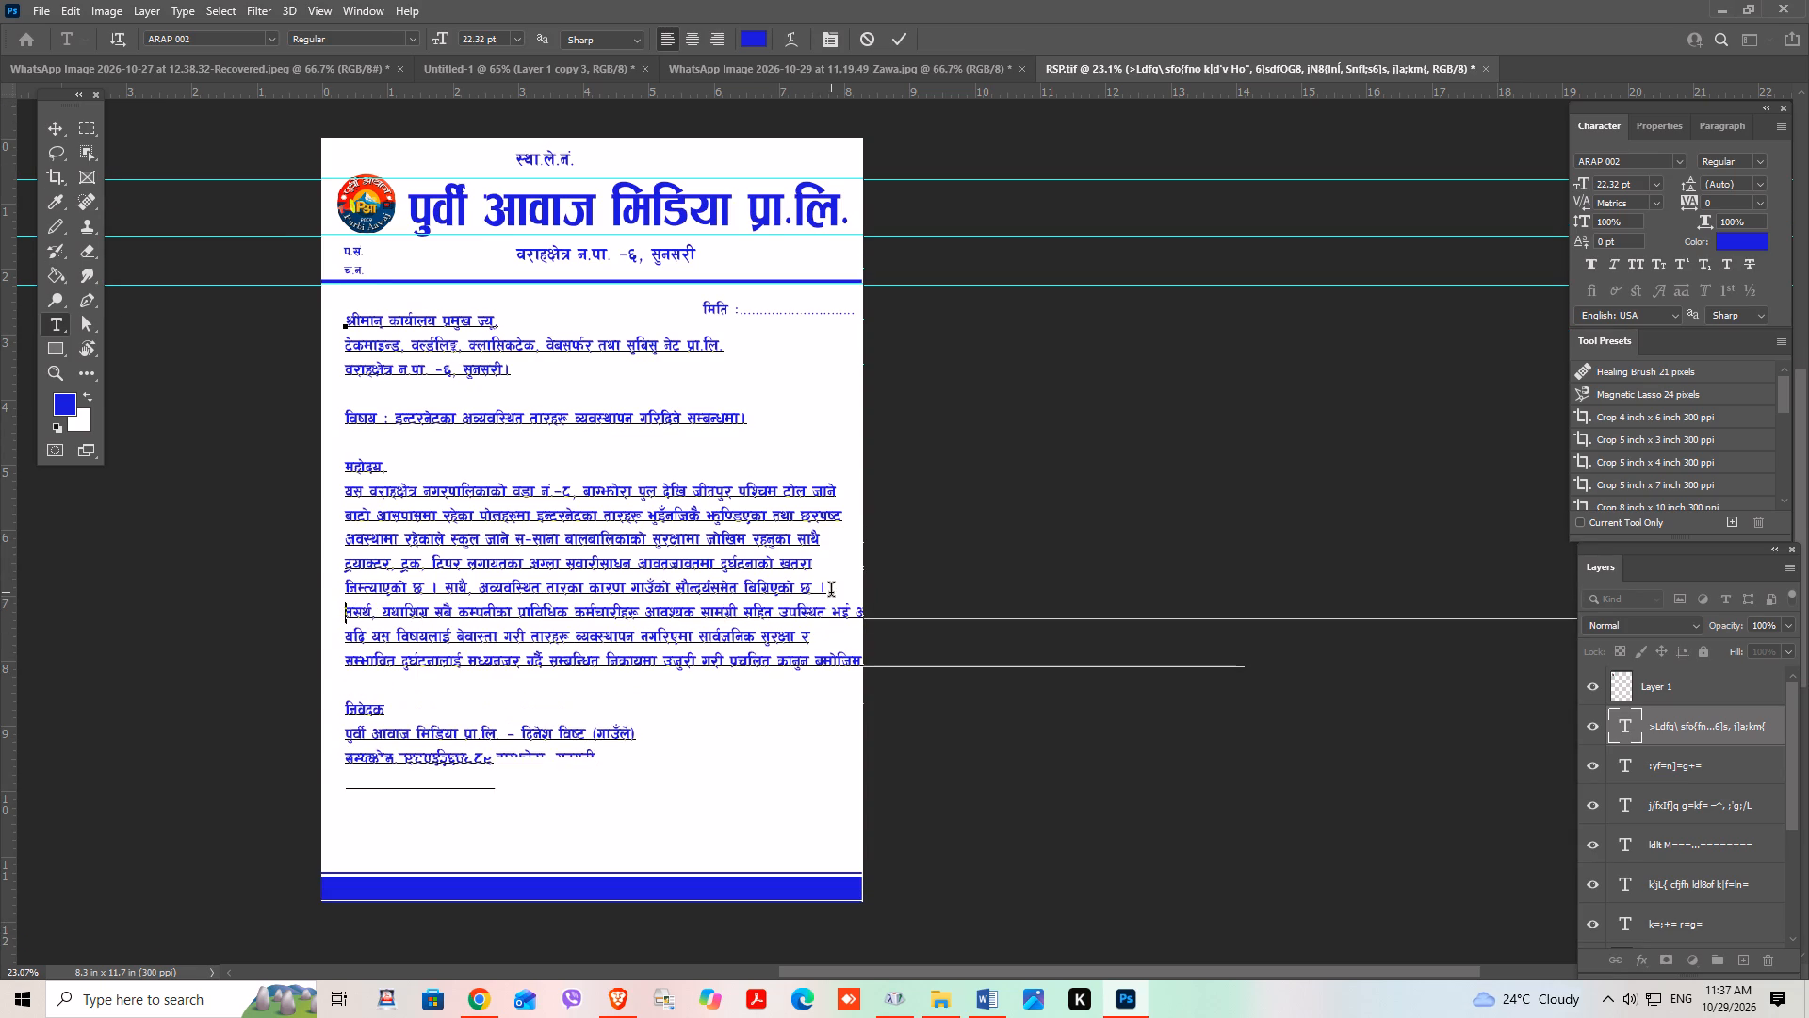
left_click(851, 616)
key("Return")
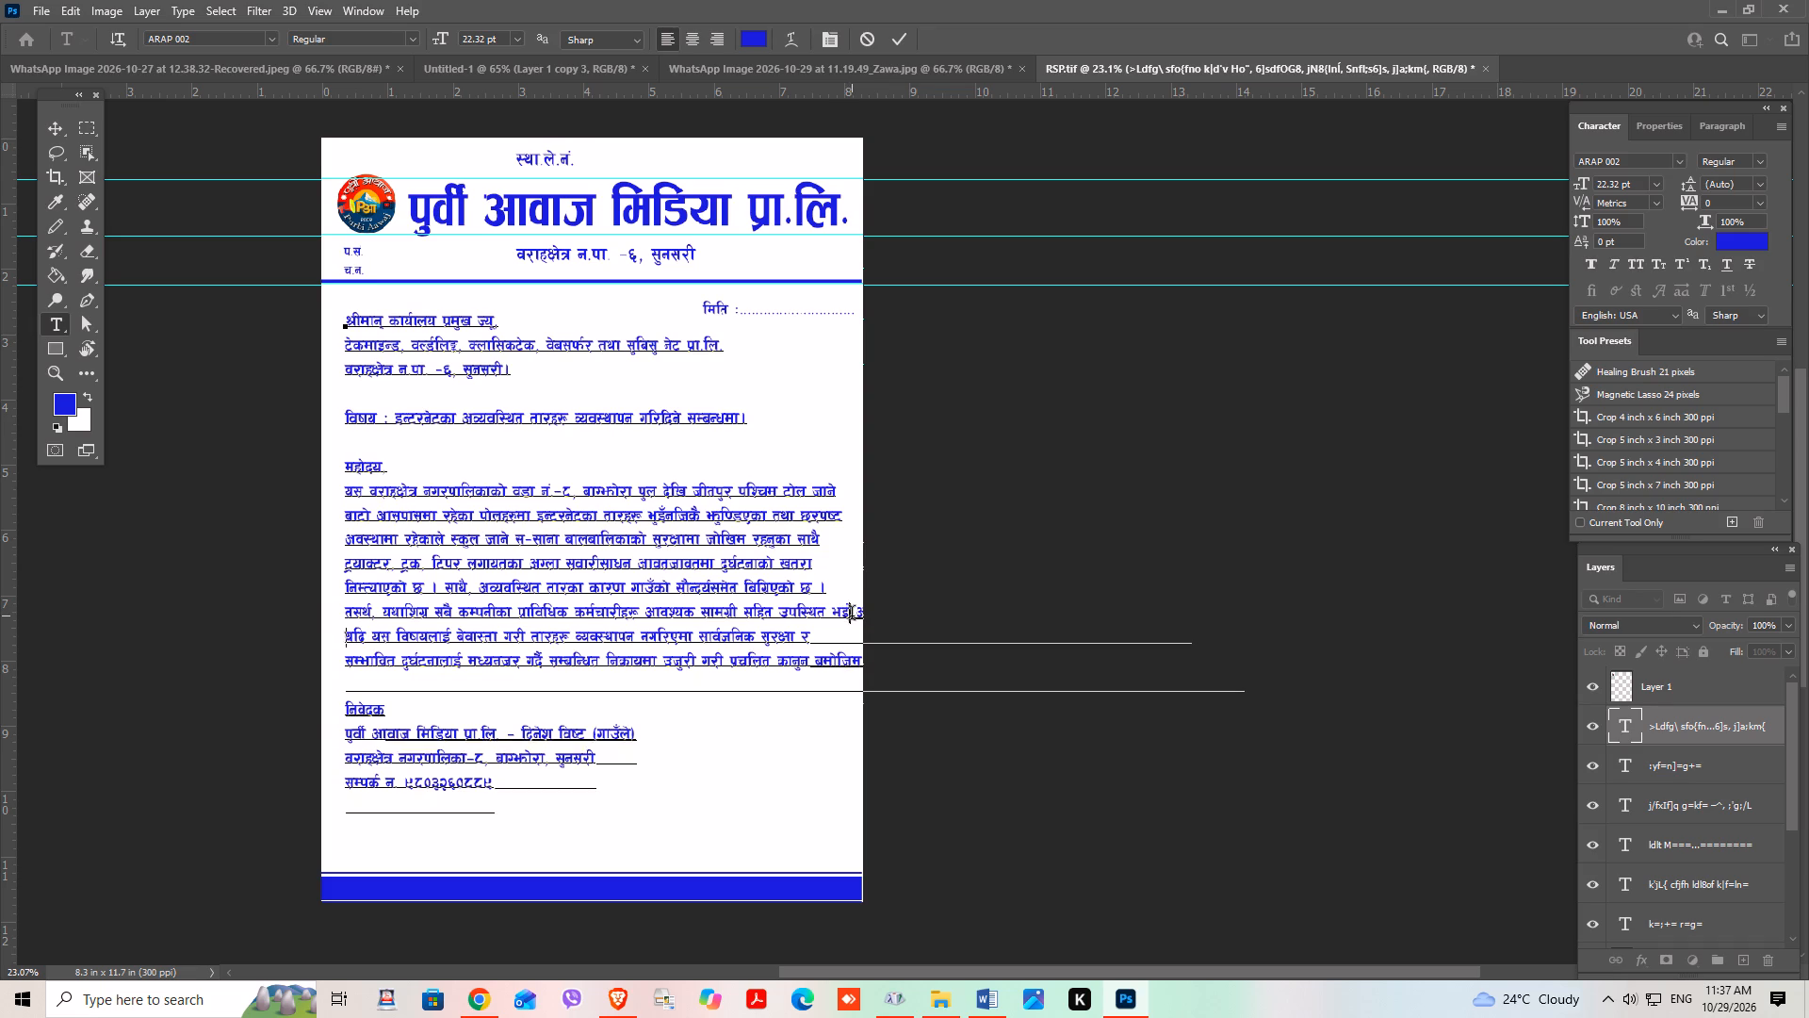
Break the remaining overlong lines before उचाइमा and बमोजिम, and finish editing the letter text.
scroll(849, 654, "down", 3)
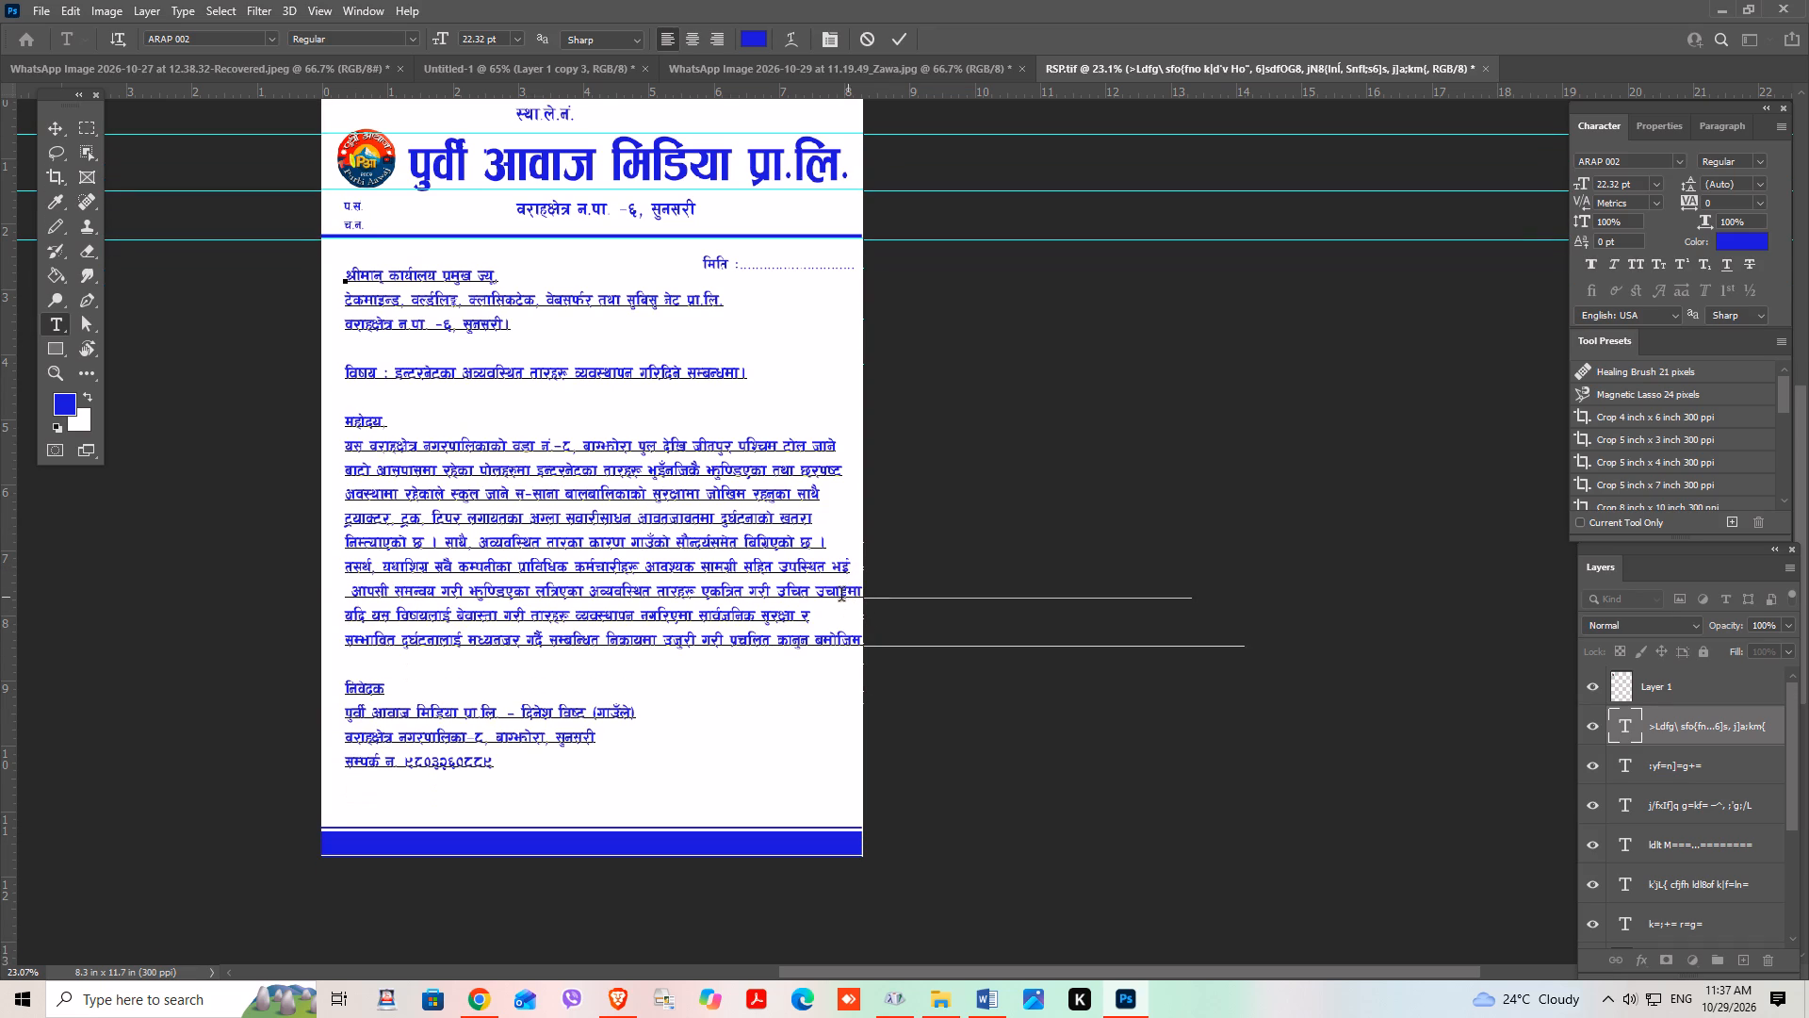
left_click(816, 595)
key("Return")
scroll(815, 641, "down", 3)
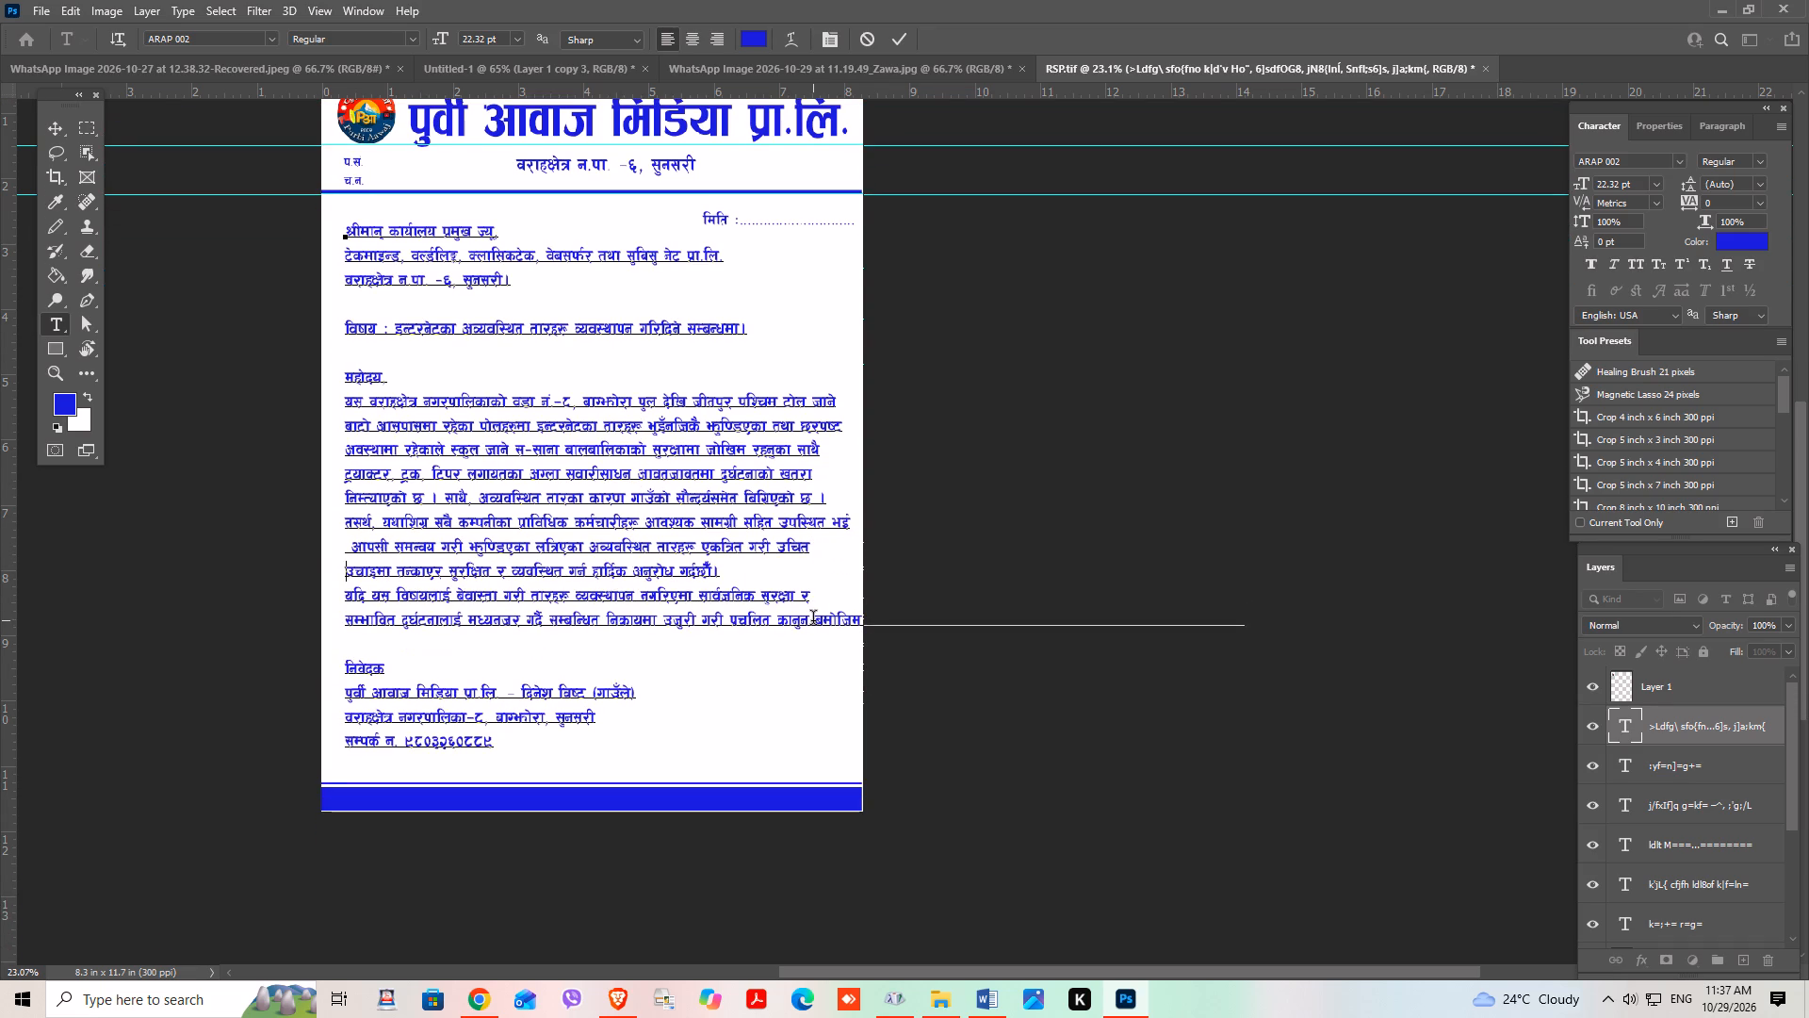
left_click(813, 620)
key("Return")
scroll(813, 642, "down", 2)
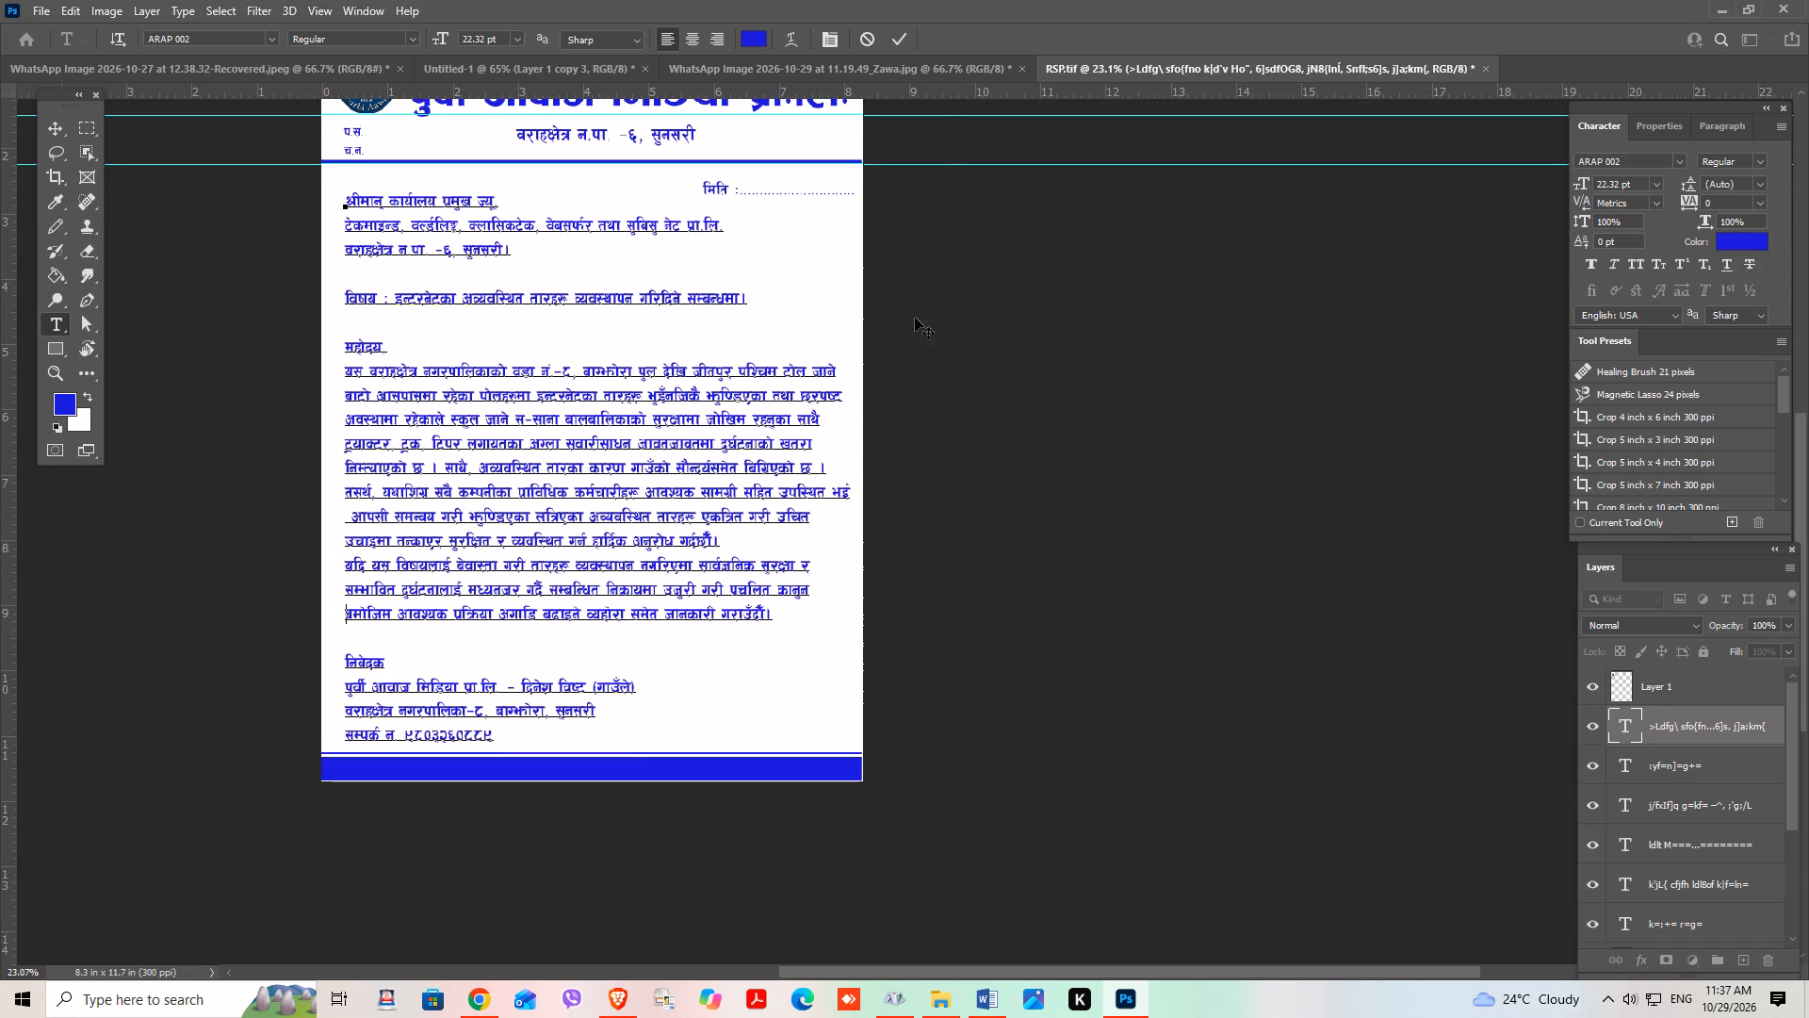
left_click(896, 36)
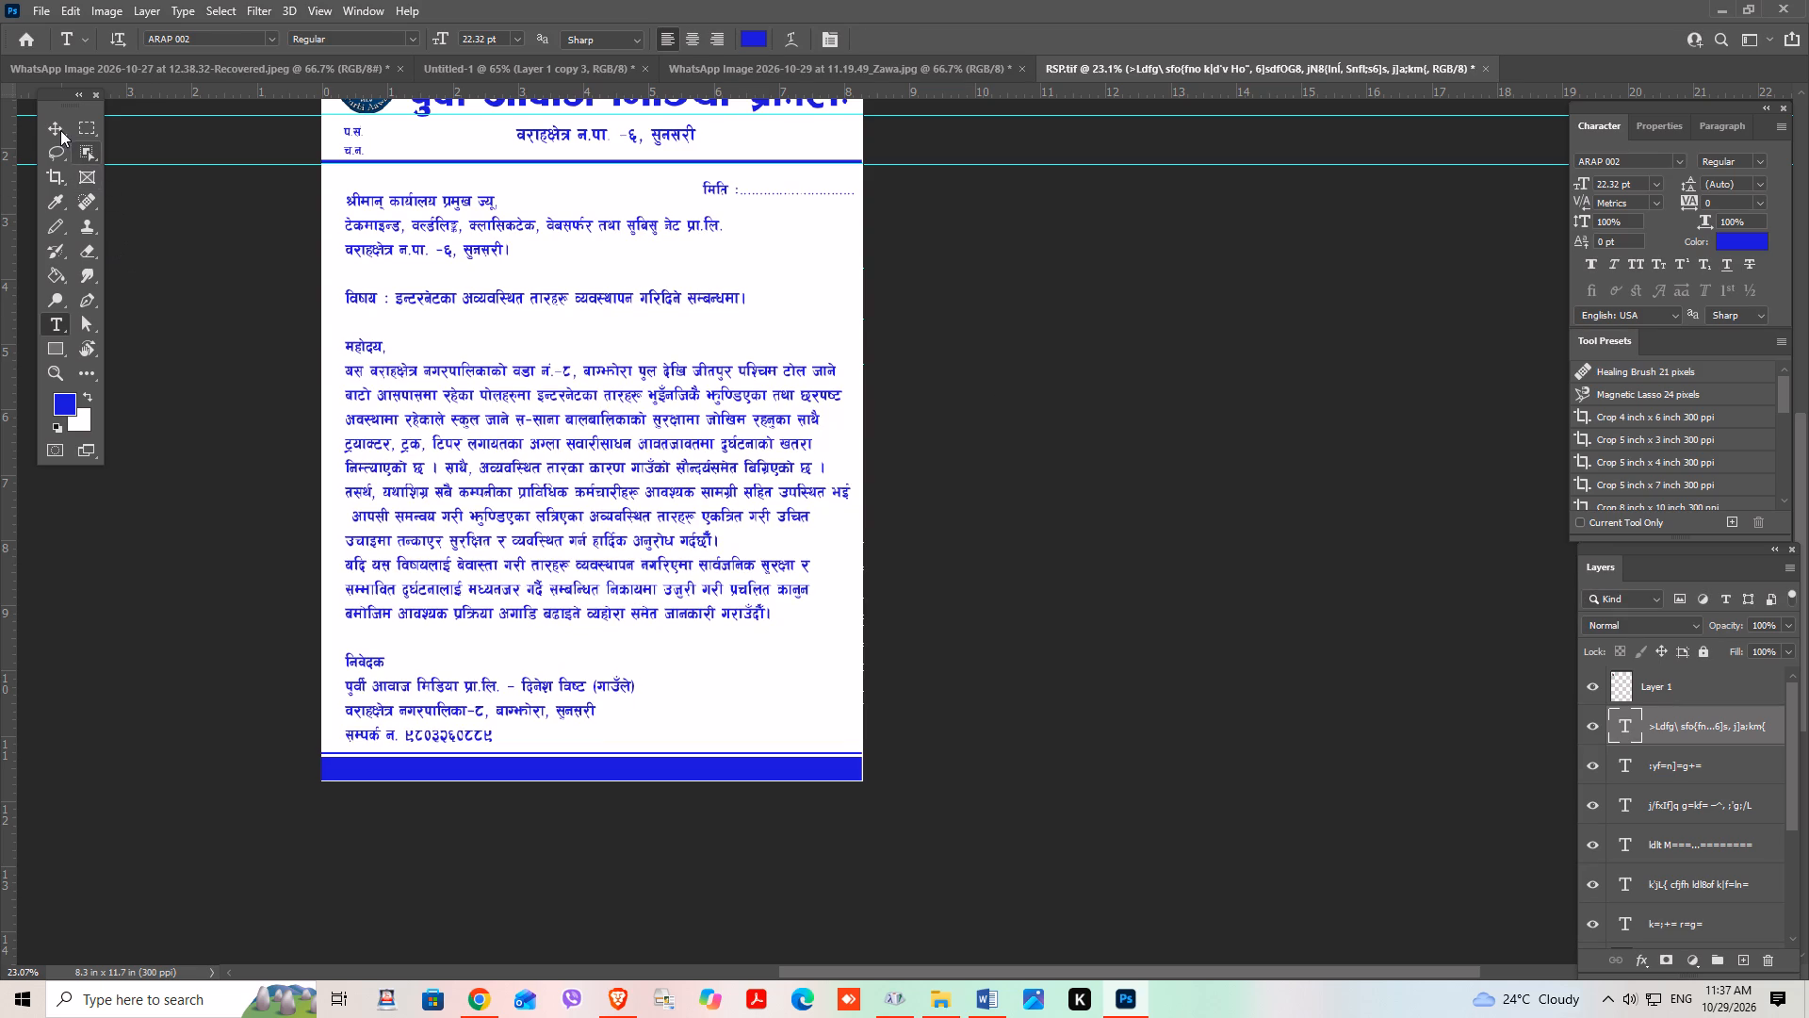
left_click(57, 128)
left_click(1059, 572)
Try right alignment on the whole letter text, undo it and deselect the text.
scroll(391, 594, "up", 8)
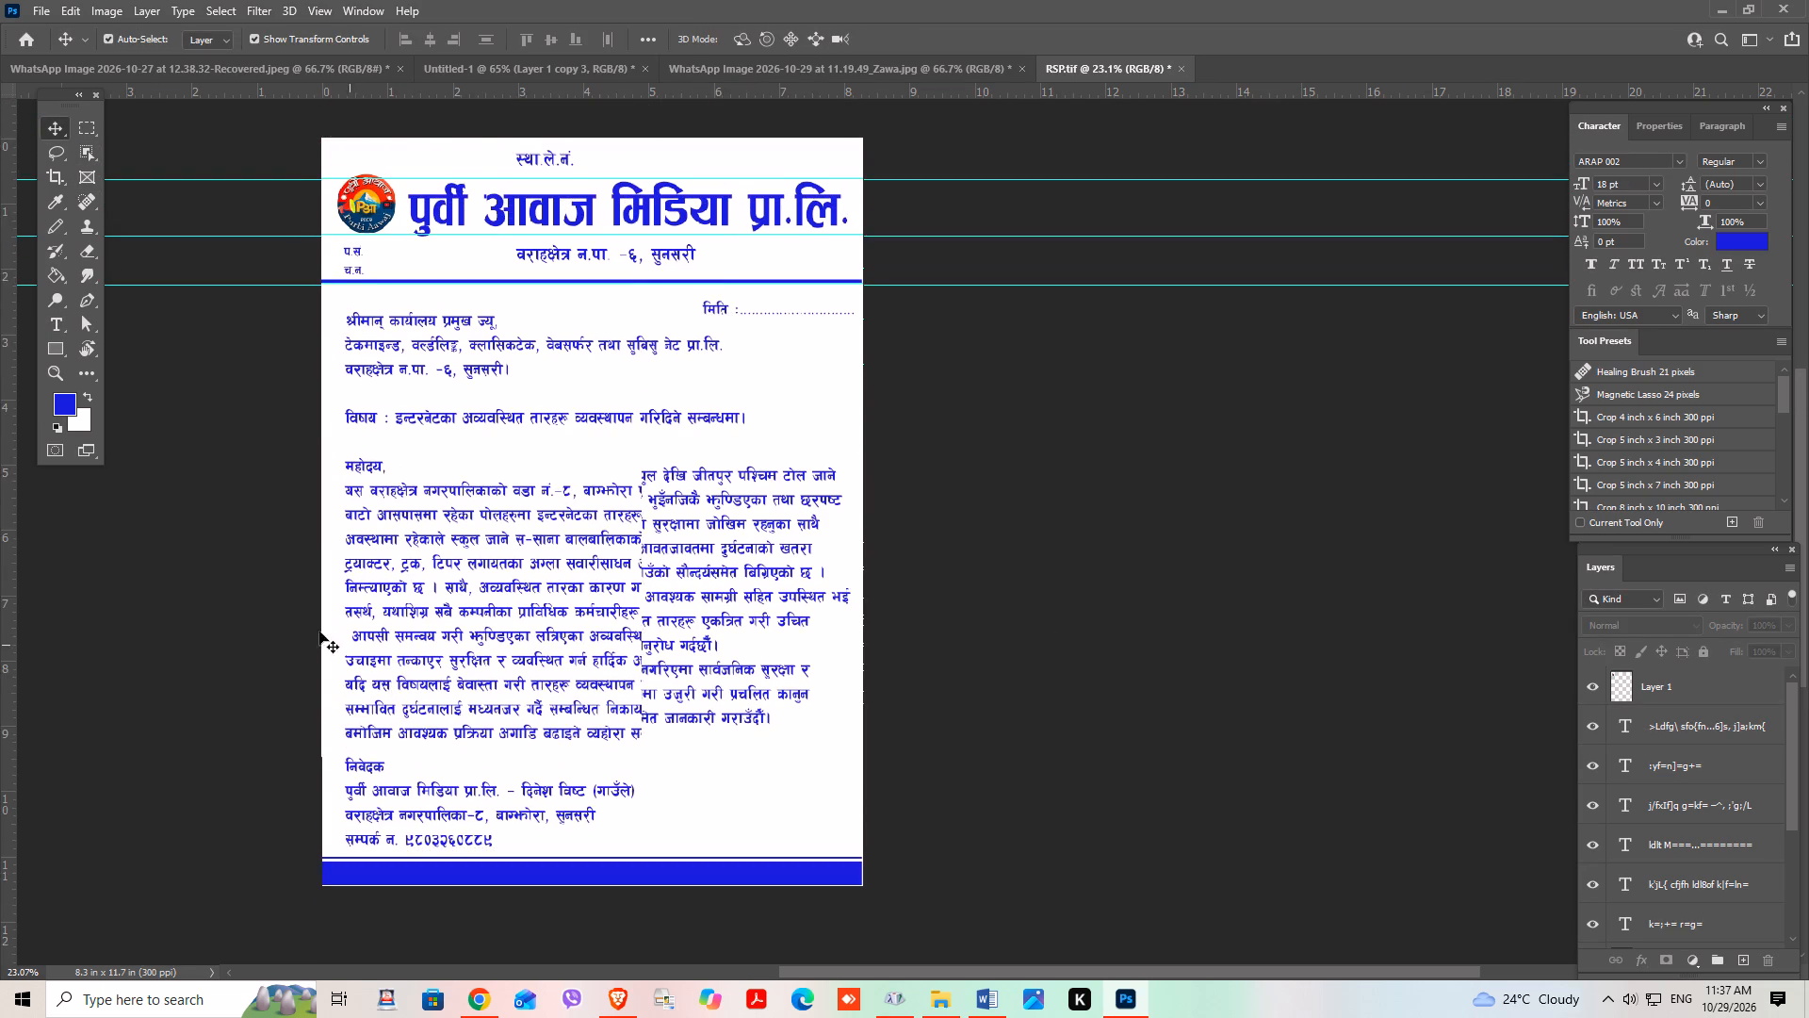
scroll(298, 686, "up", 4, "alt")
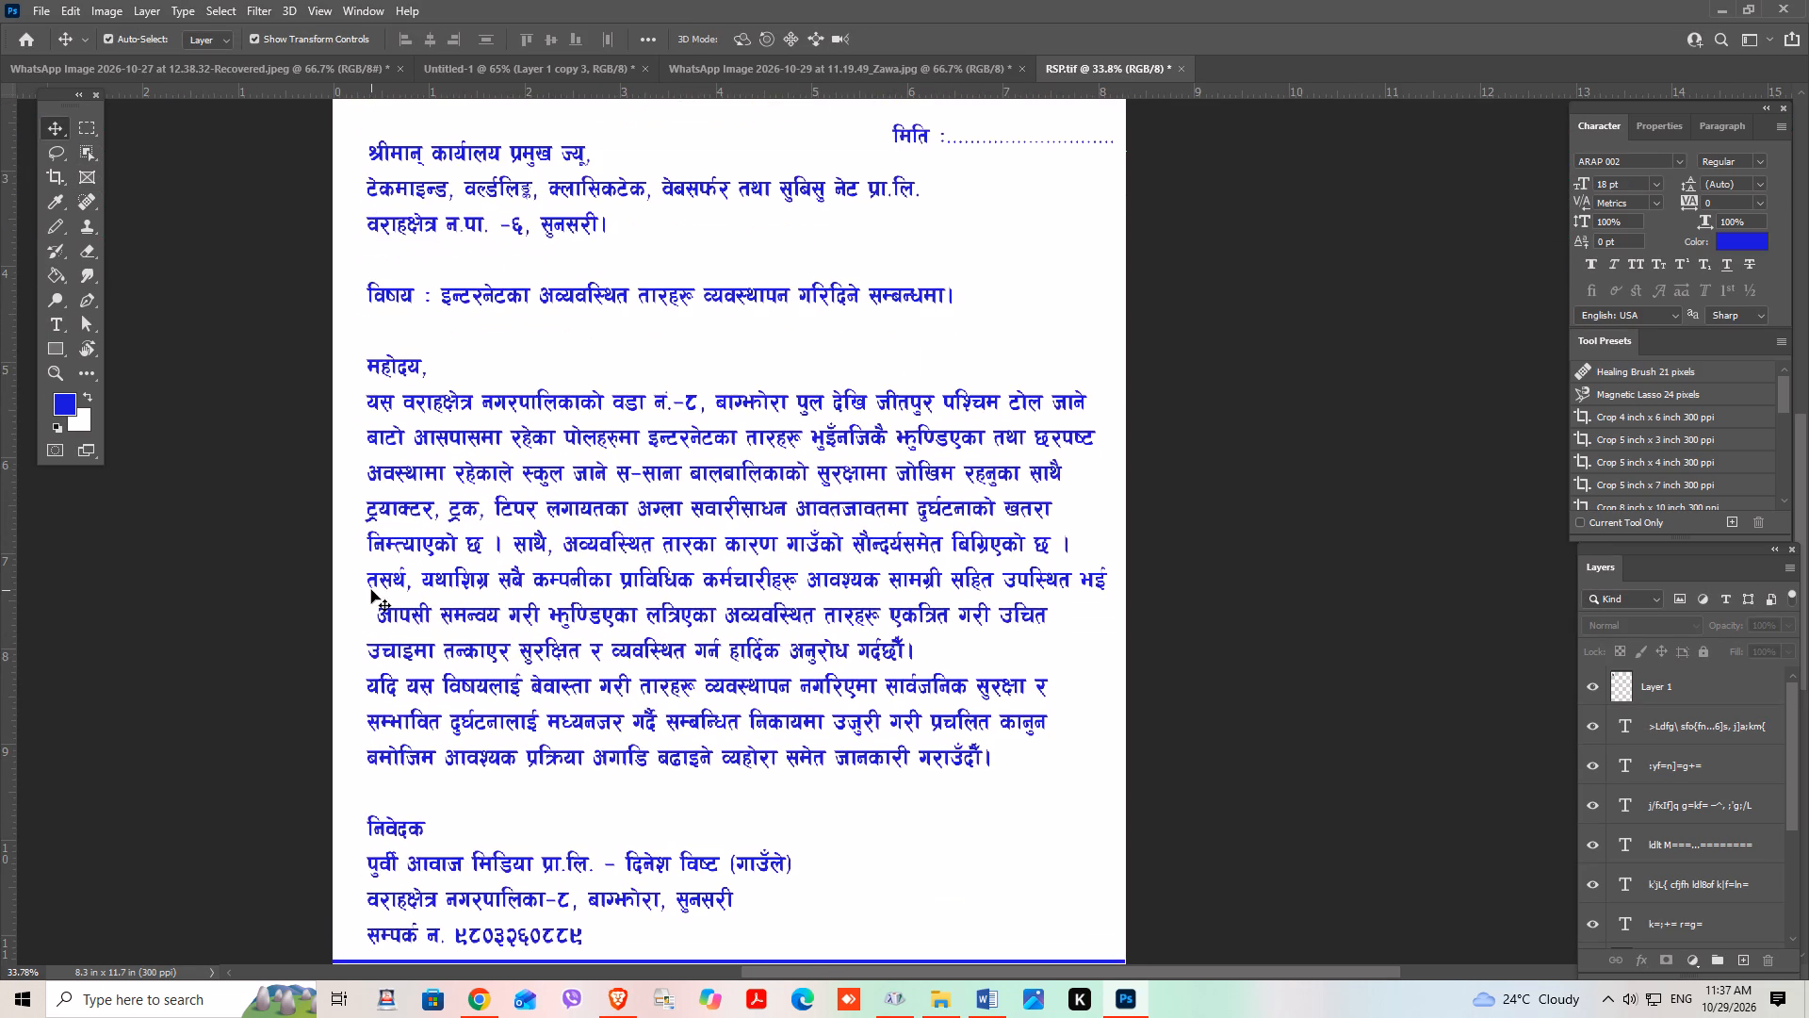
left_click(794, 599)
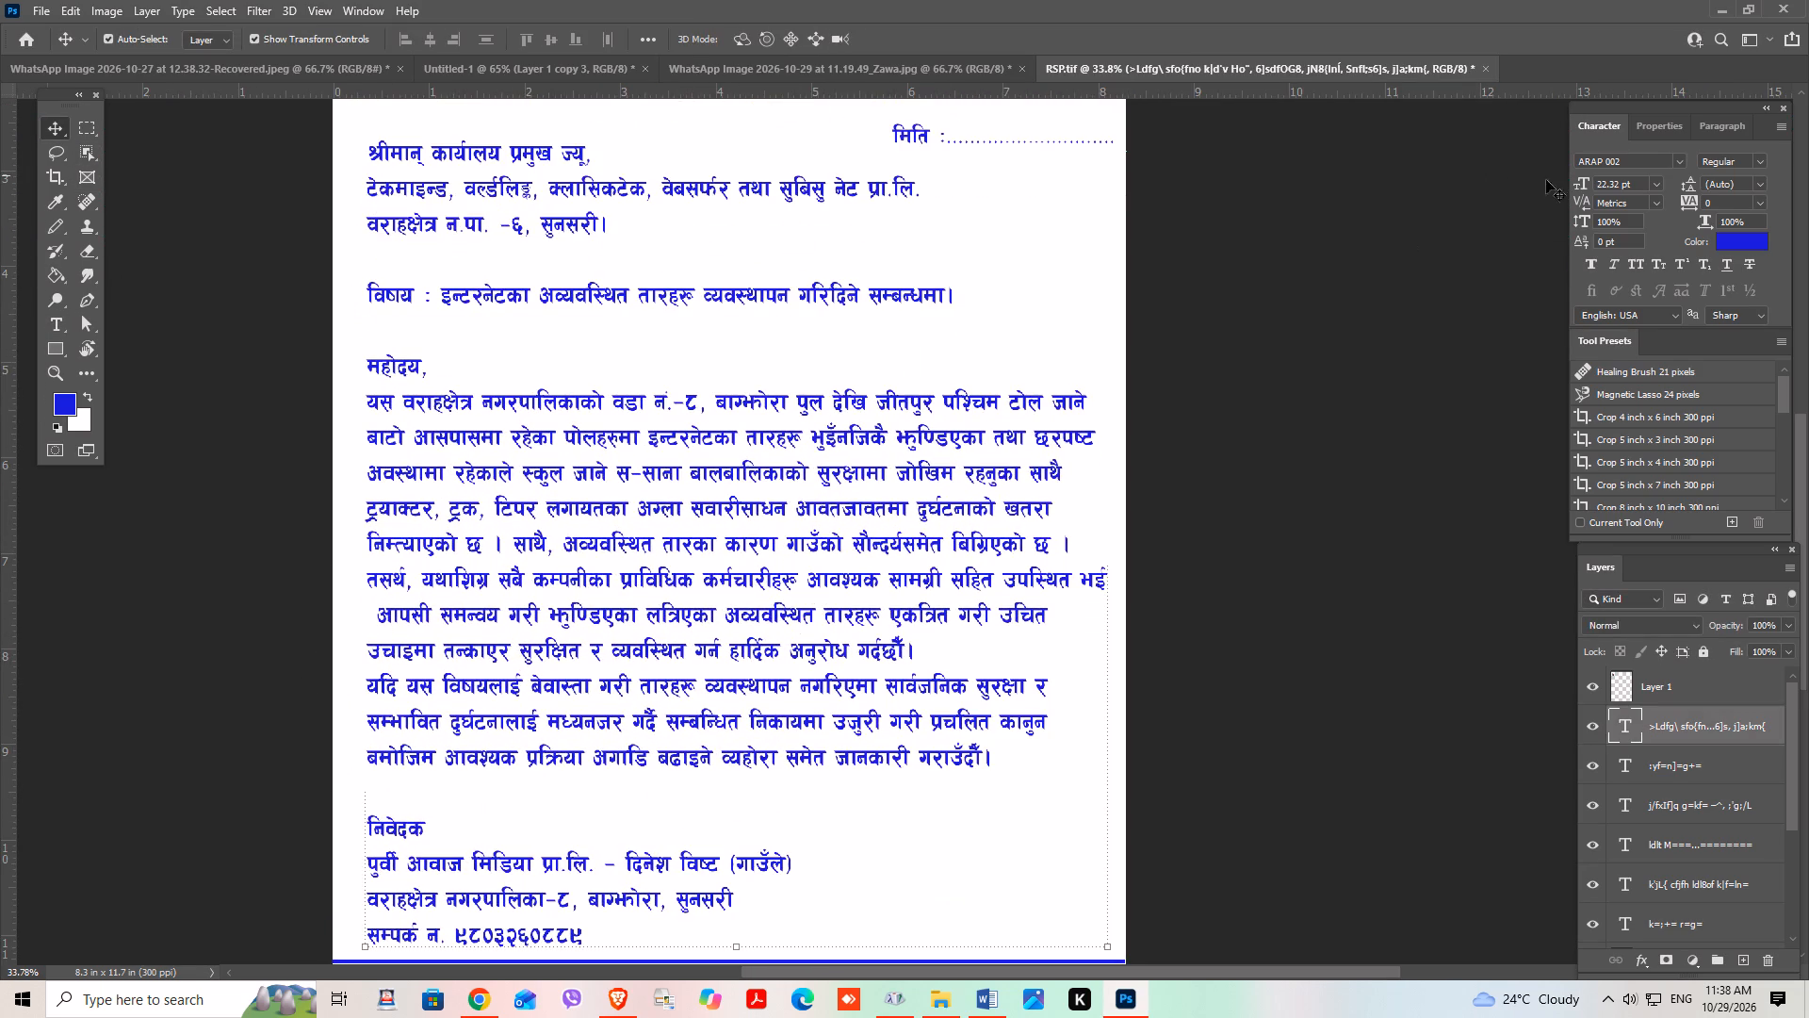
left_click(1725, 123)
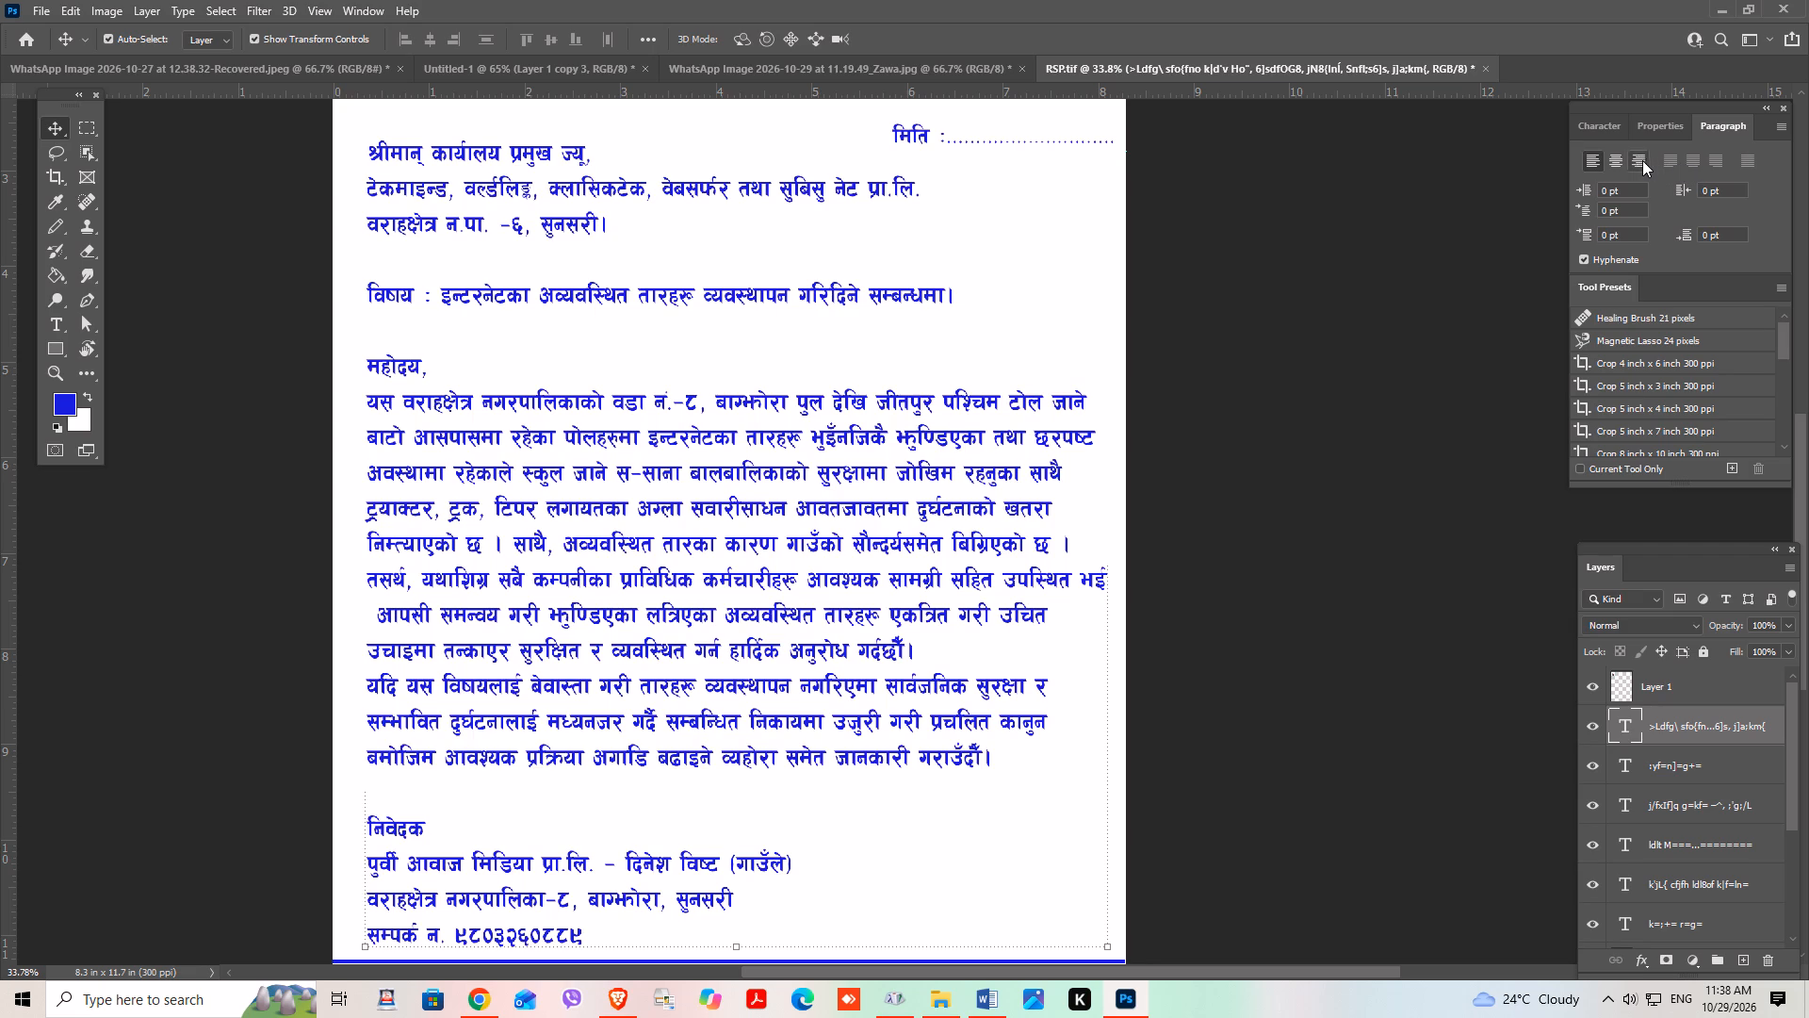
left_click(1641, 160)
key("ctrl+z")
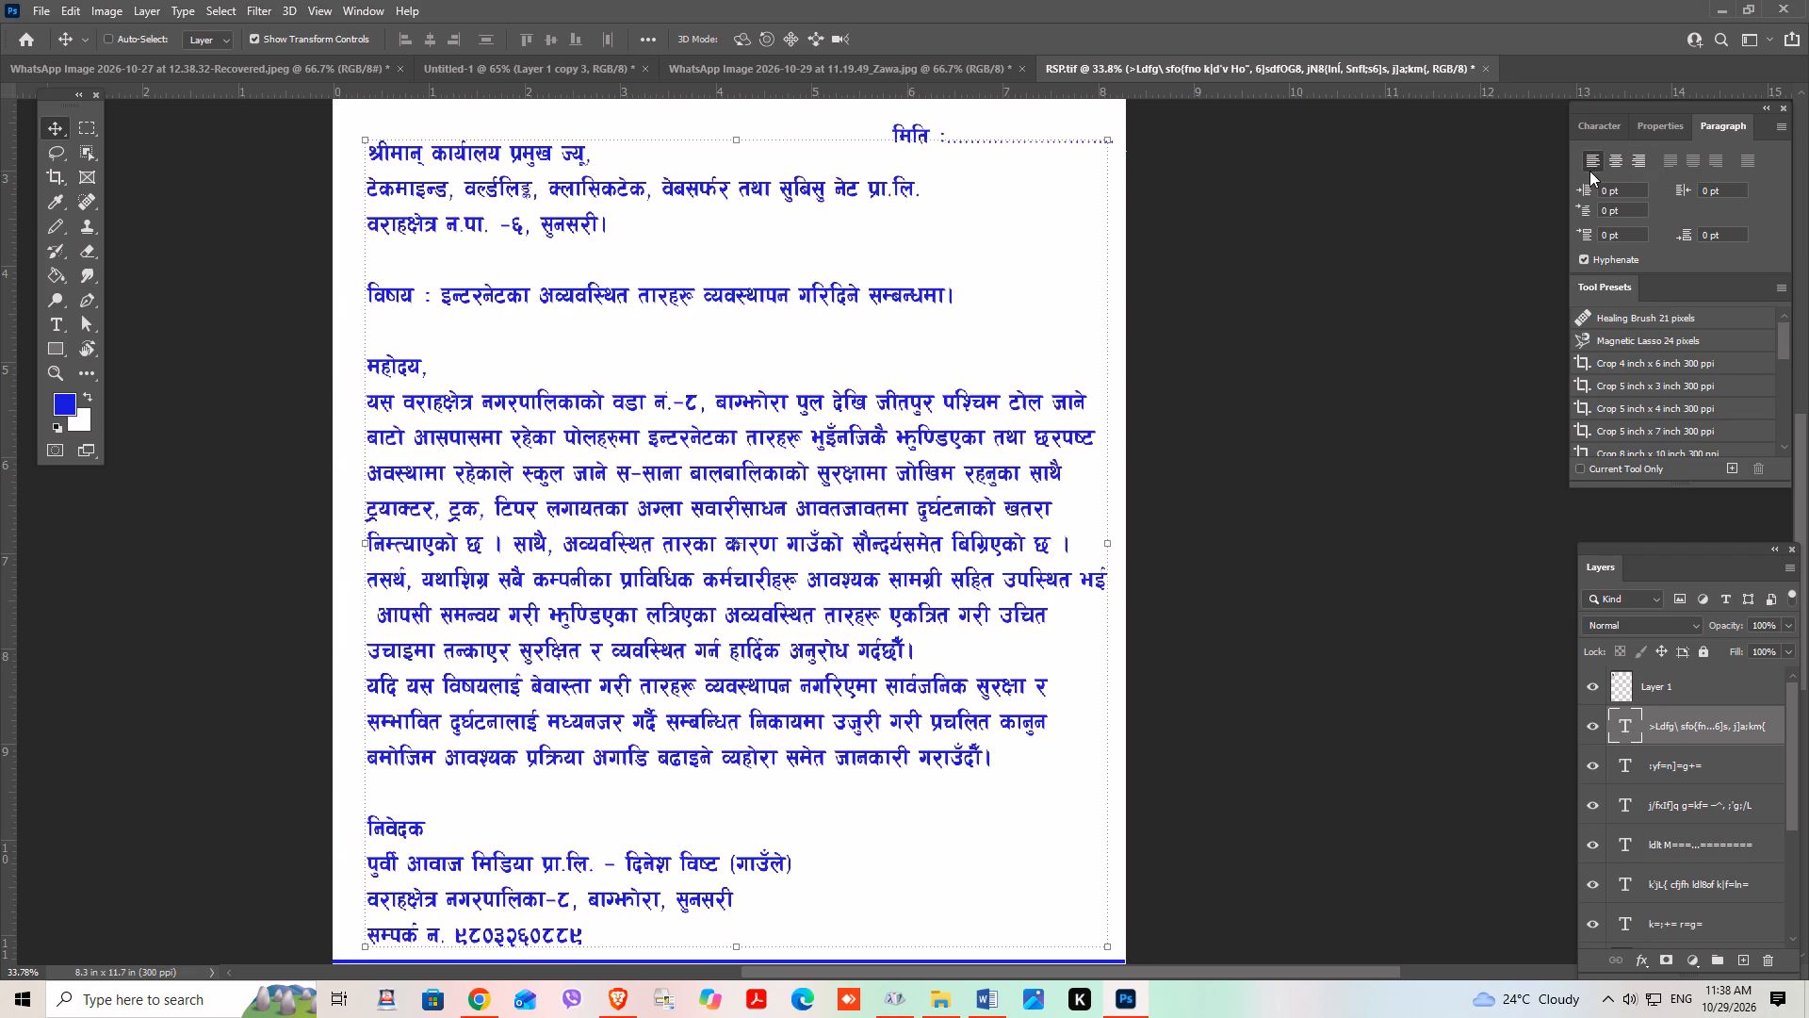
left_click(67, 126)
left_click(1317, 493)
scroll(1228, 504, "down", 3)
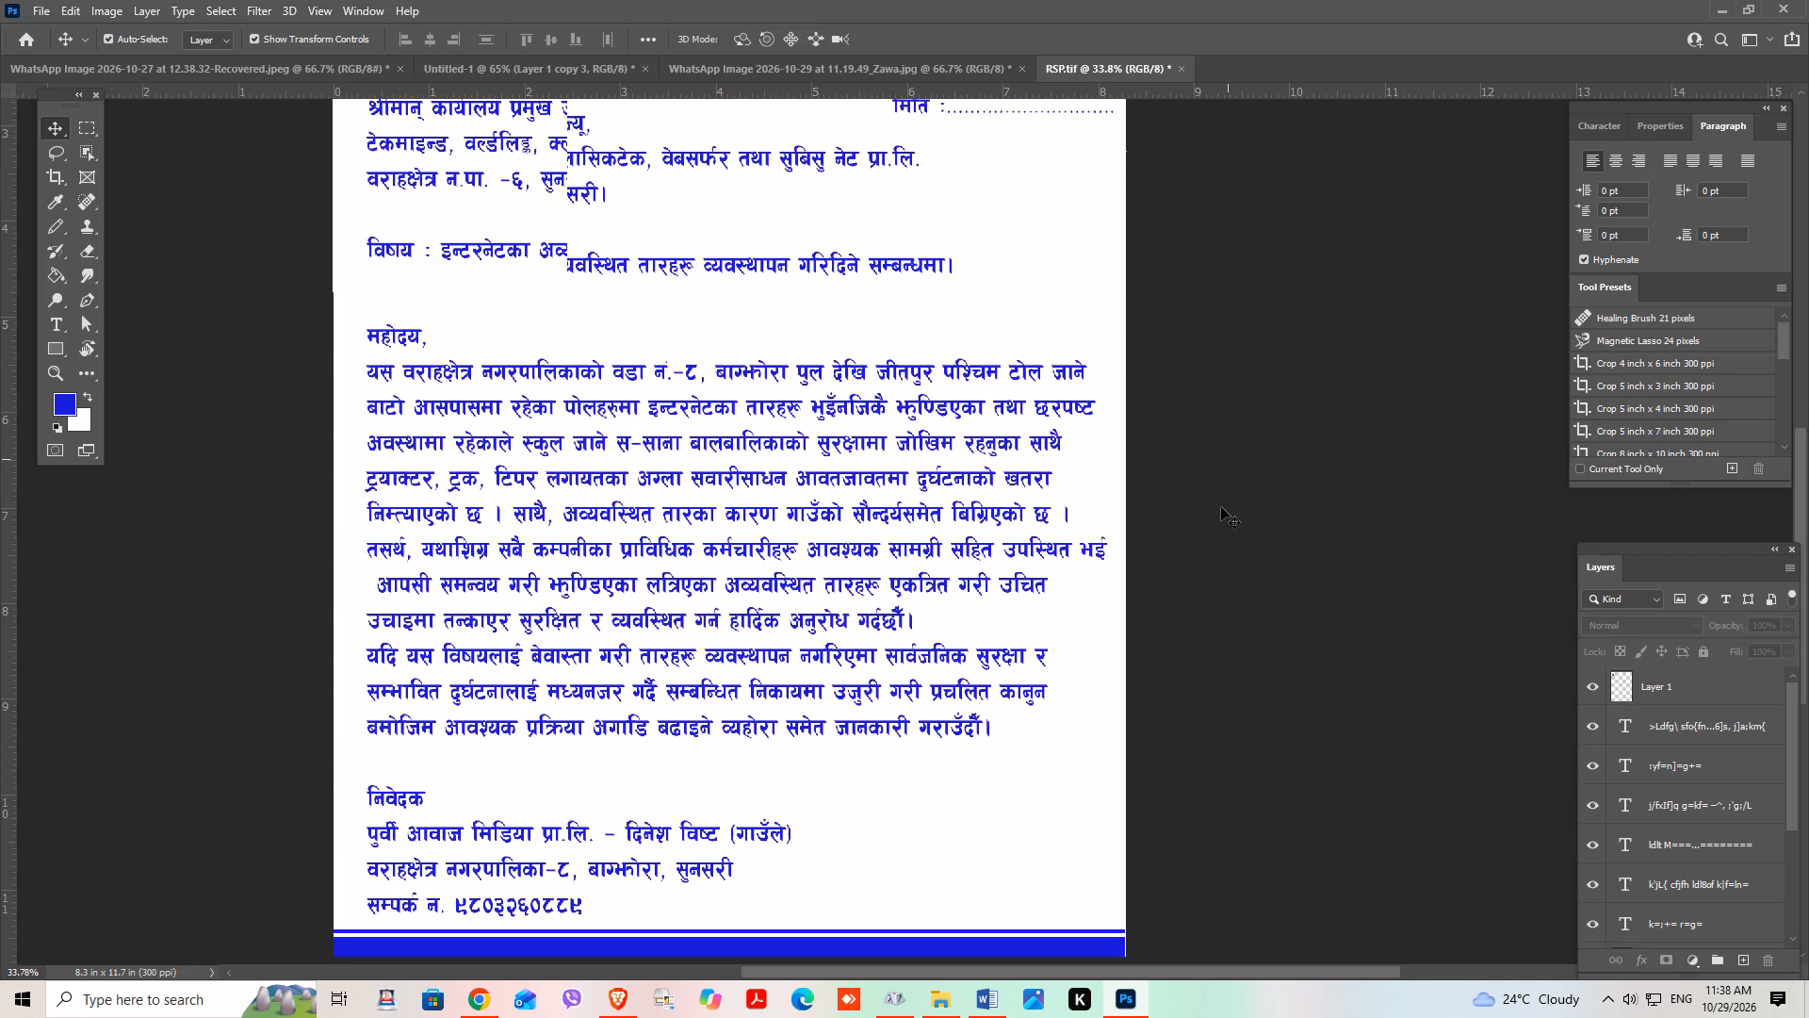
Delete the Nepali letter text layer from the page, leaving only the letterhead artwork.
left_click(774, 511)
scroll(773, 511, "up", 1)
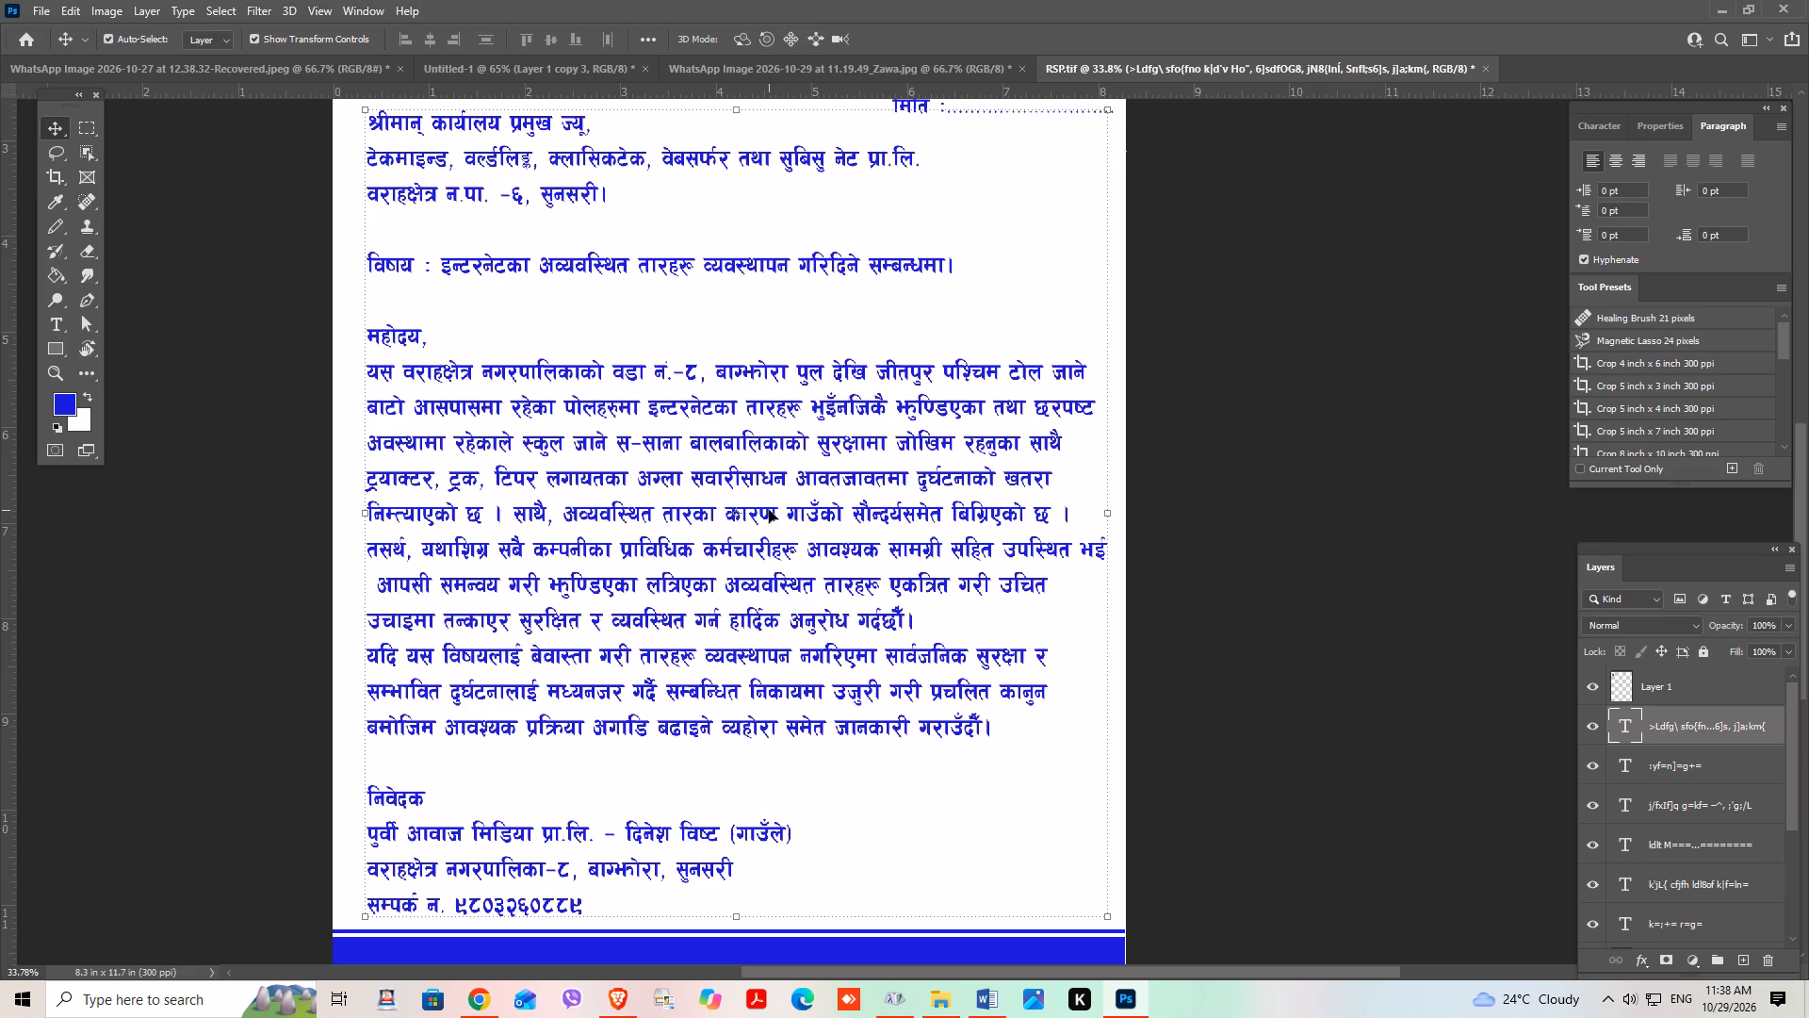
key("Delete")
Add the company's account number after the स्था.ले.नं. label at the top of the letterhead.
scroll(769, 513, "down", 5, "alt")
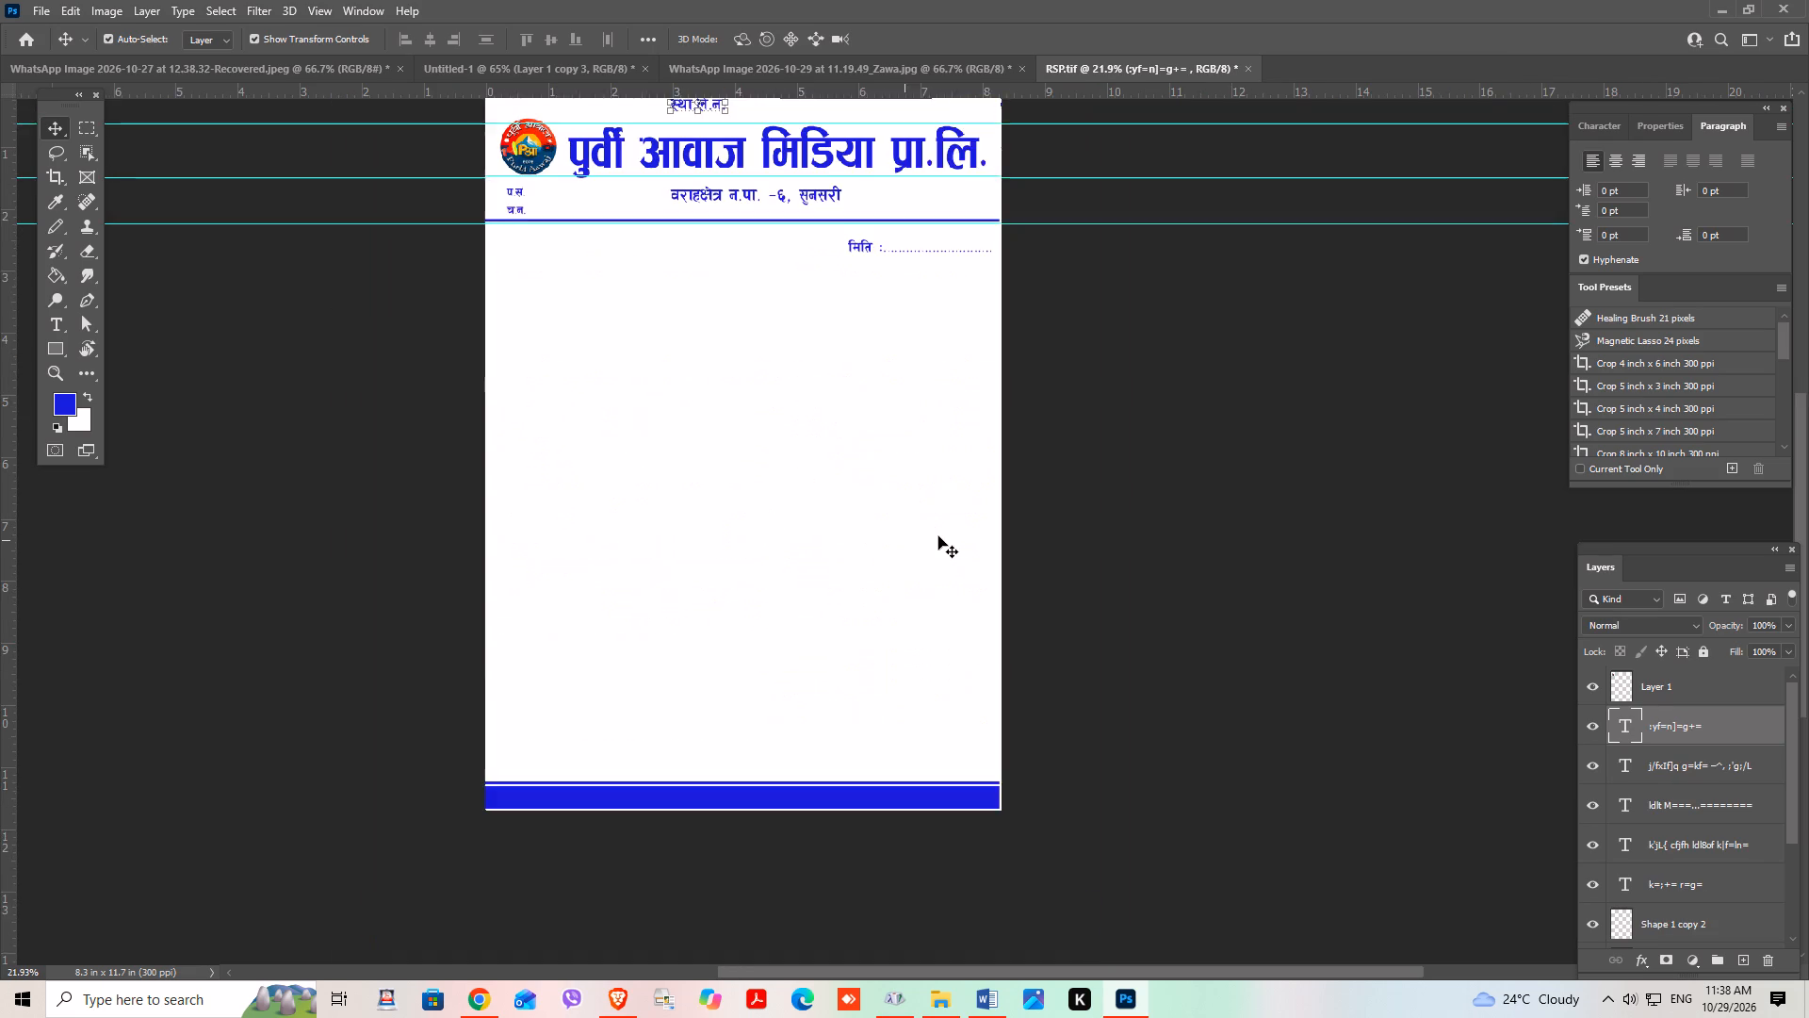
scroll(943, 536, "up", 9)
scroll(1074, 221, "up", 3, "alt")
scroll(595, 225, "up", 3, "alt")
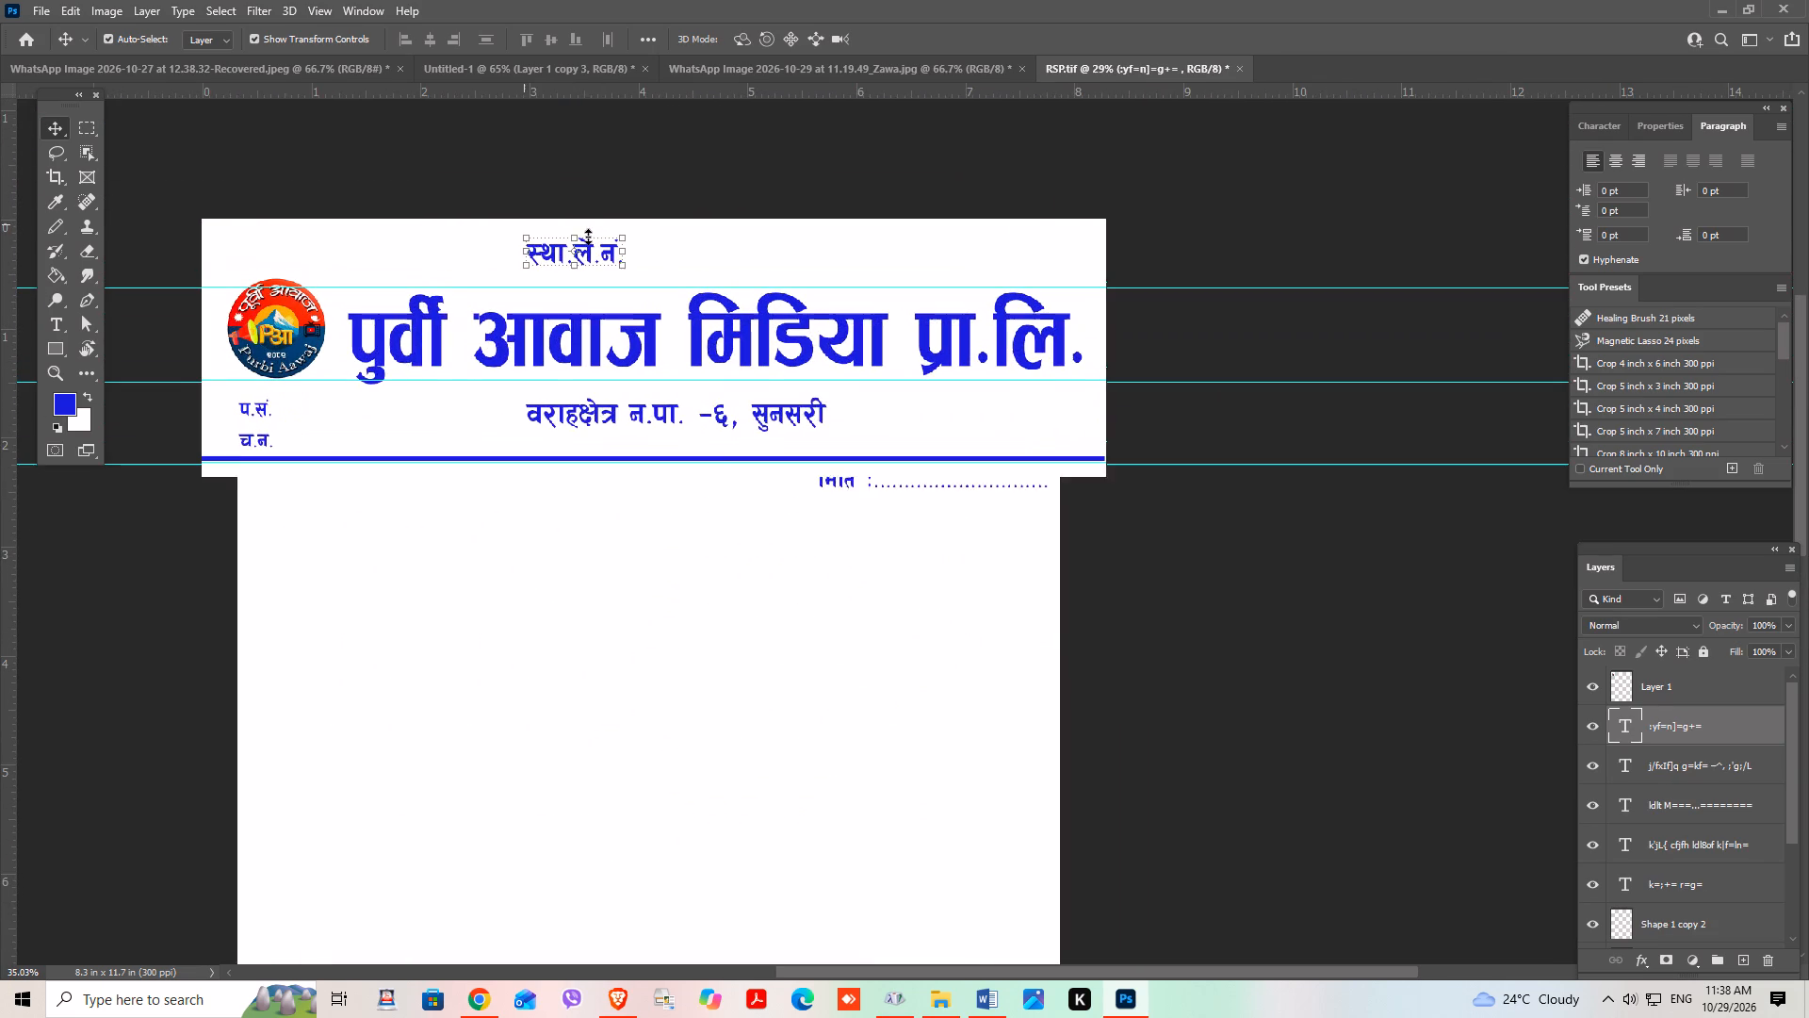
scroll(438, 285, "up", 7)
scroll(417, 306, "up", 3, "alt")
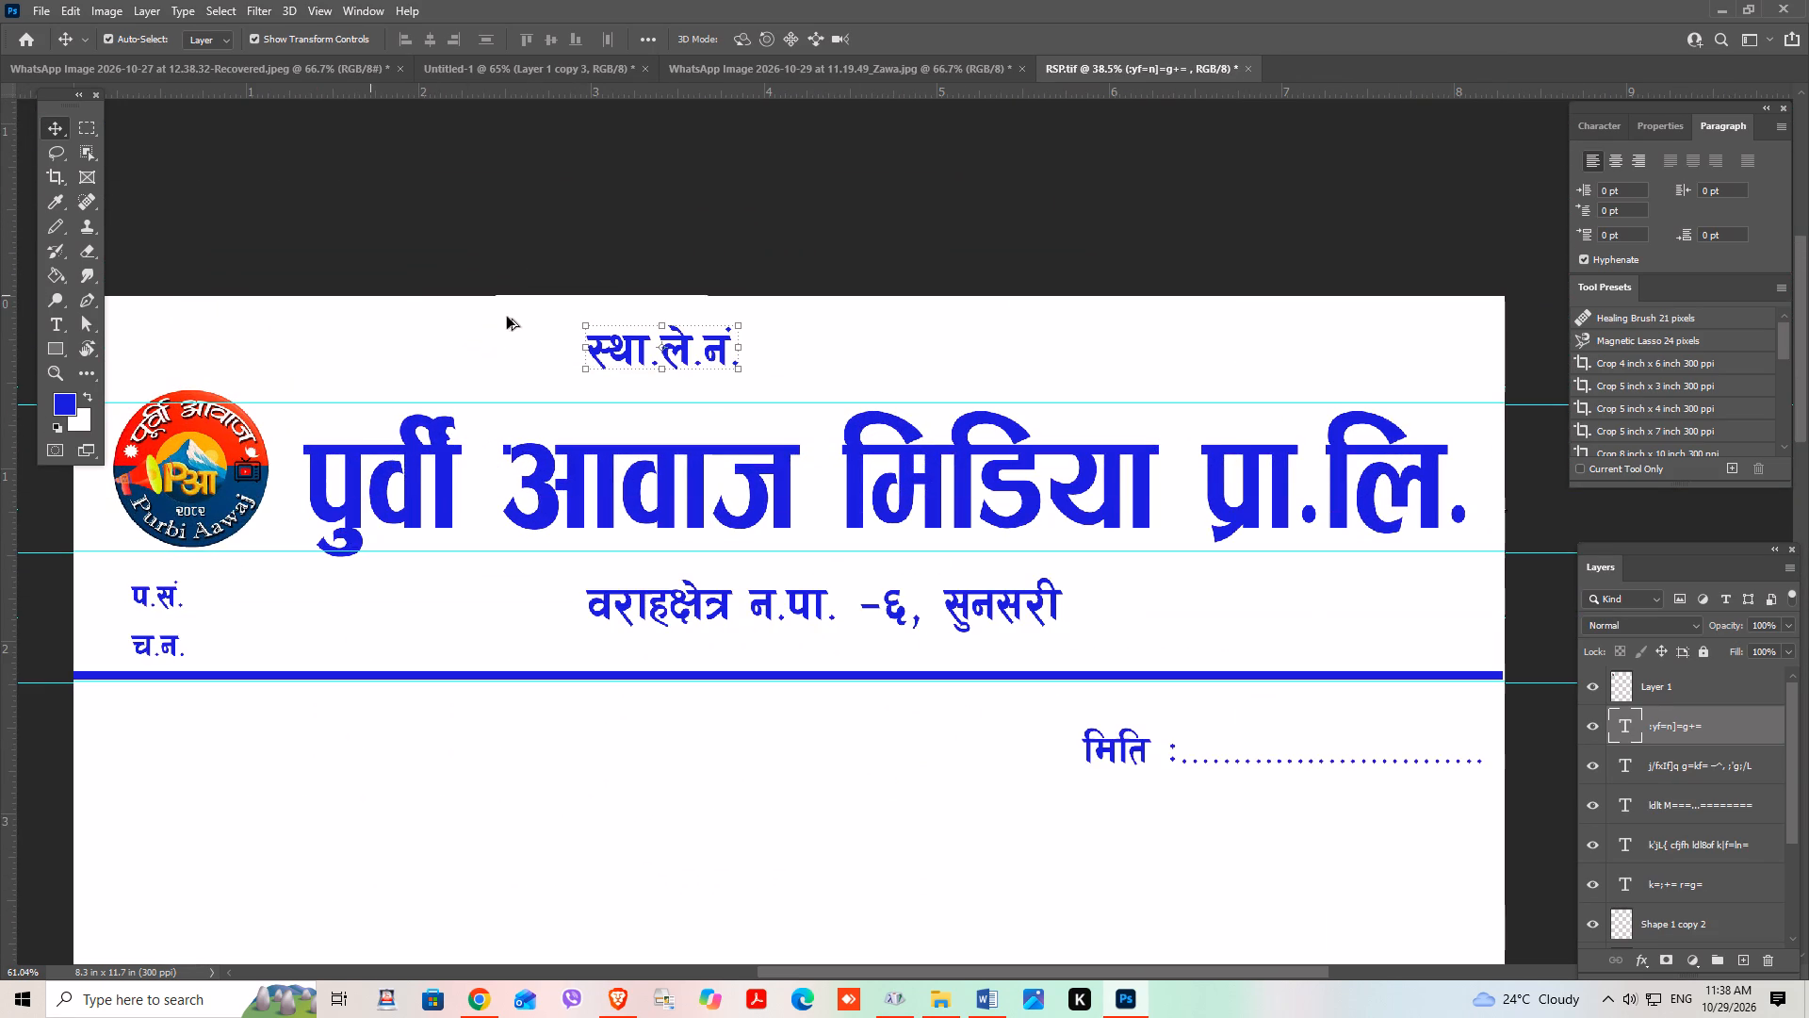
left_click(54, 318)
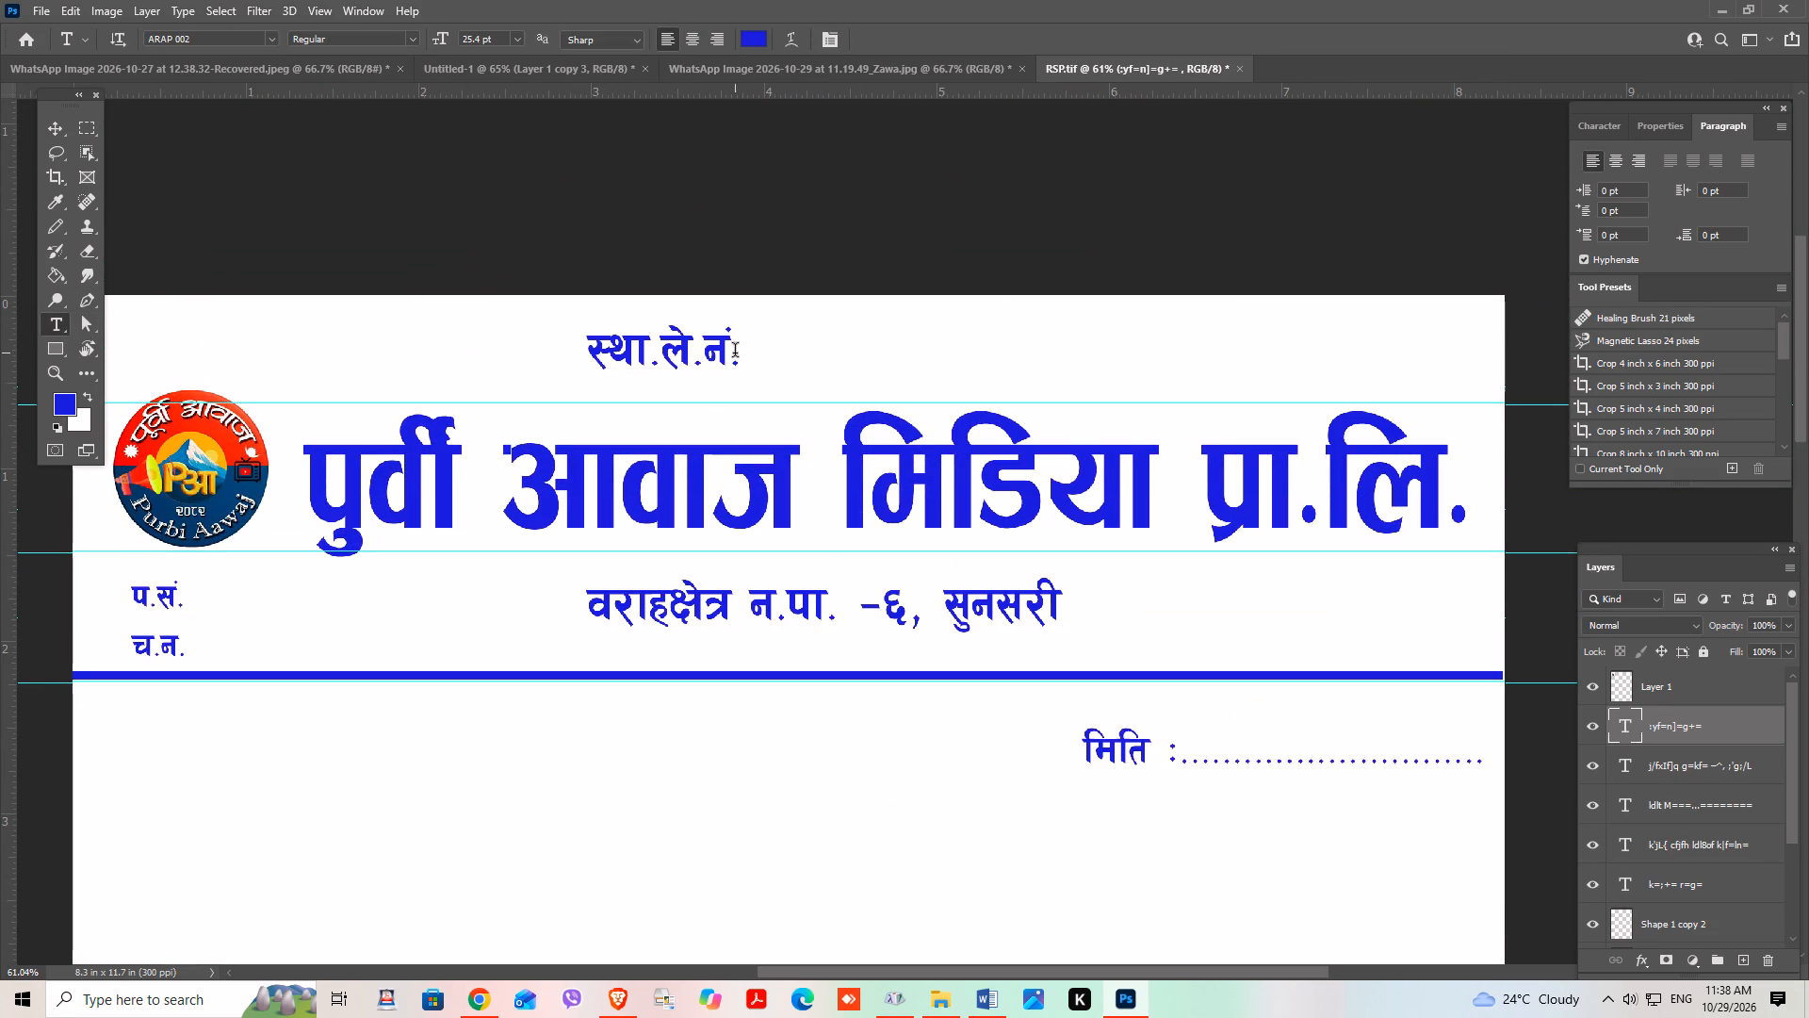
left_click(735, 353)
key("Right")
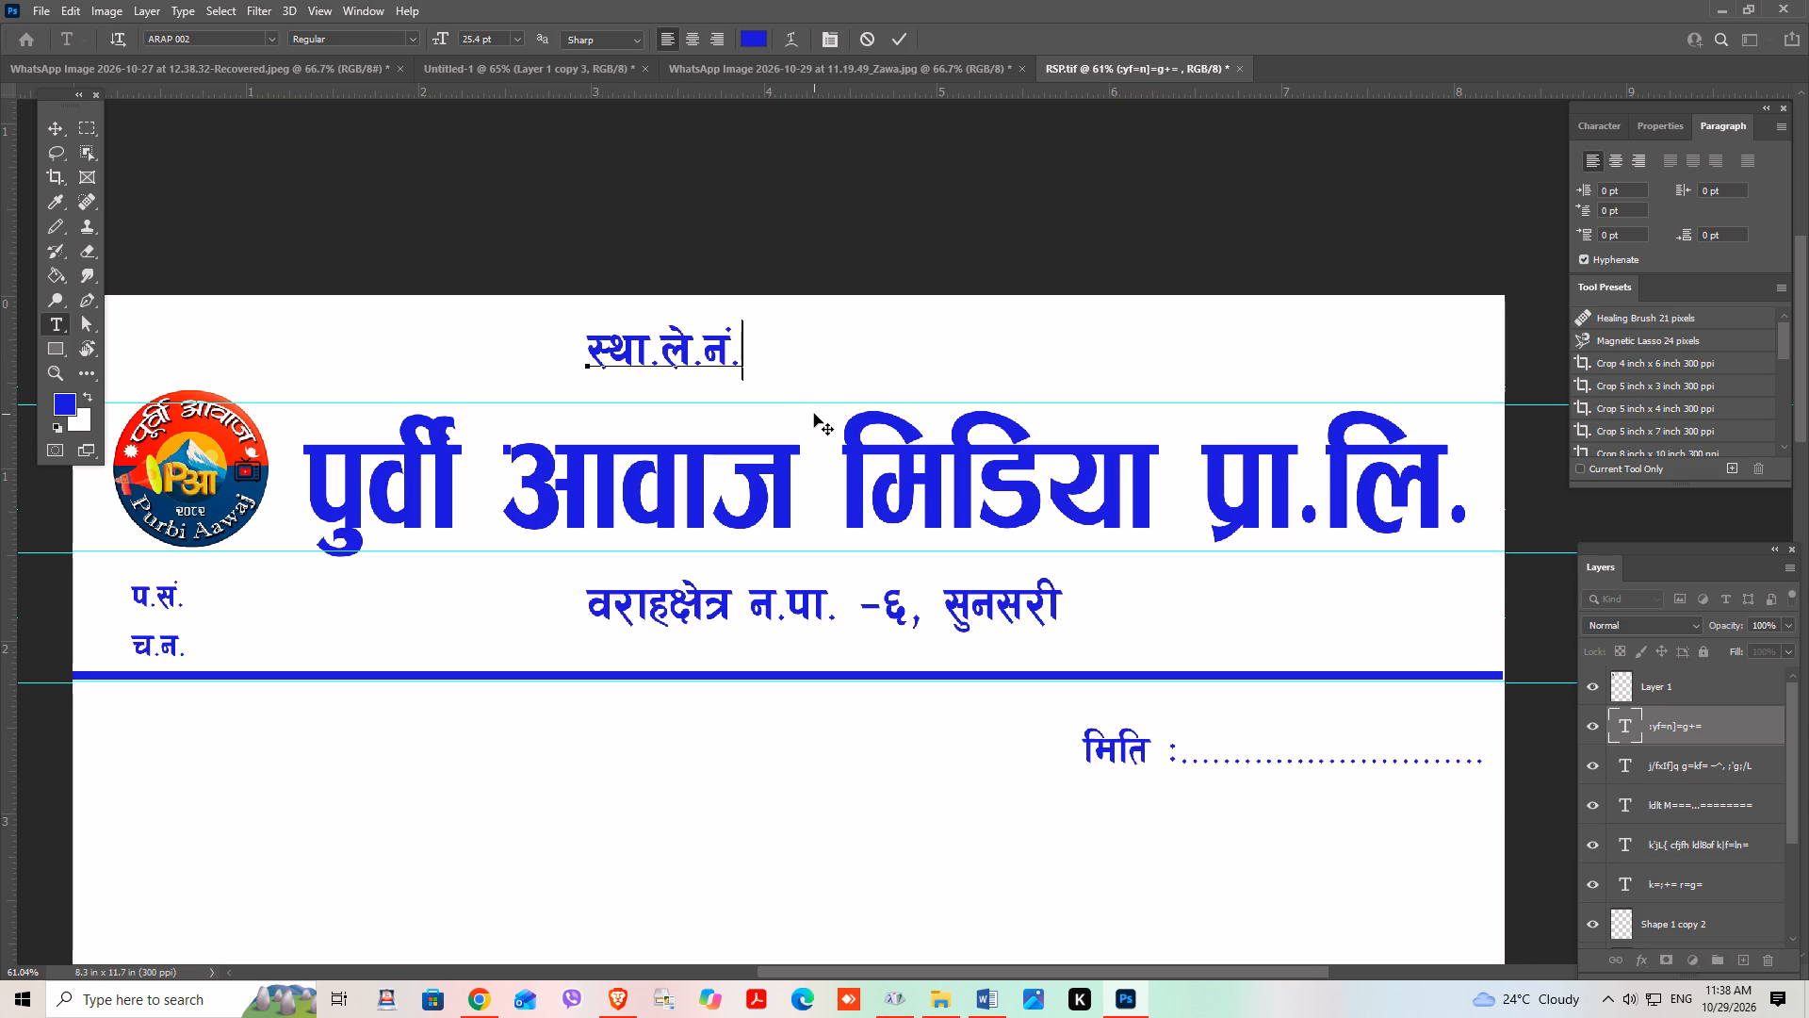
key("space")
key("shift+asciicircum")
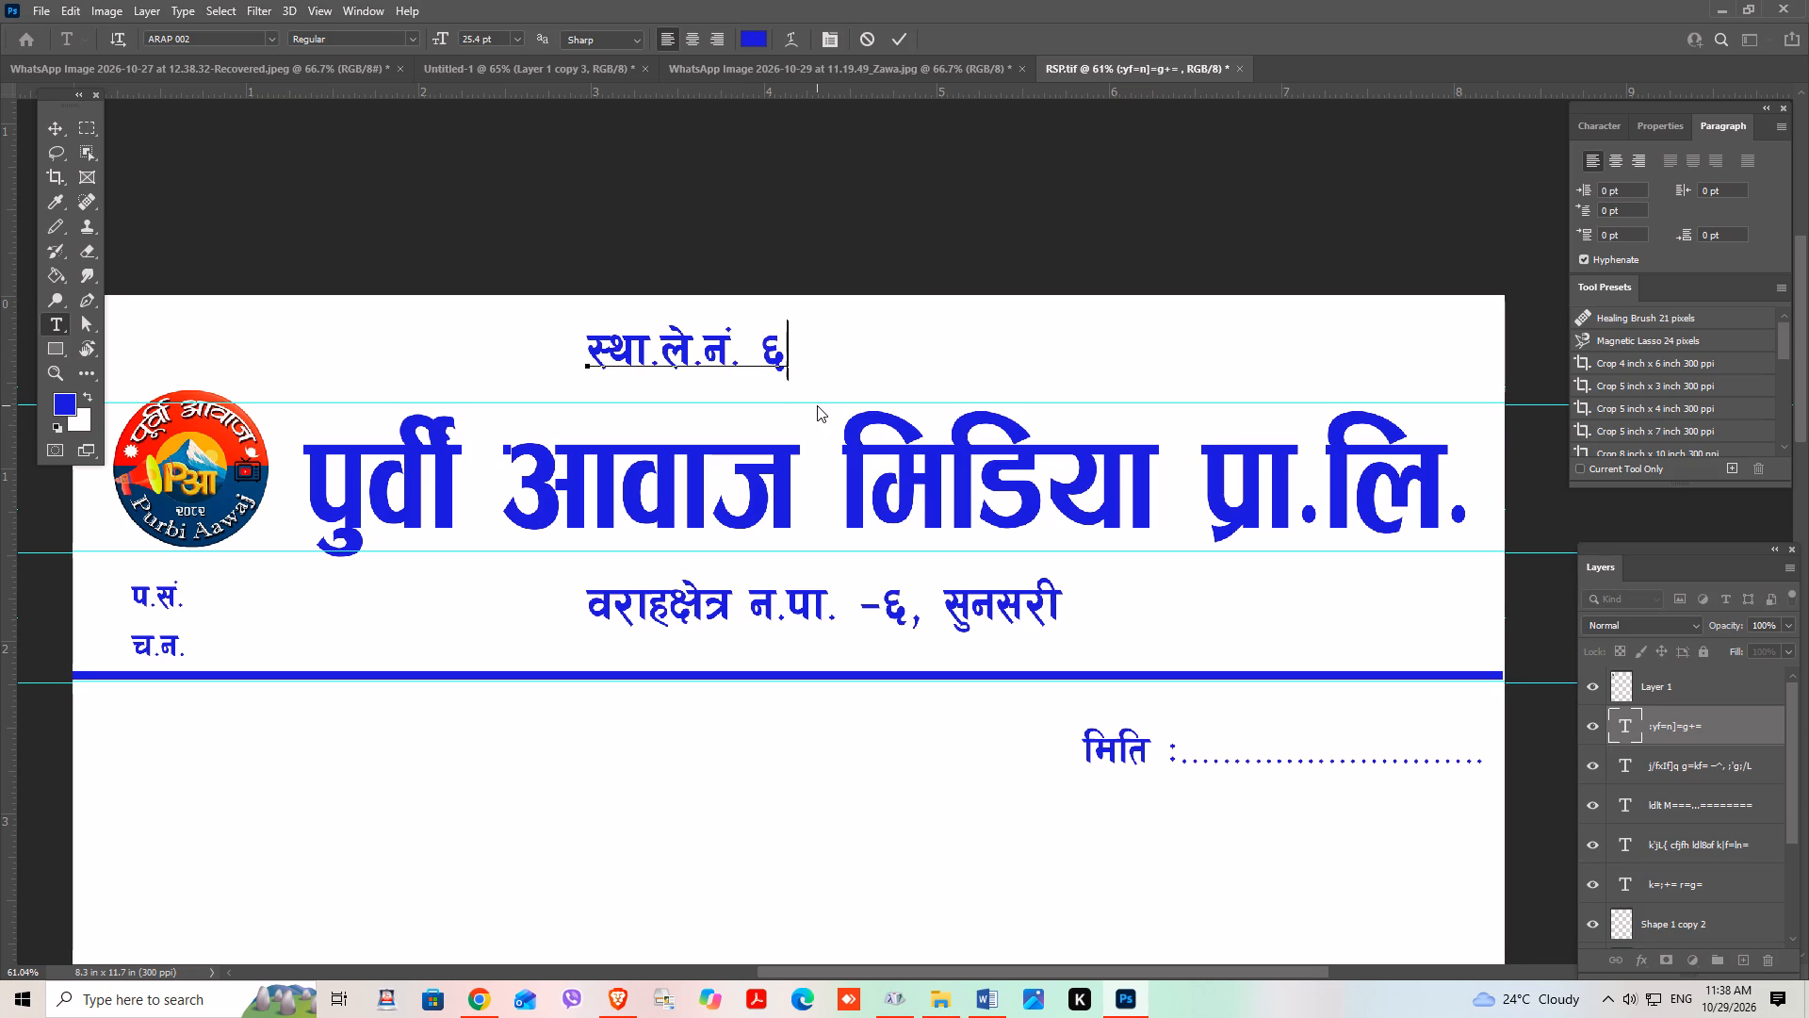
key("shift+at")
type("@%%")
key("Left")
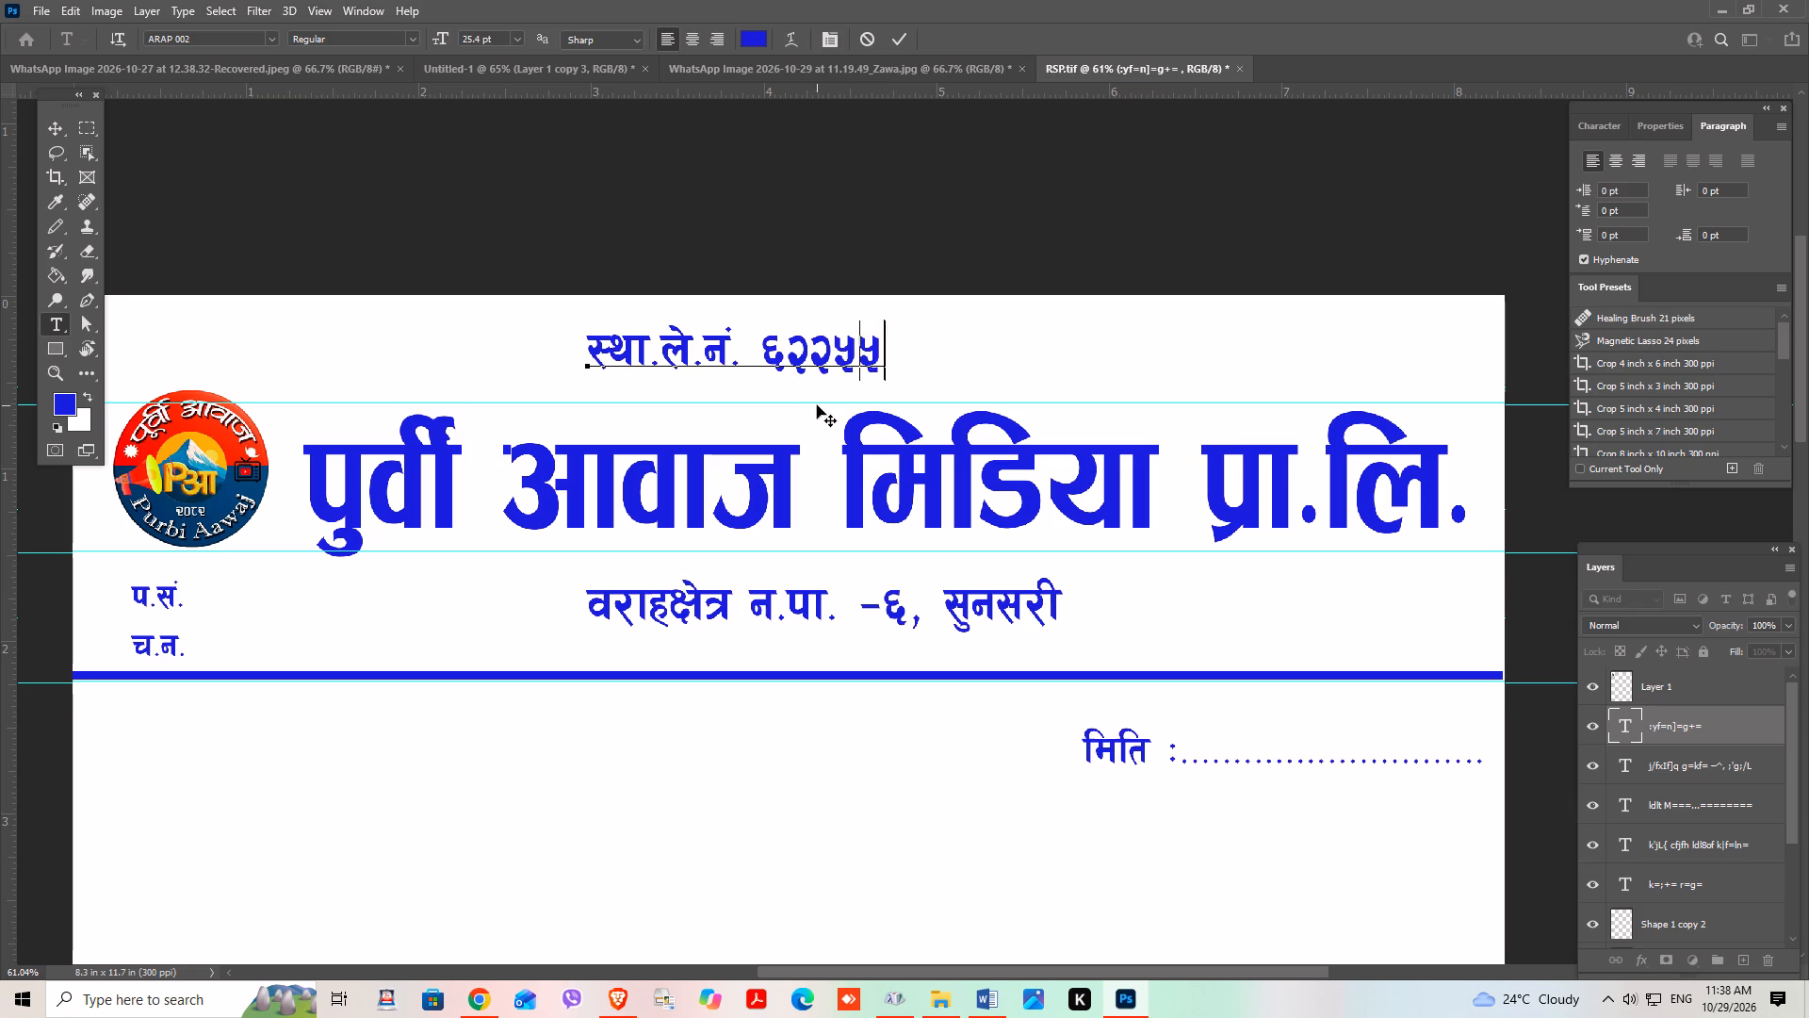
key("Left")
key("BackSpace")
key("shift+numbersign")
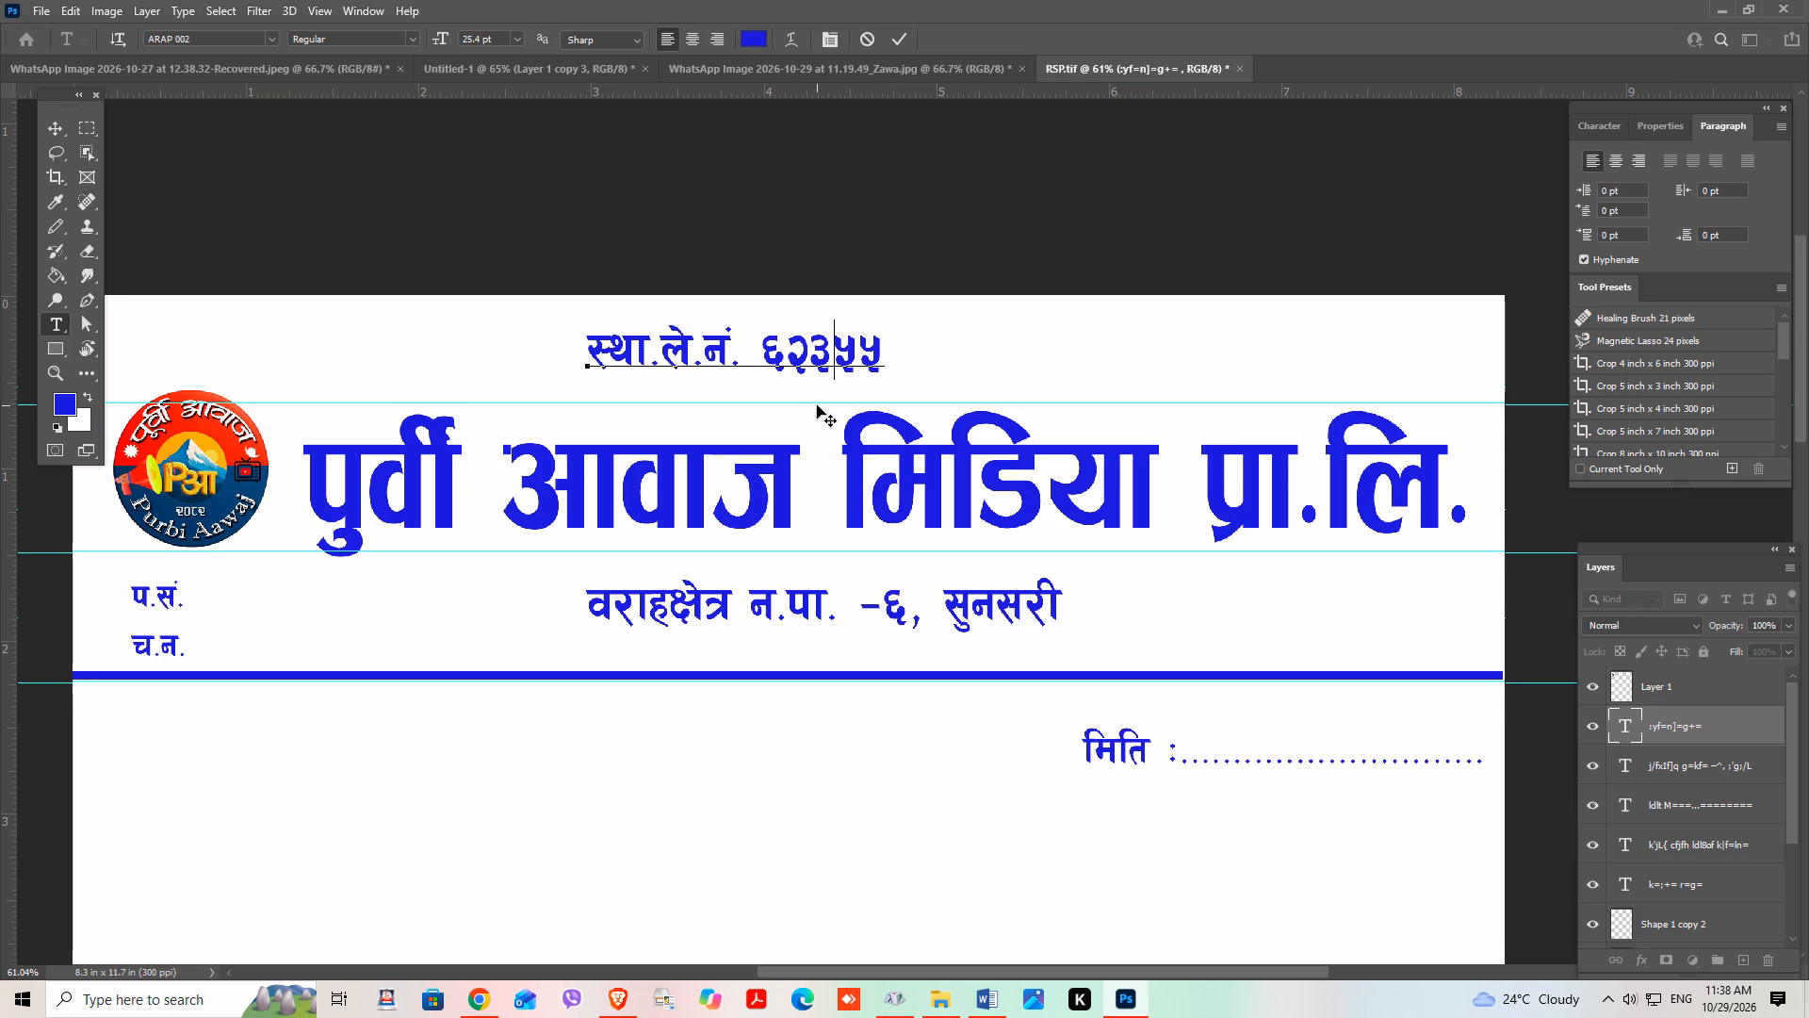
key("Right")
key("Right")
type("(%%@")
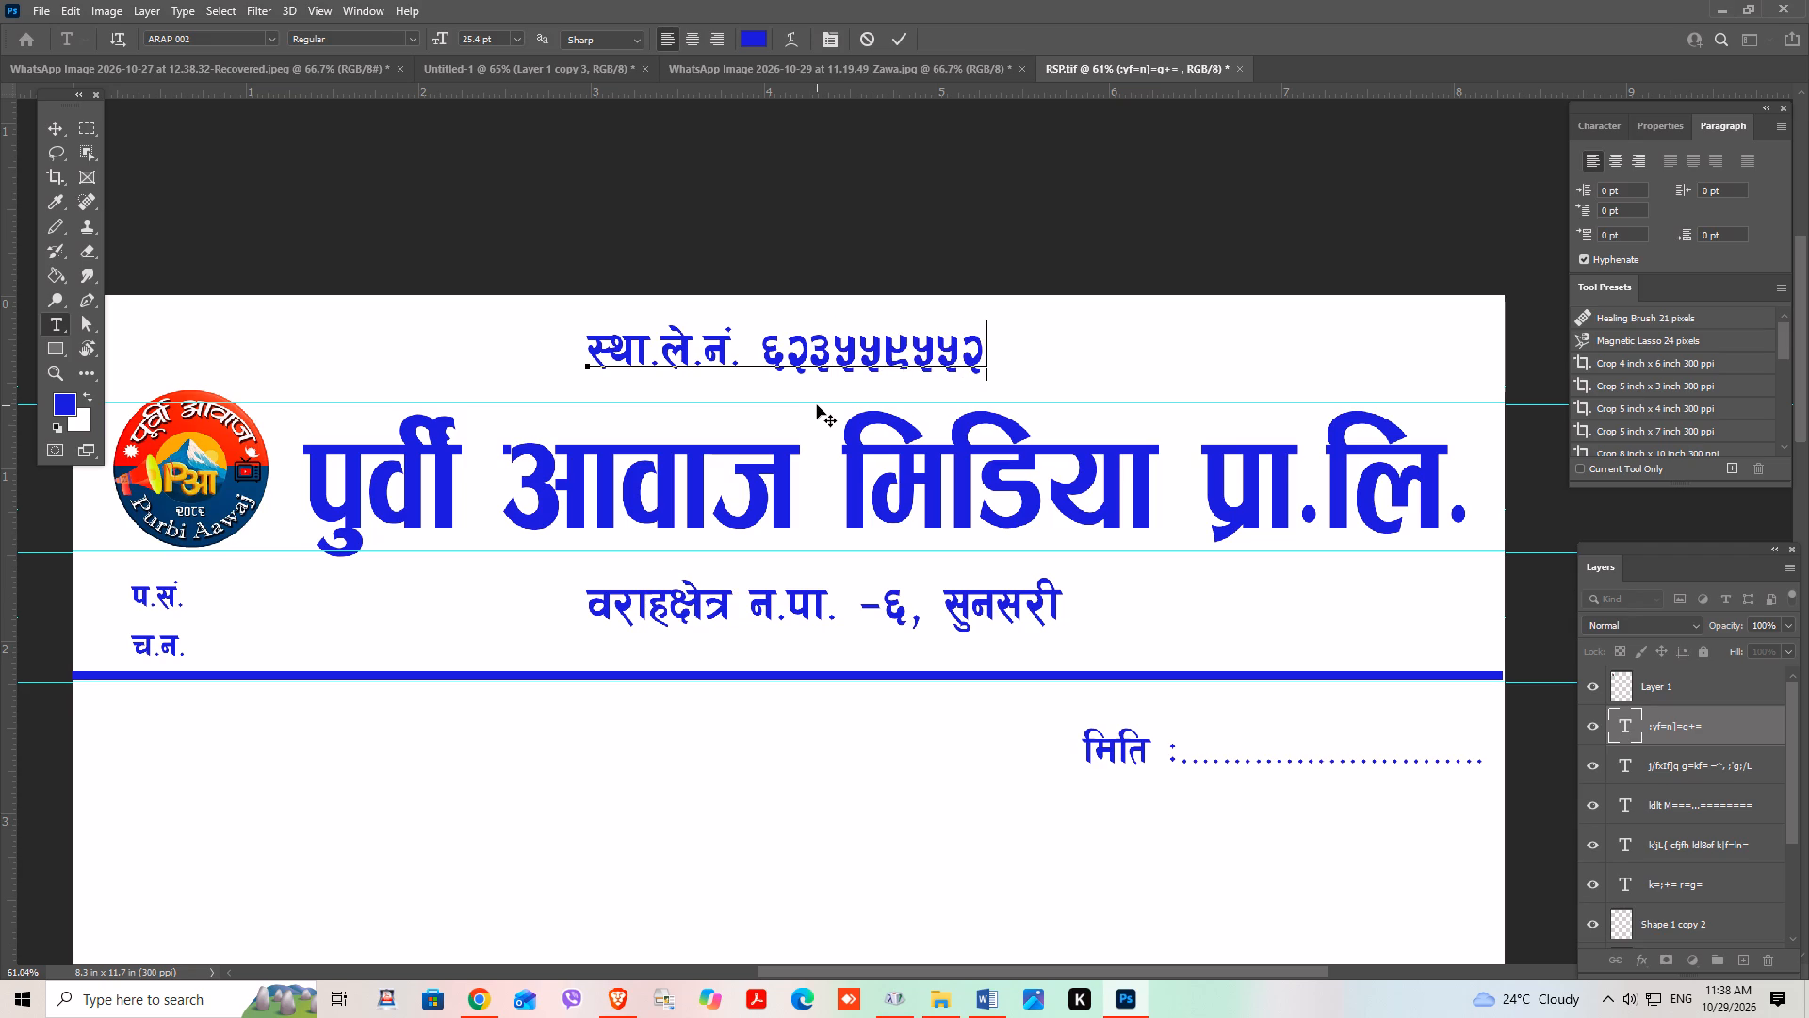
left_click(901, 38)
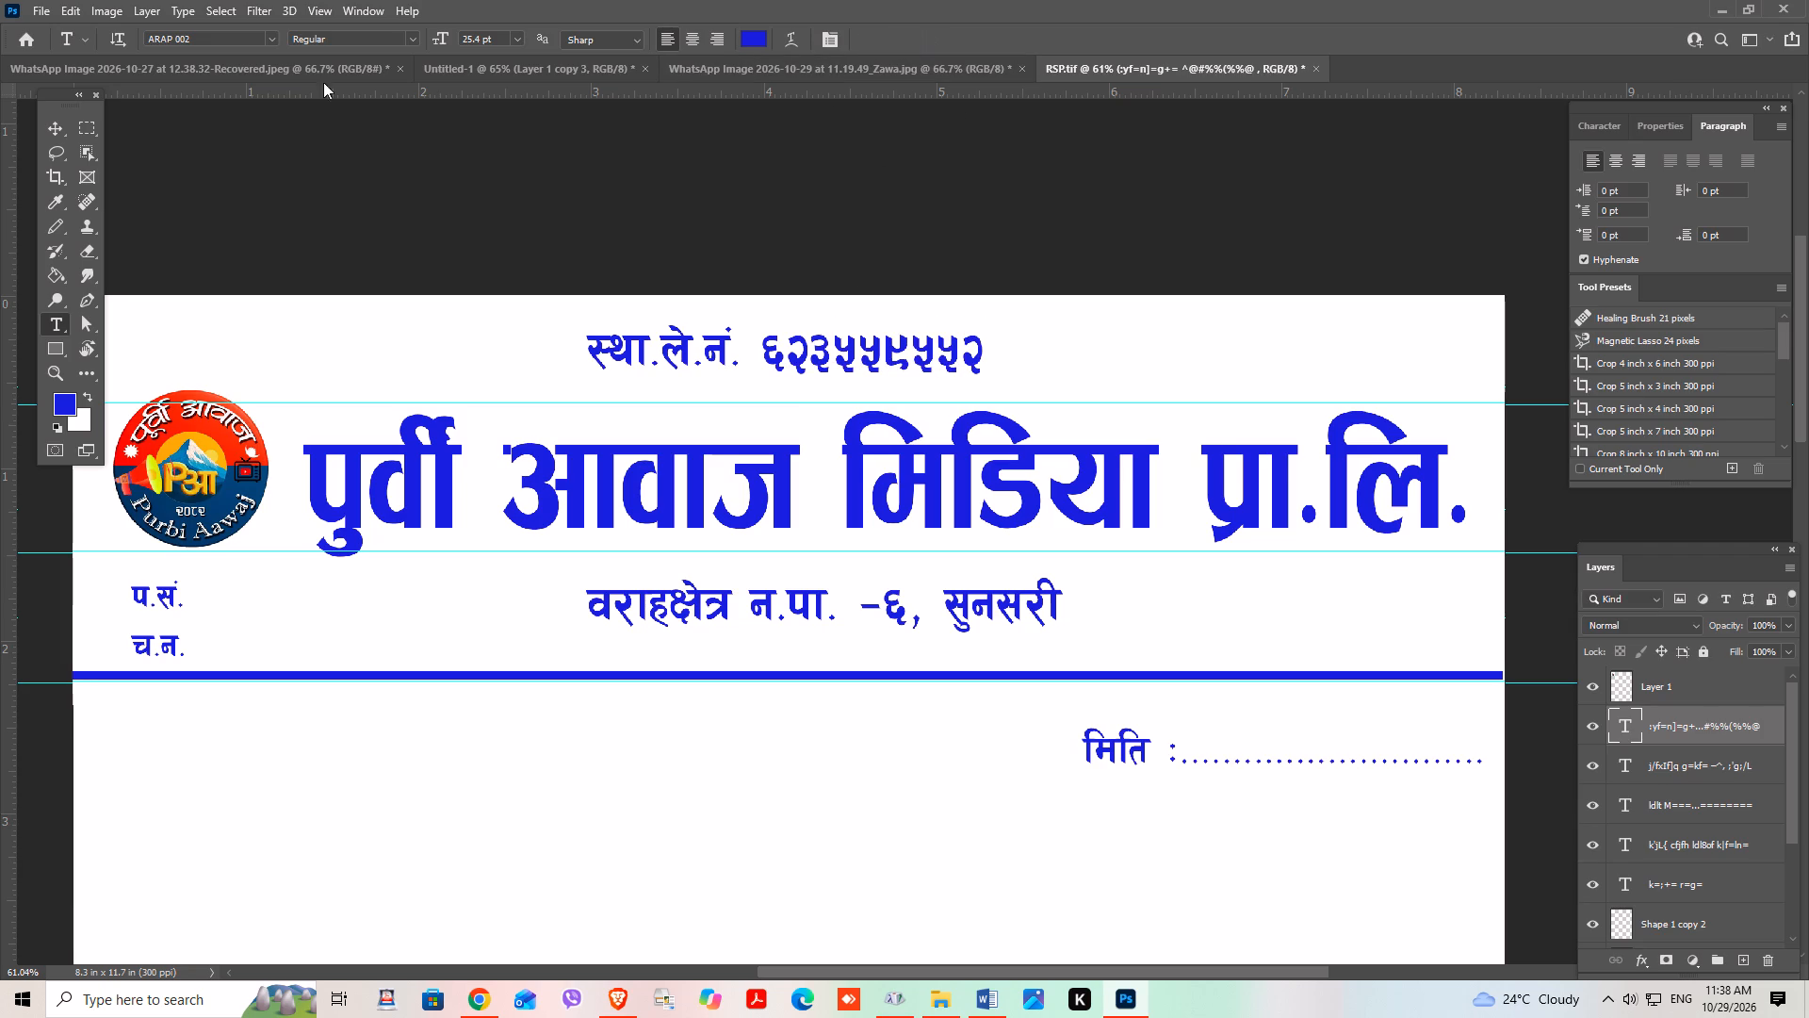
Move the स्था.ले.नं. line along the top of the page to sit above the end of the company name.
left_click(54, 126)
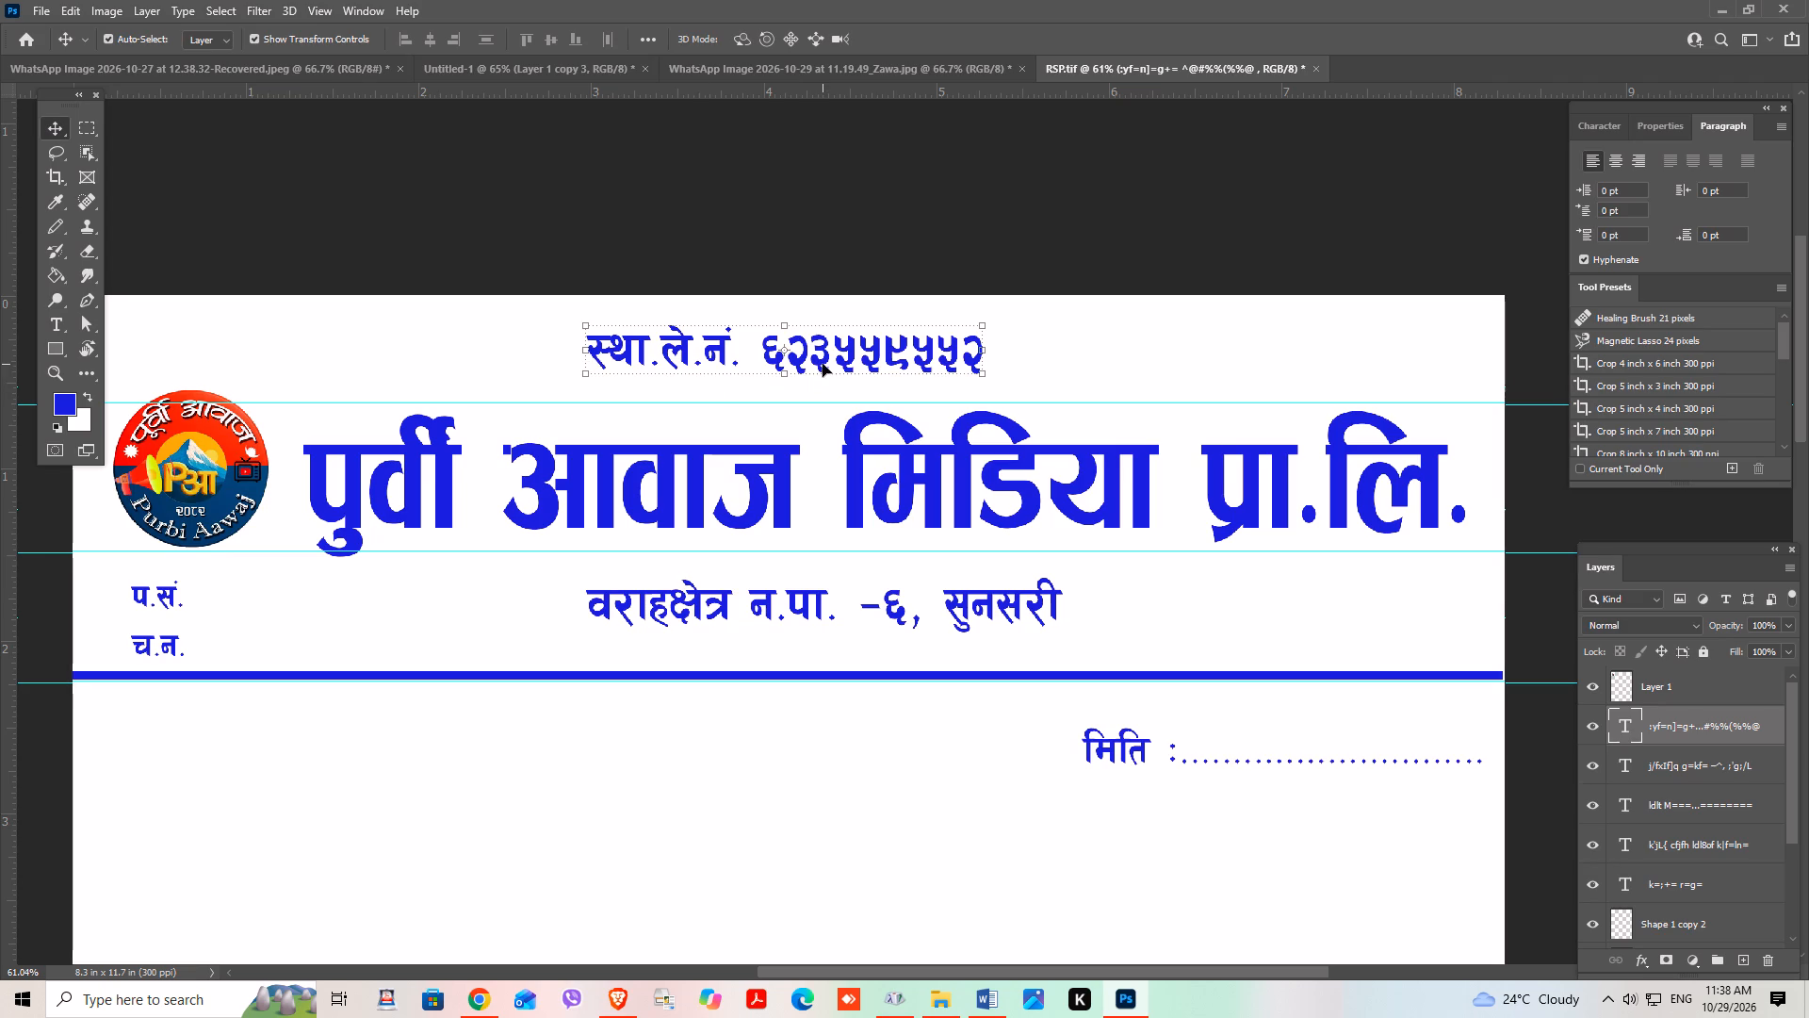
left_click_drag(821, 361, 1297, 360)
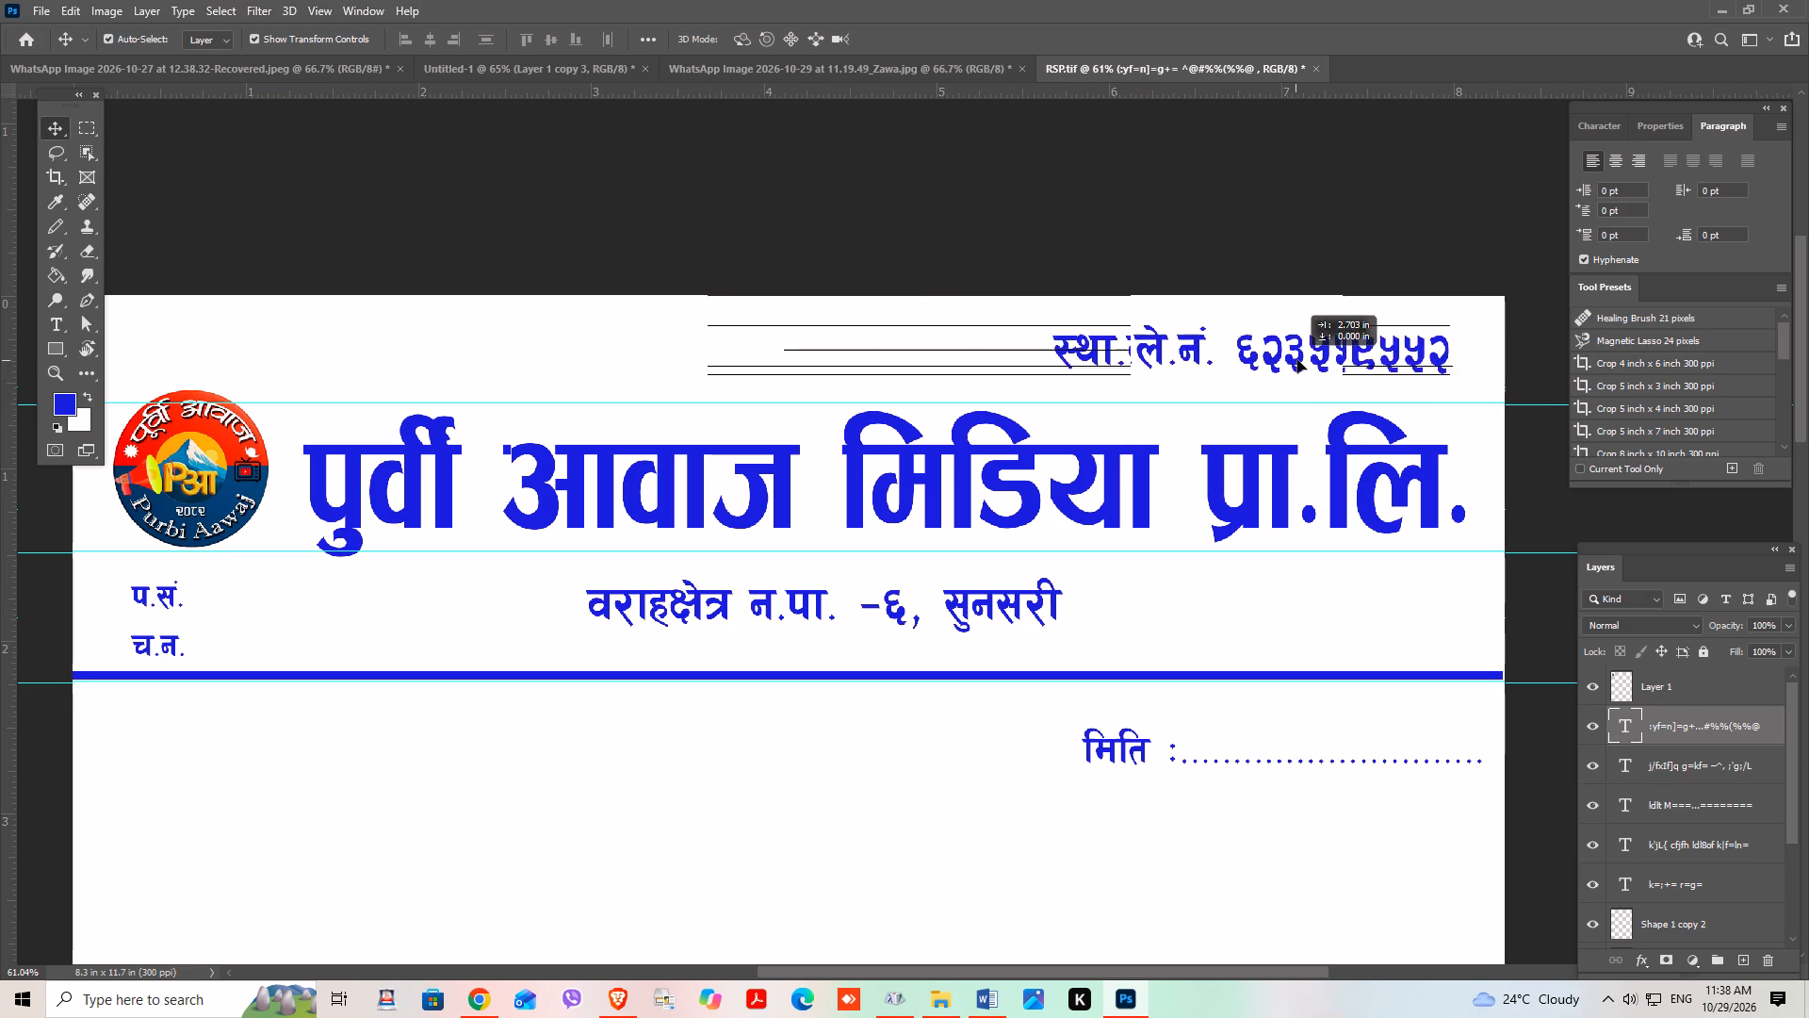
left_click_drag(1297, 360, 1310, 357)
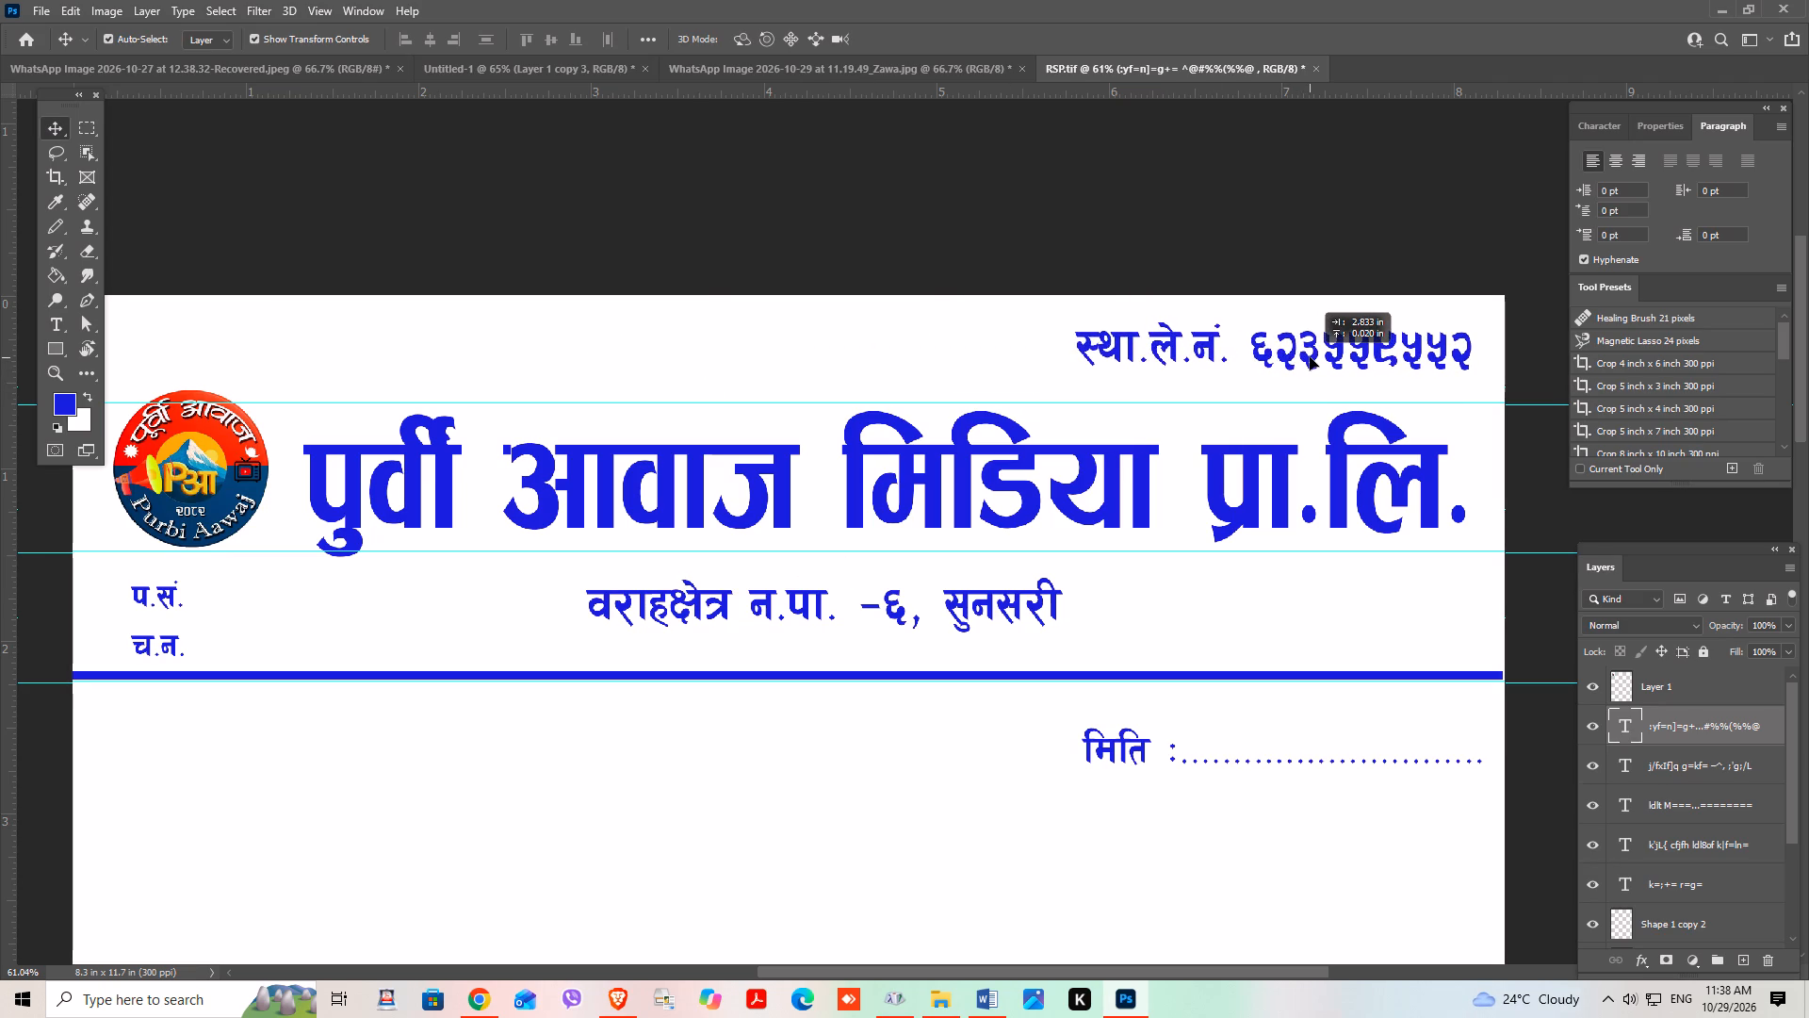
left_click_drag(1310, 357, 1298, 361)
left_click(1315, 257)
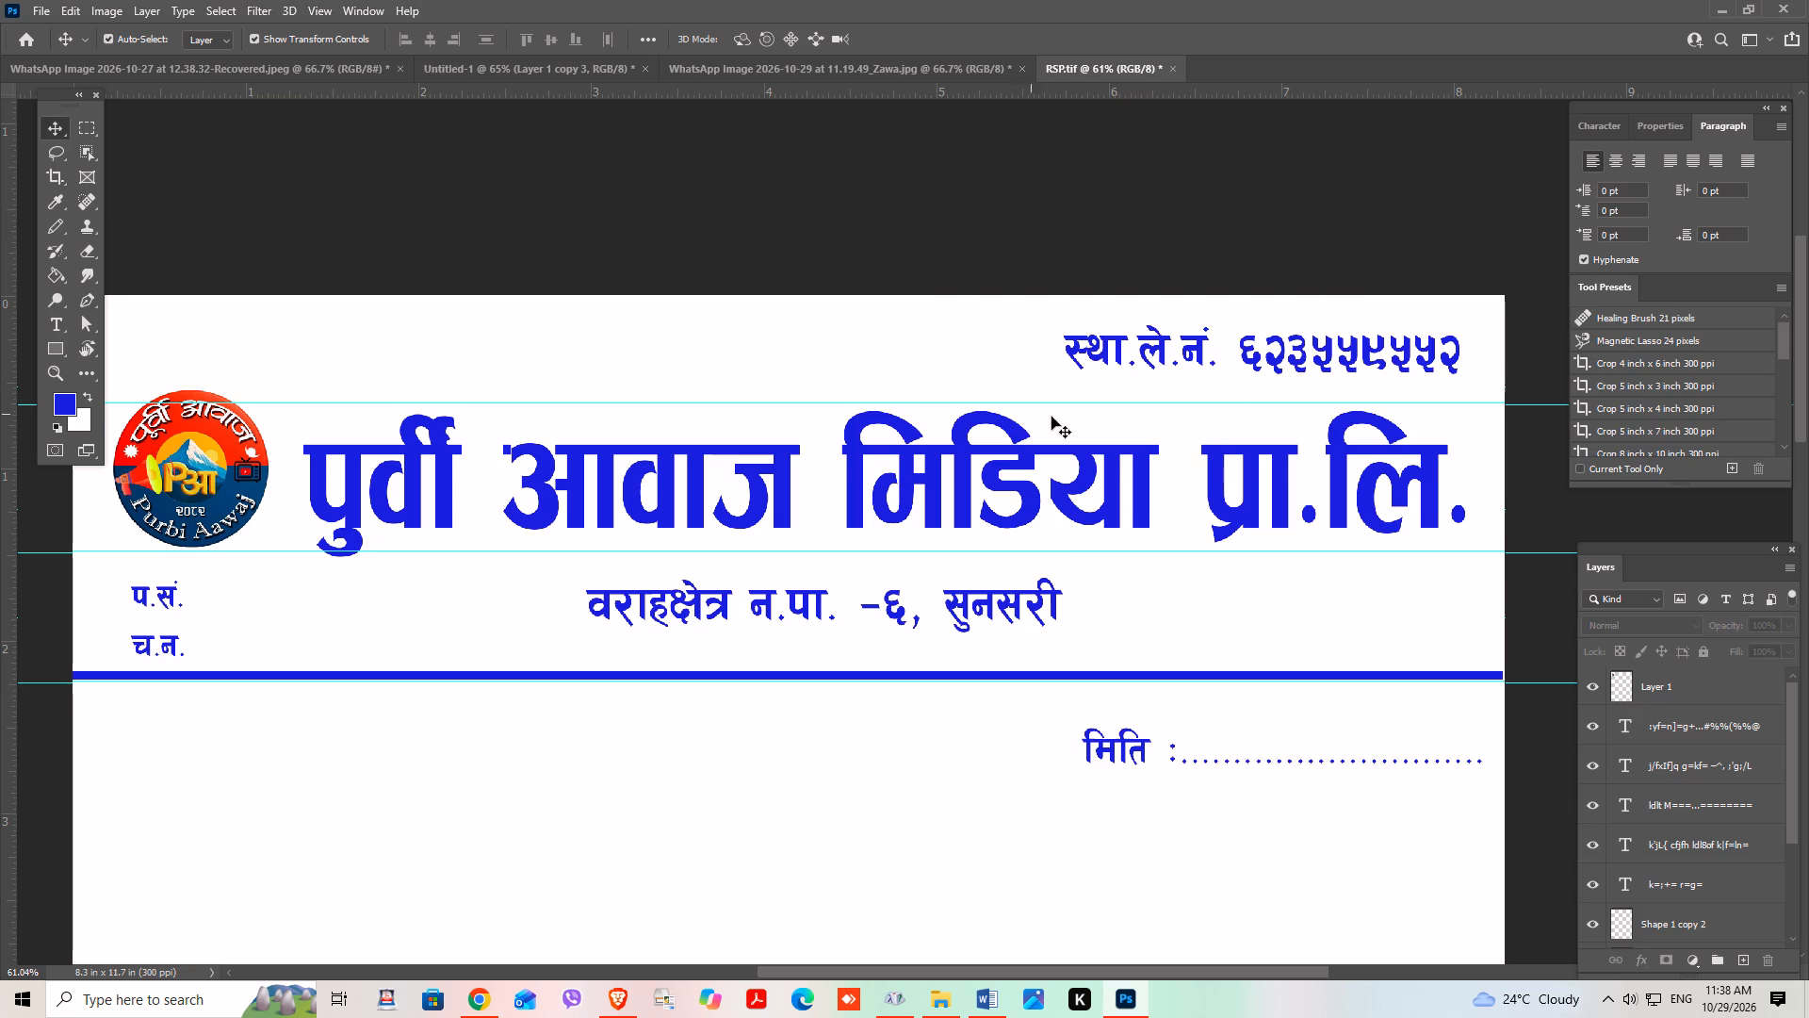
Correct the second-to-last digit of the account number in the स्था.ले.नं. line.
left_click(51, 325)
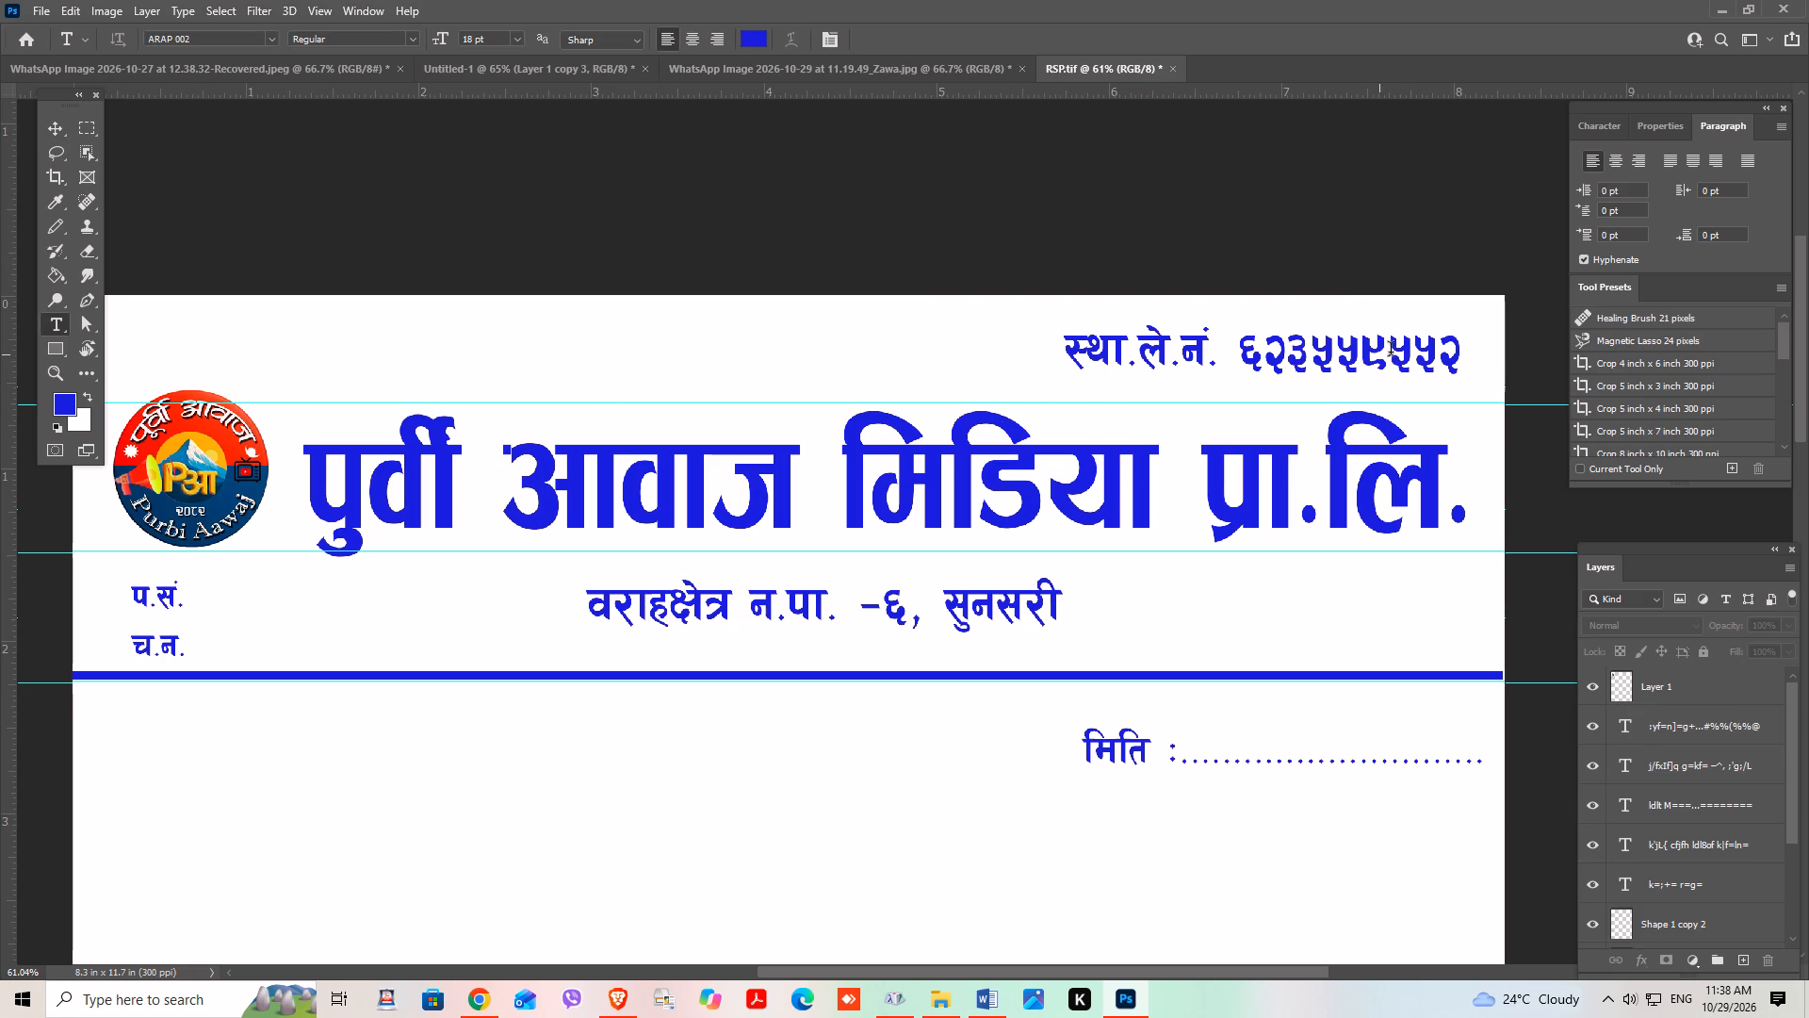
left_click(1413, 347)
key("Delete")
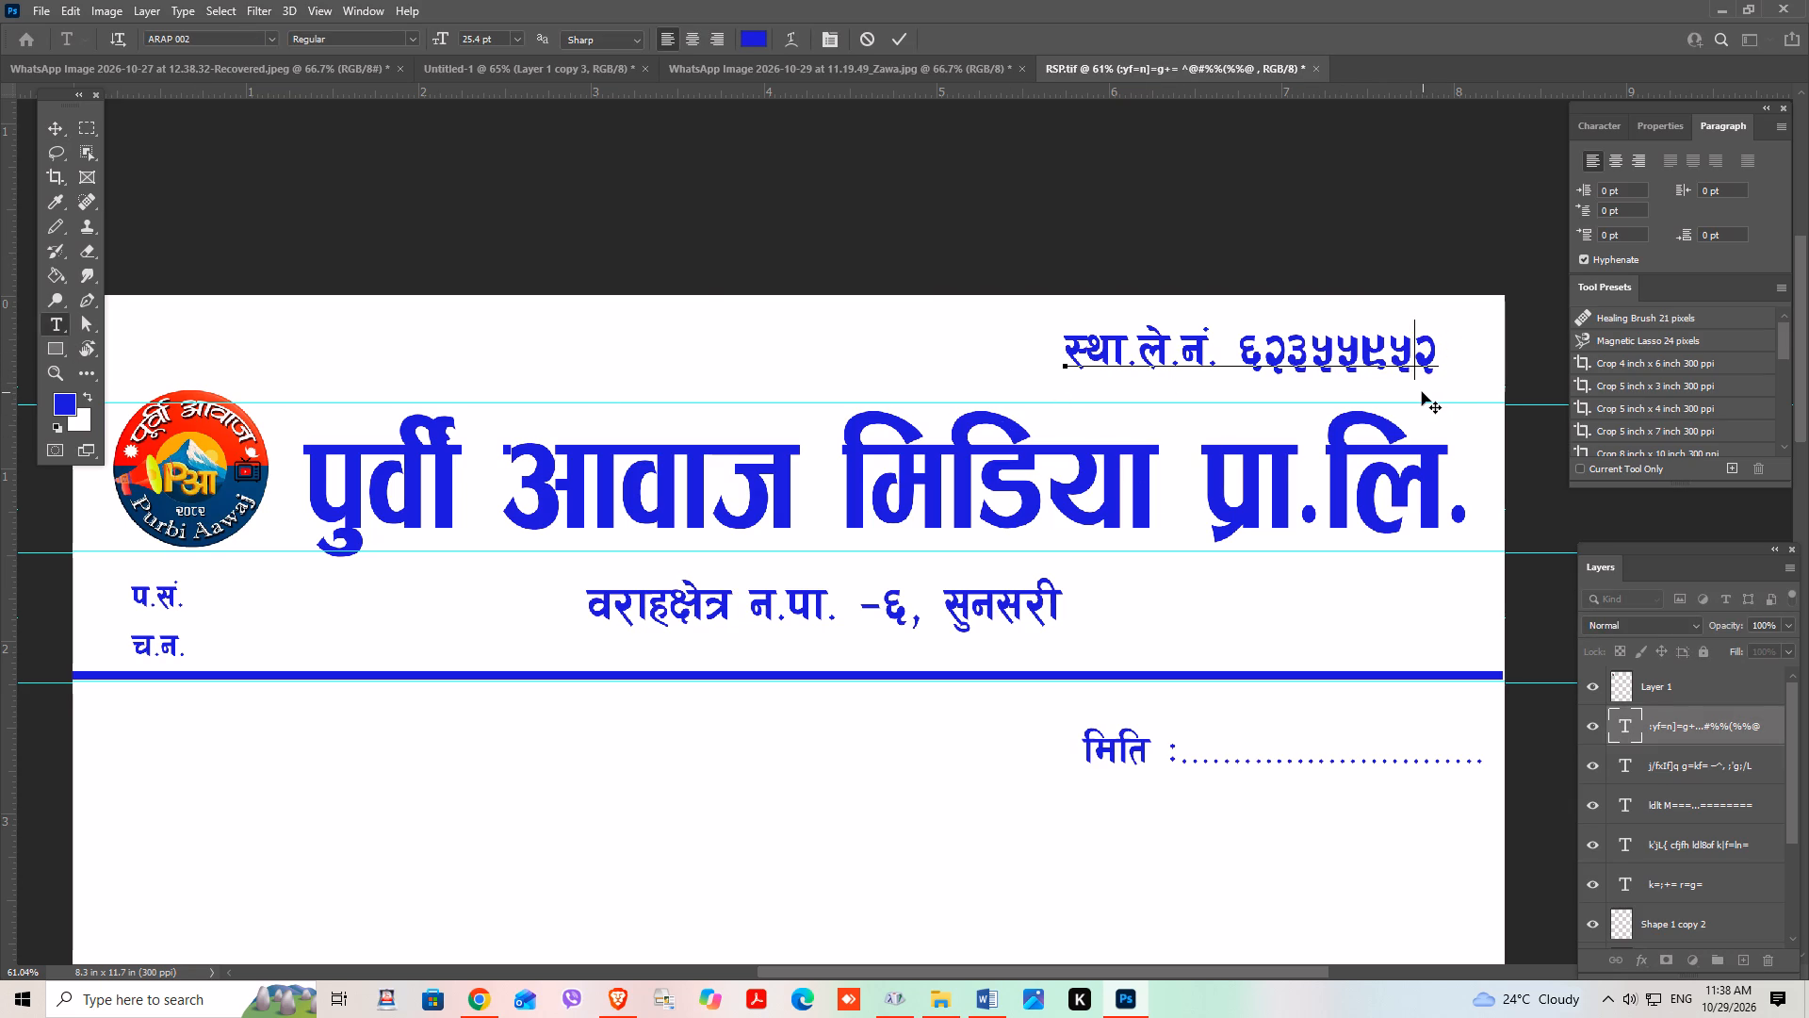
key("shift+parenleft")
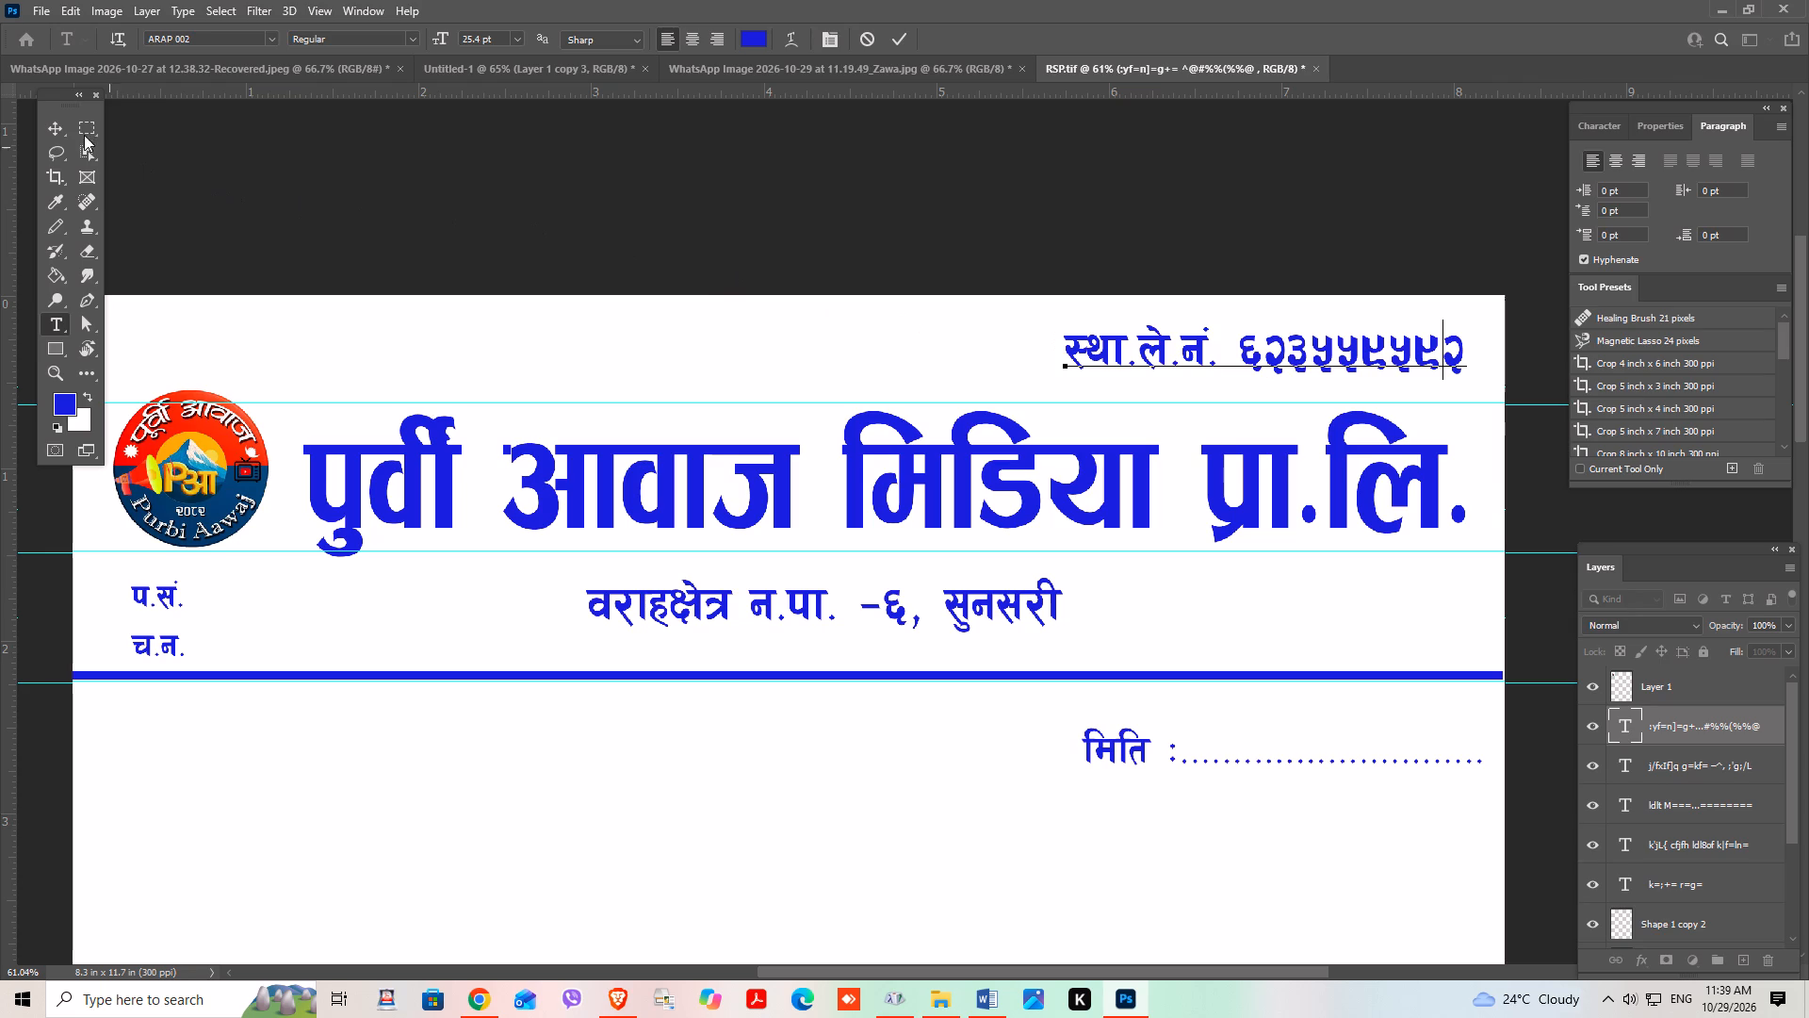
left_click(59, 134)
left_click(796, 205)
Save a TIFF copy named purvi awaj letter head in the Letter head folder, with layers and no image compression.
scroll(695, 467, "down", 5)
scroll(687, 472, "down", 2, "alt")
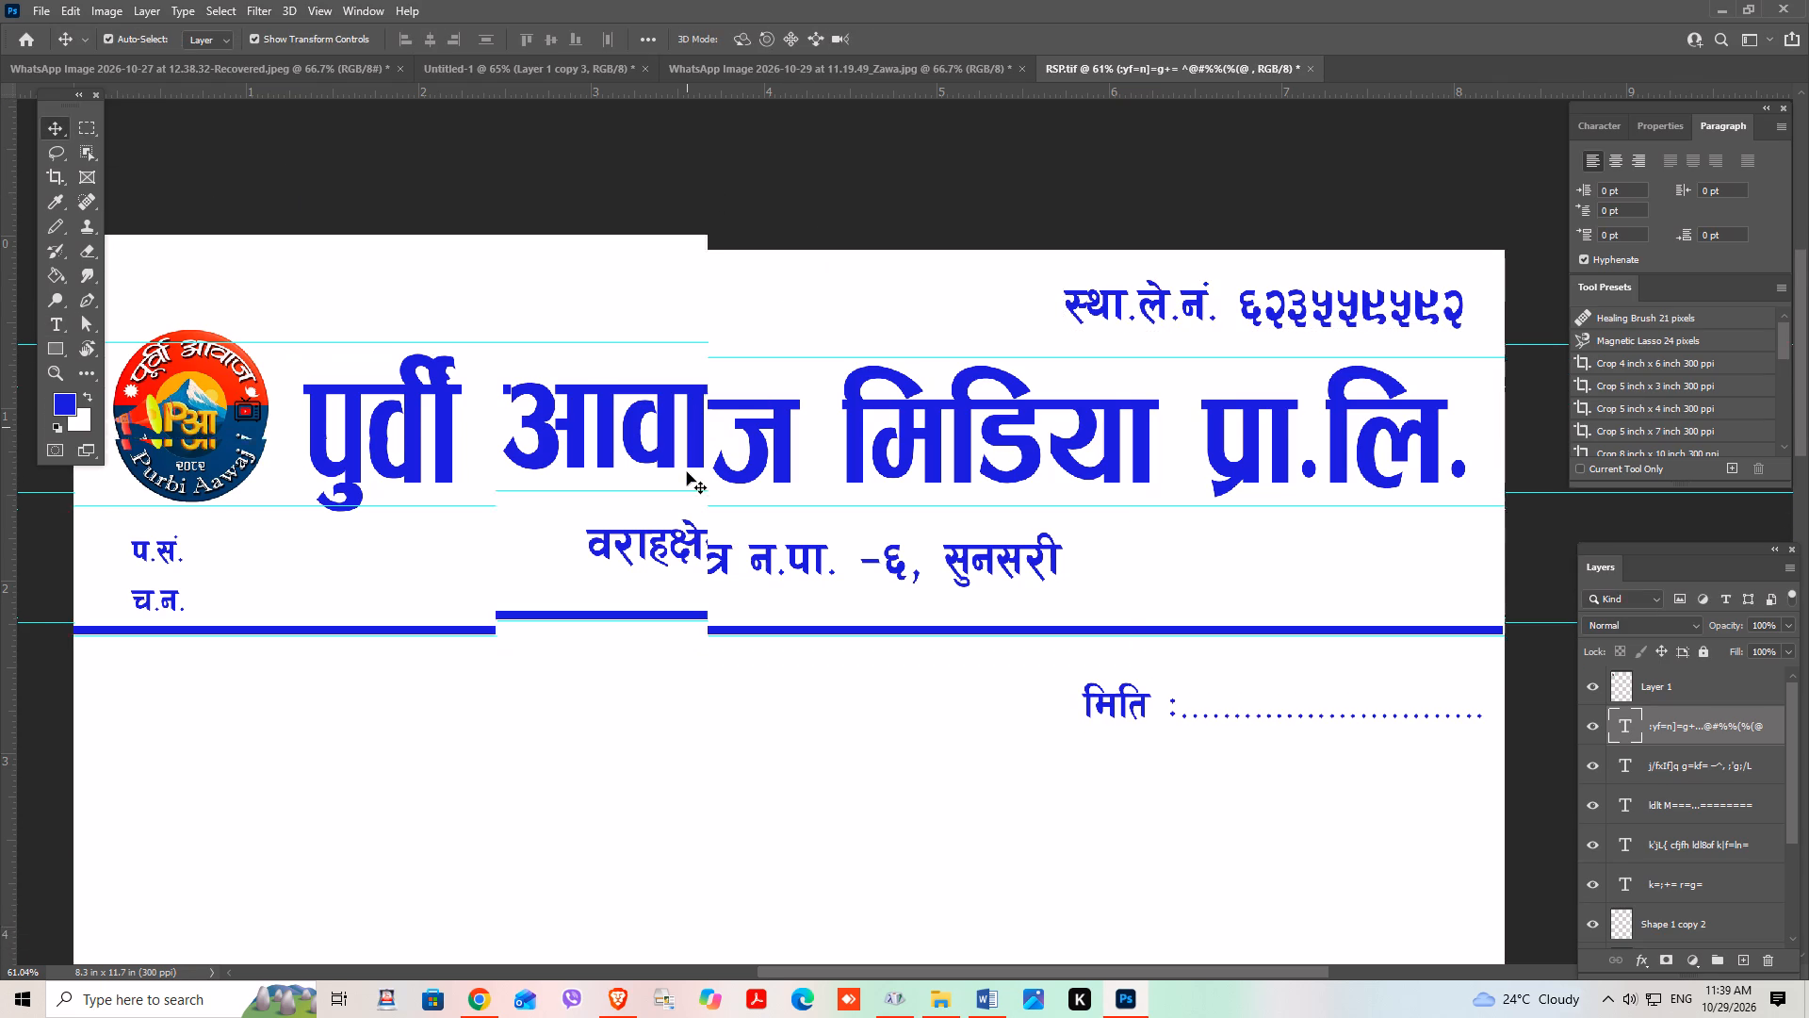
scroll(687, 472, "down", 16, "alt")
scroll(688, 471, "down", 8, "alt")
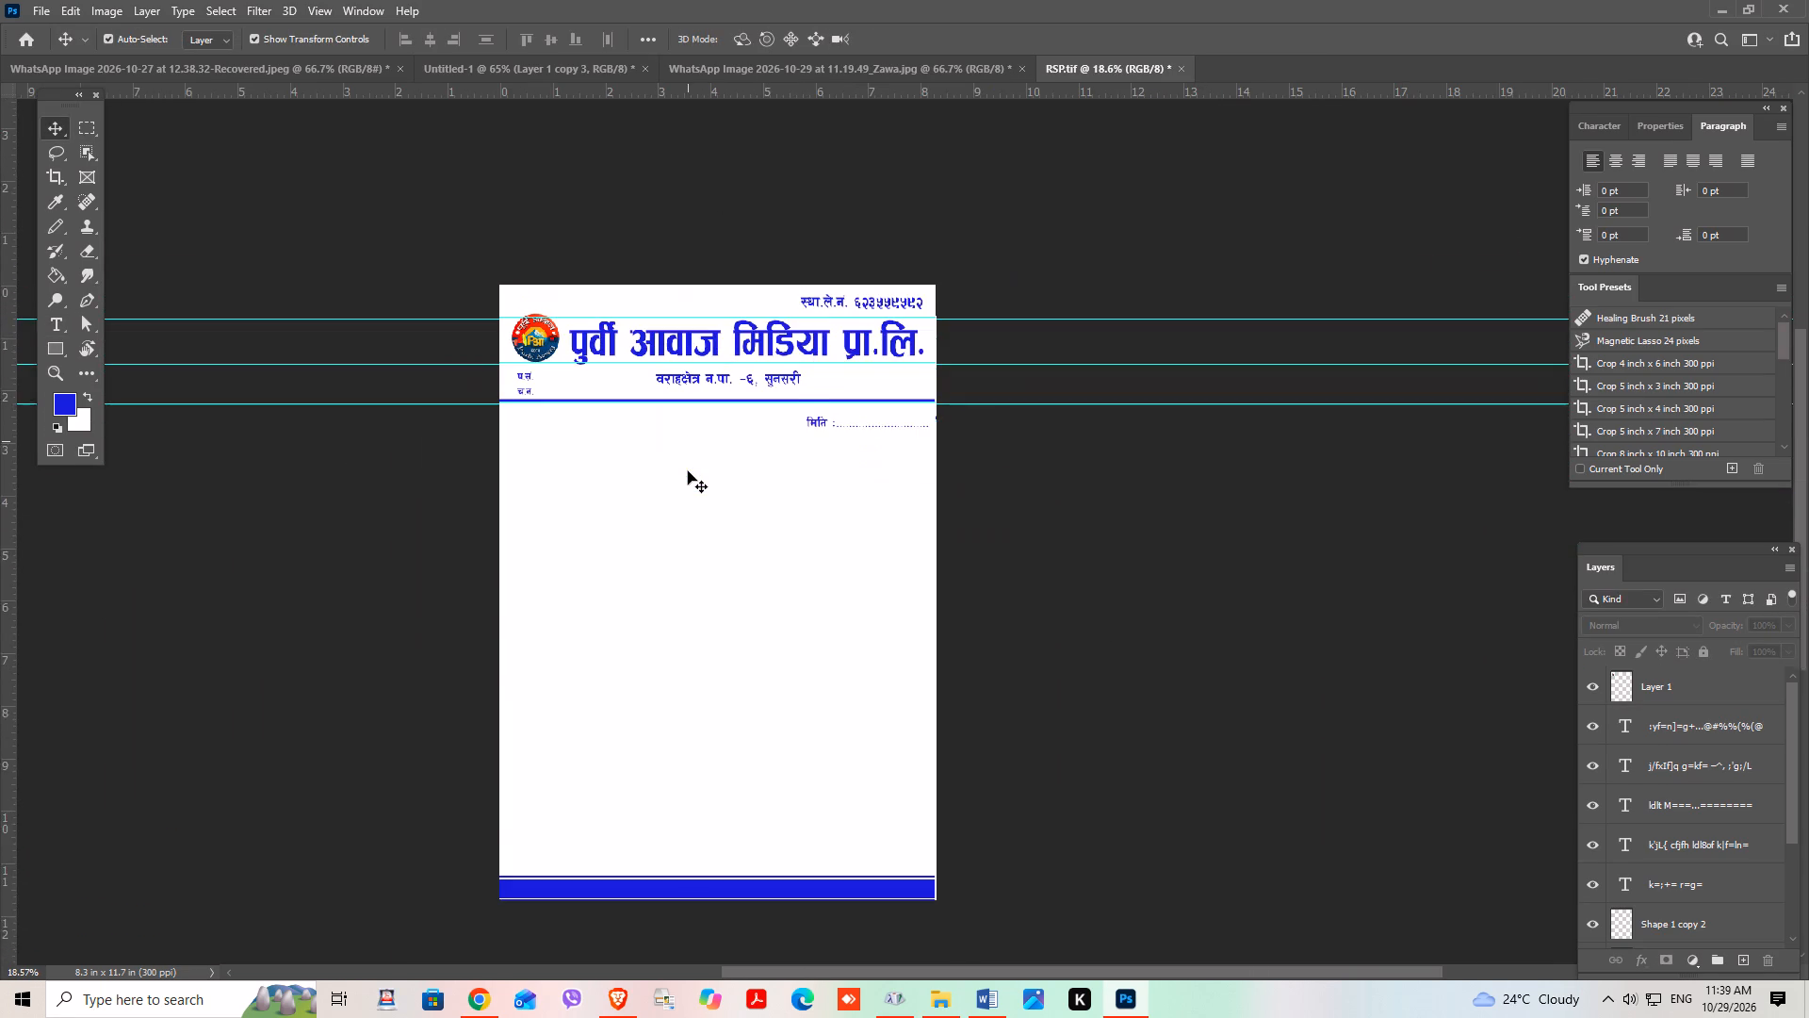
left_click(1093, 437)
scroll(1093, 447, "up", 3)
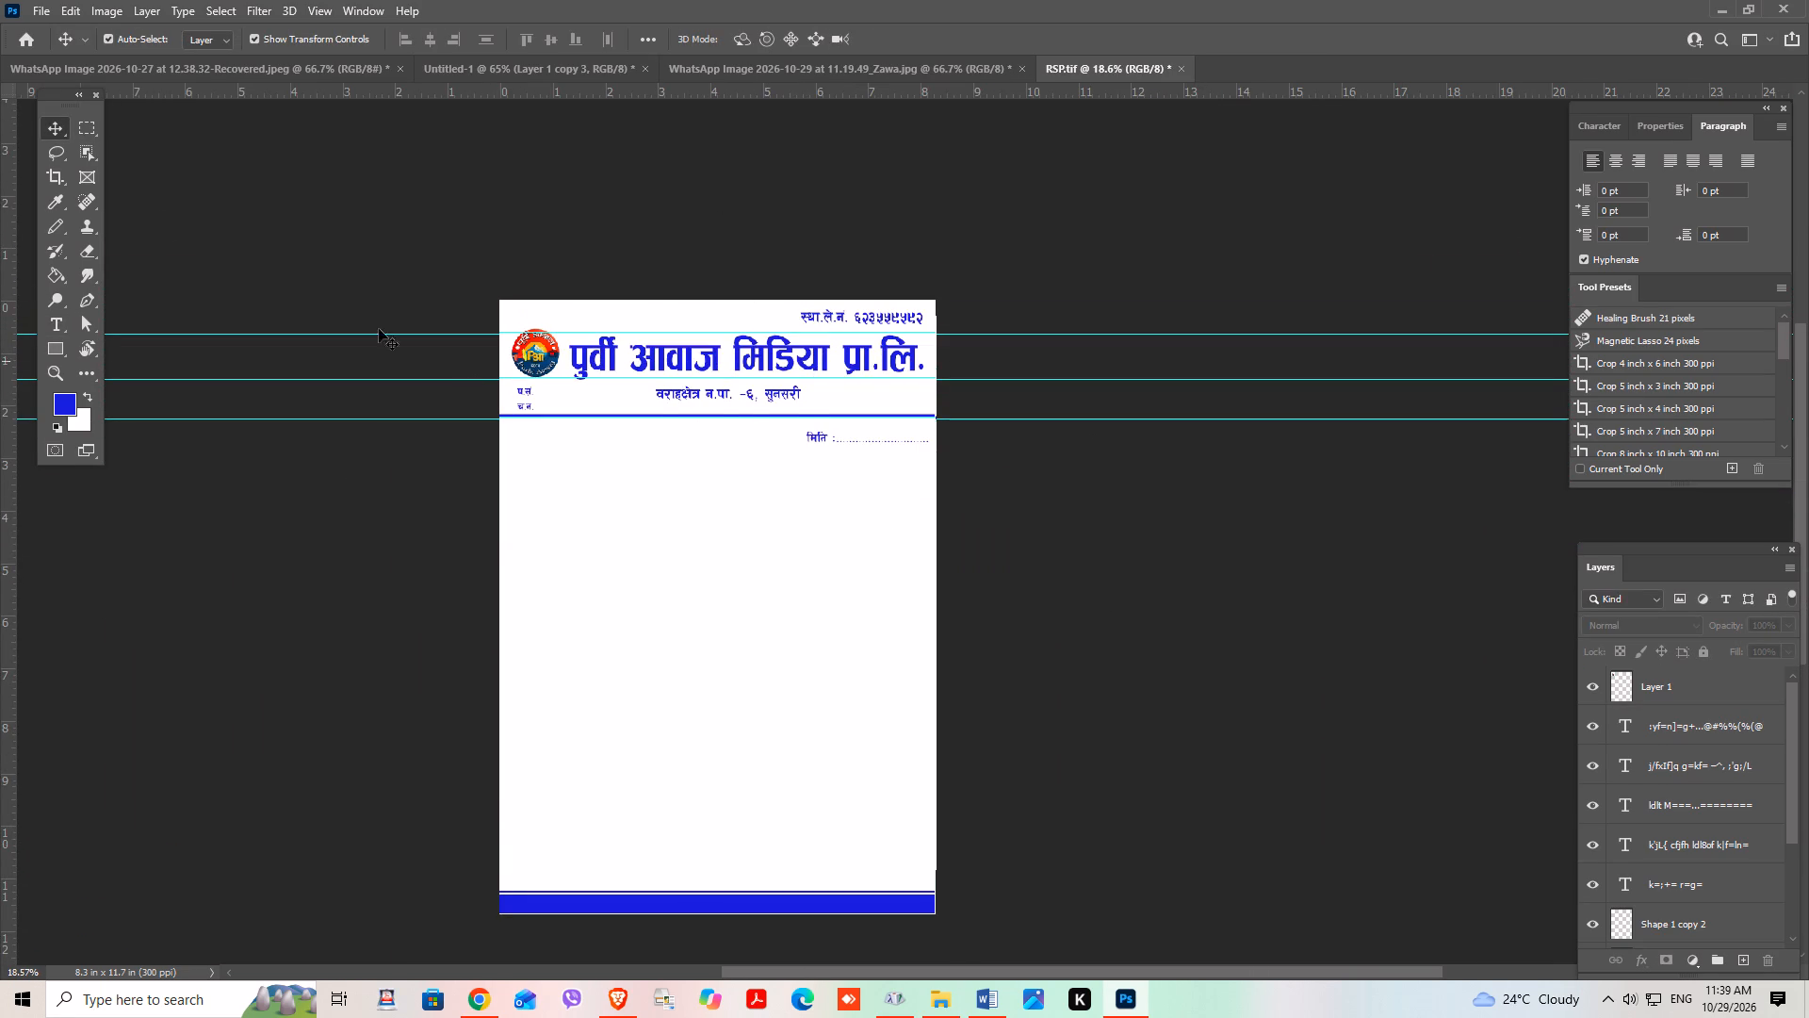
left_click(56, 123)
left_click(40, 4)
left_click(88, 257)
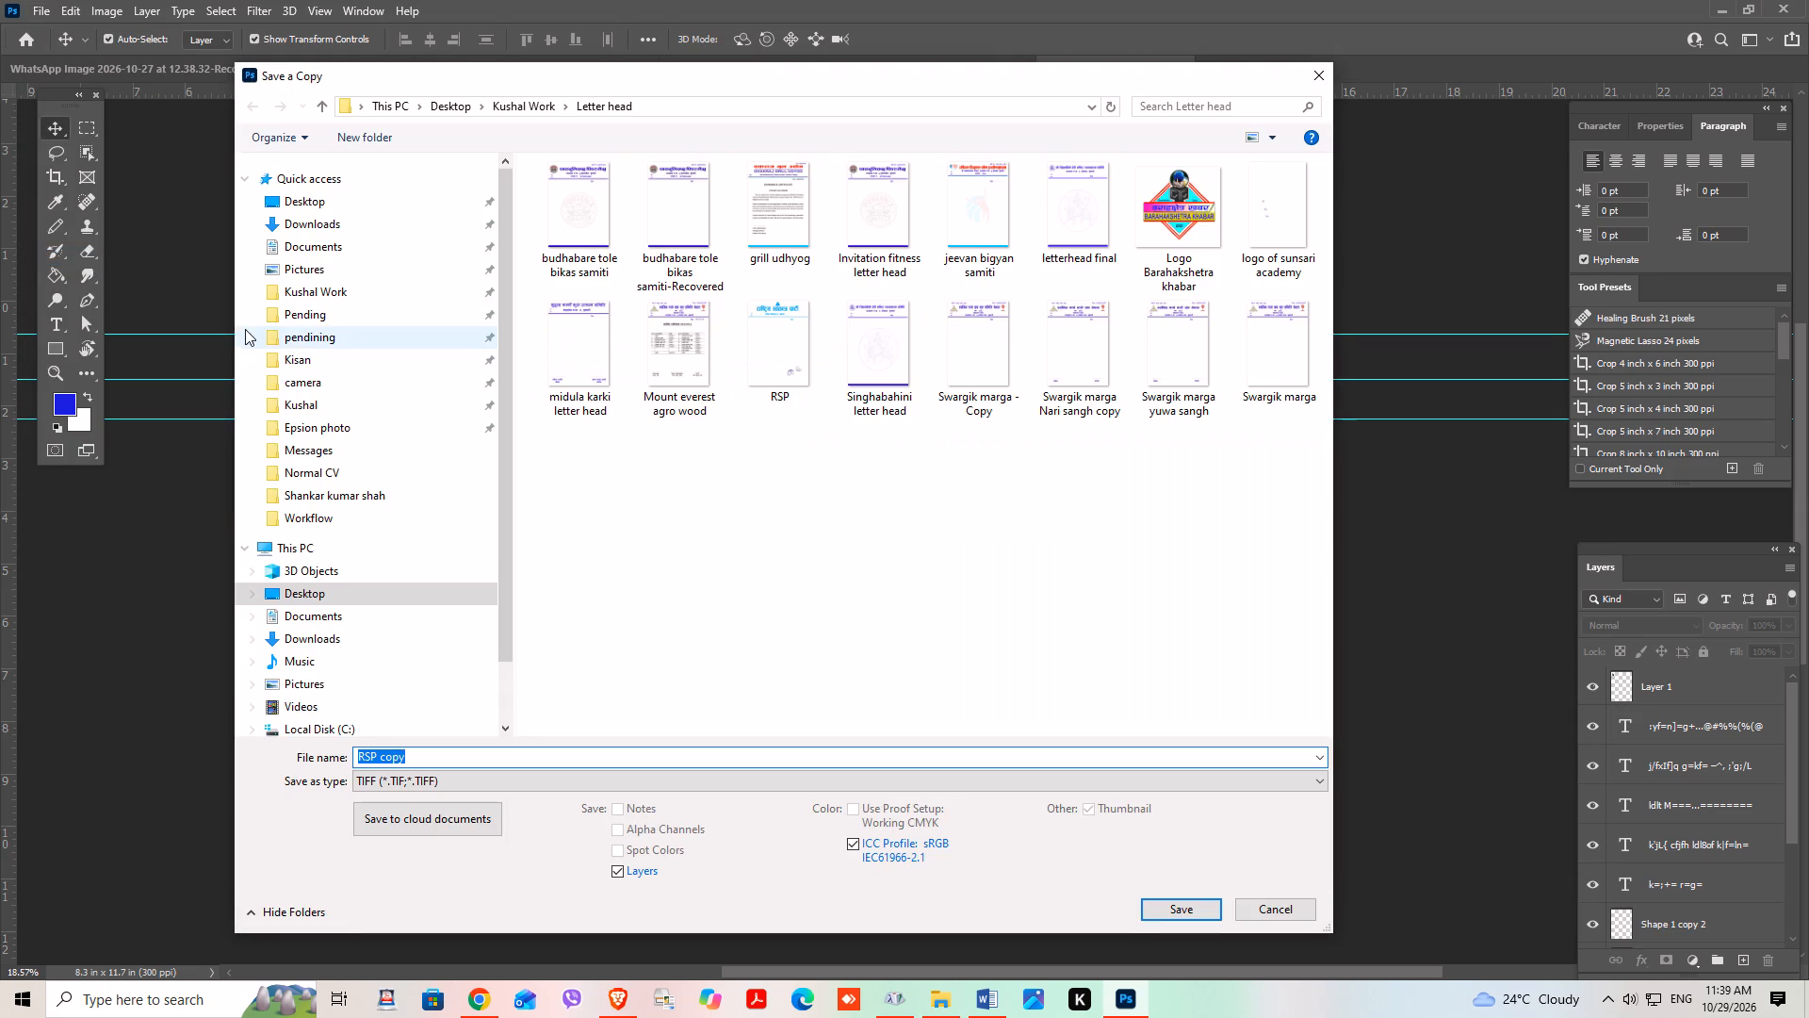
left_click(501, 756)
left_click_drag(501, 756, 256, 752)
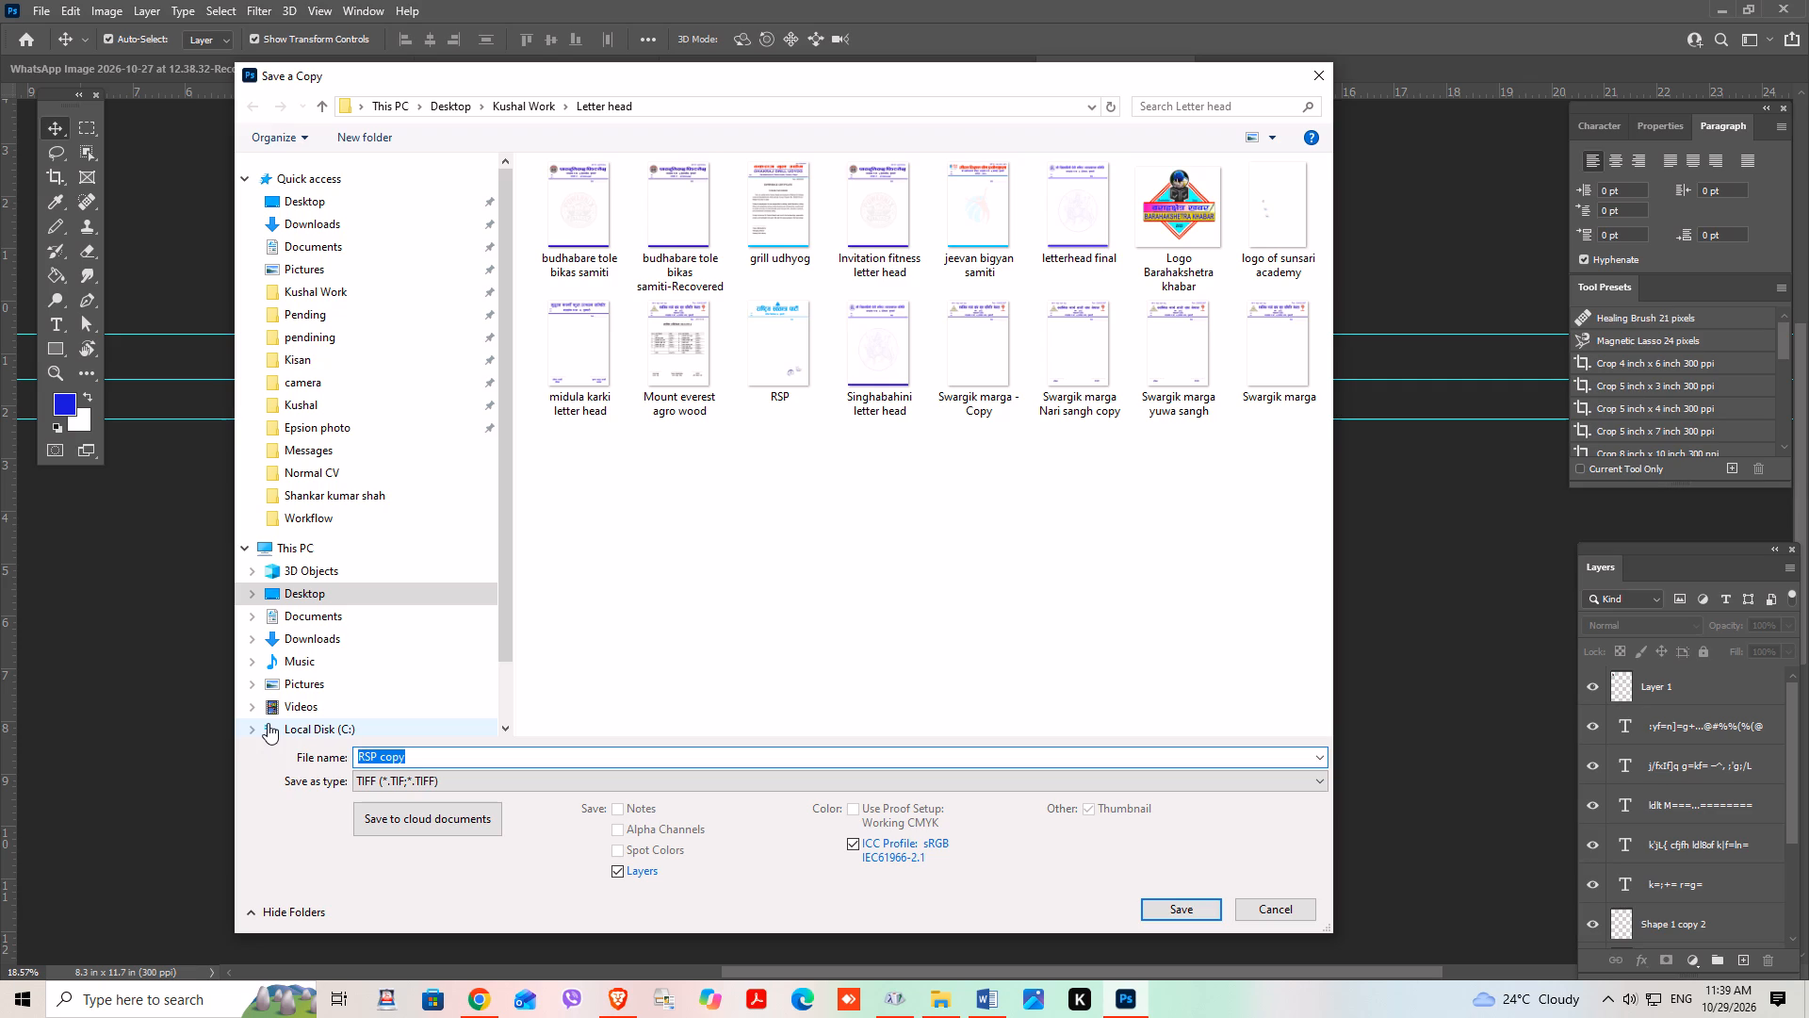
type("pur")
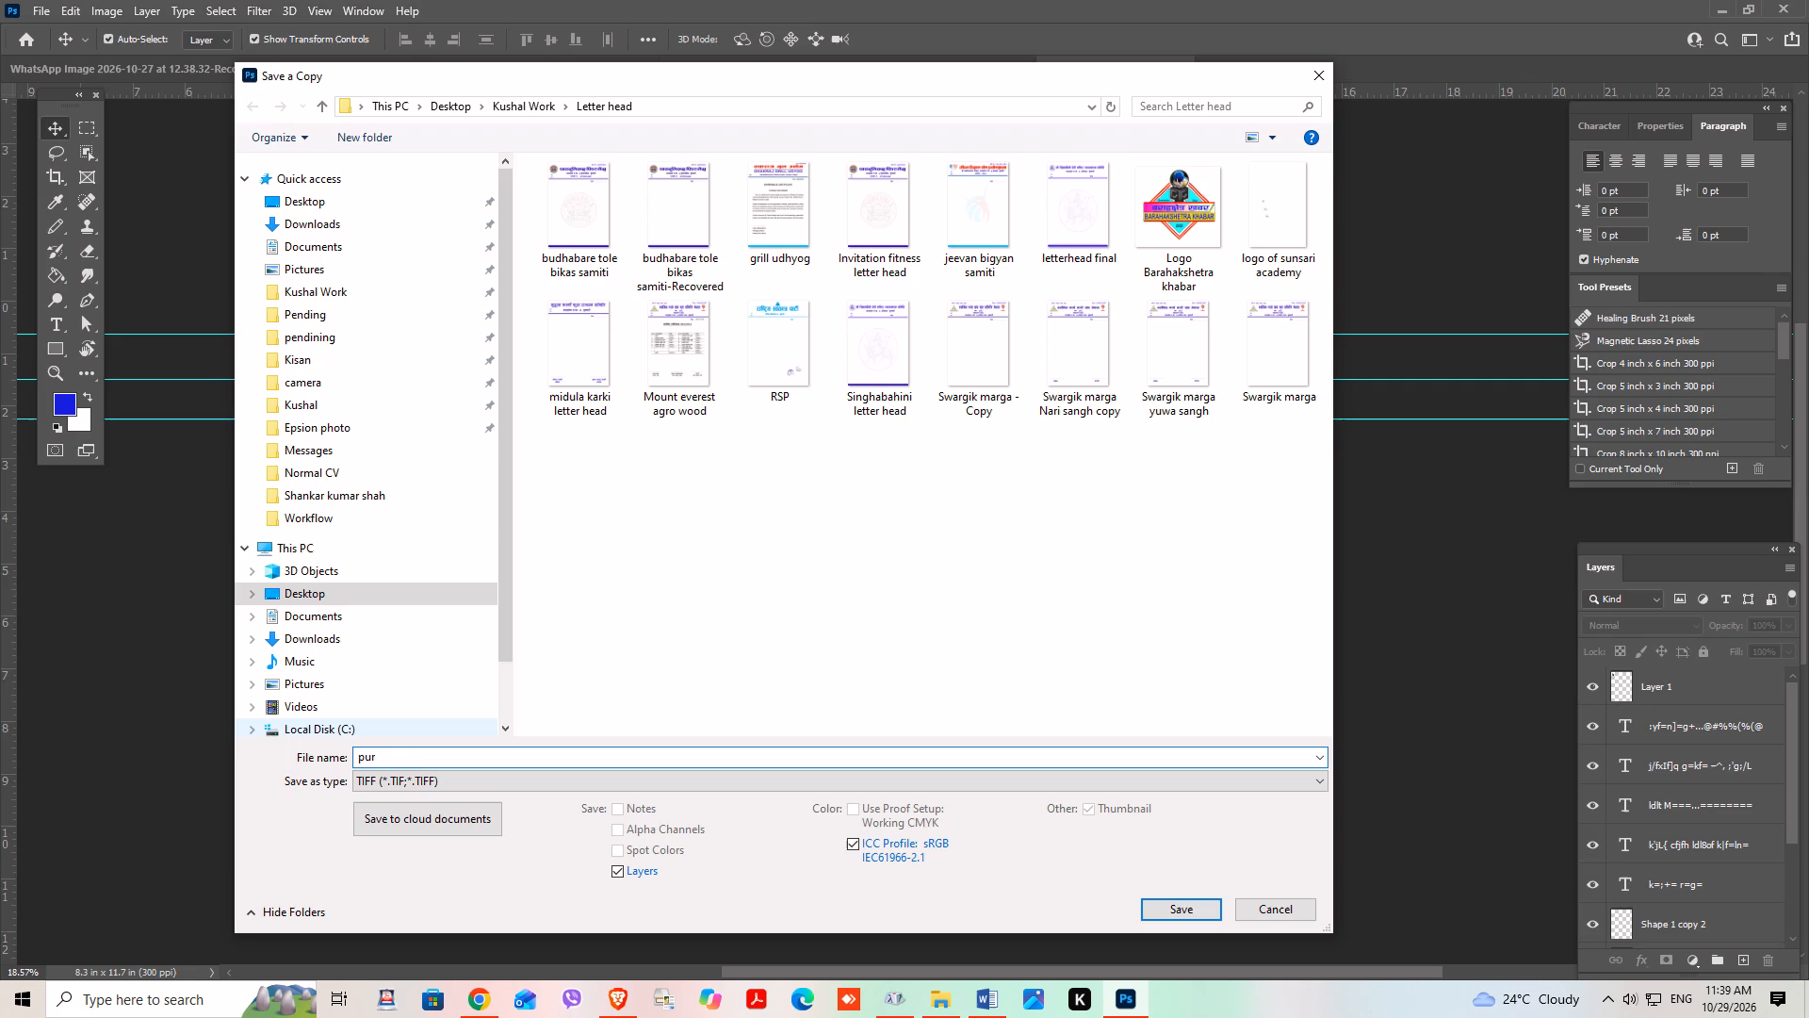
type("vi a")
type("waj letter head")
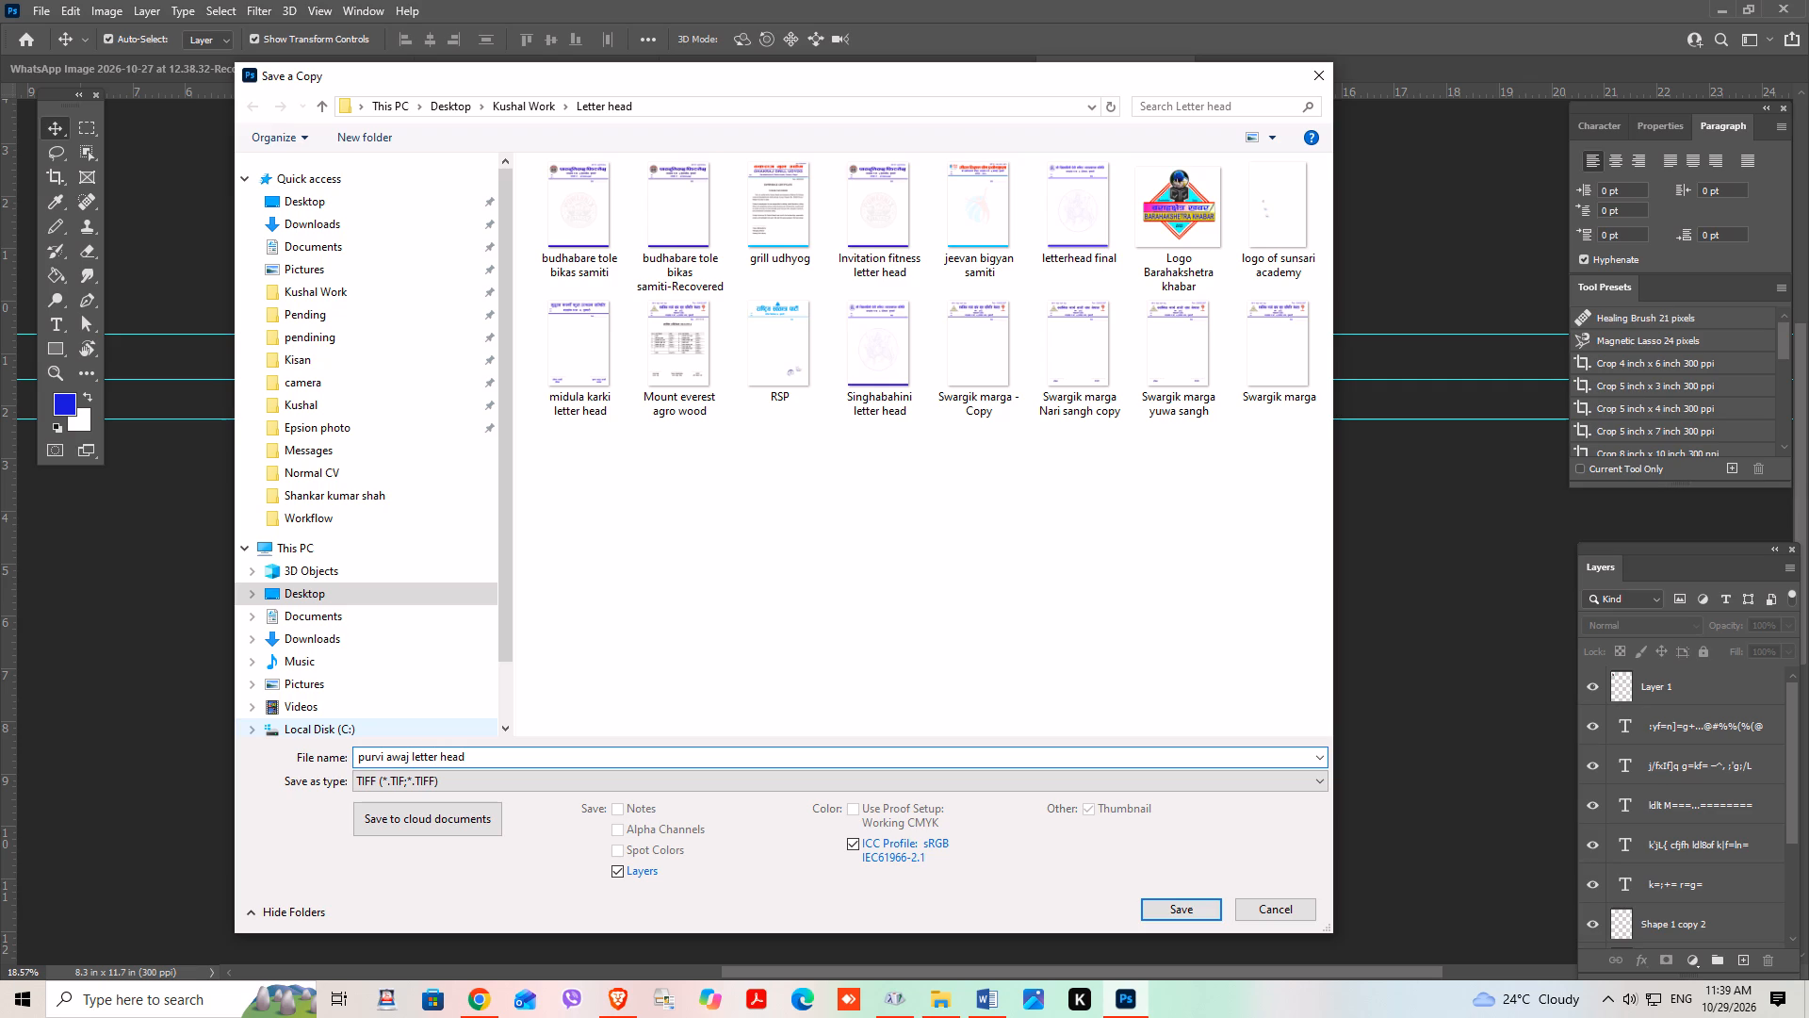
left_click(1173, 906)
left_click(1139, 259)
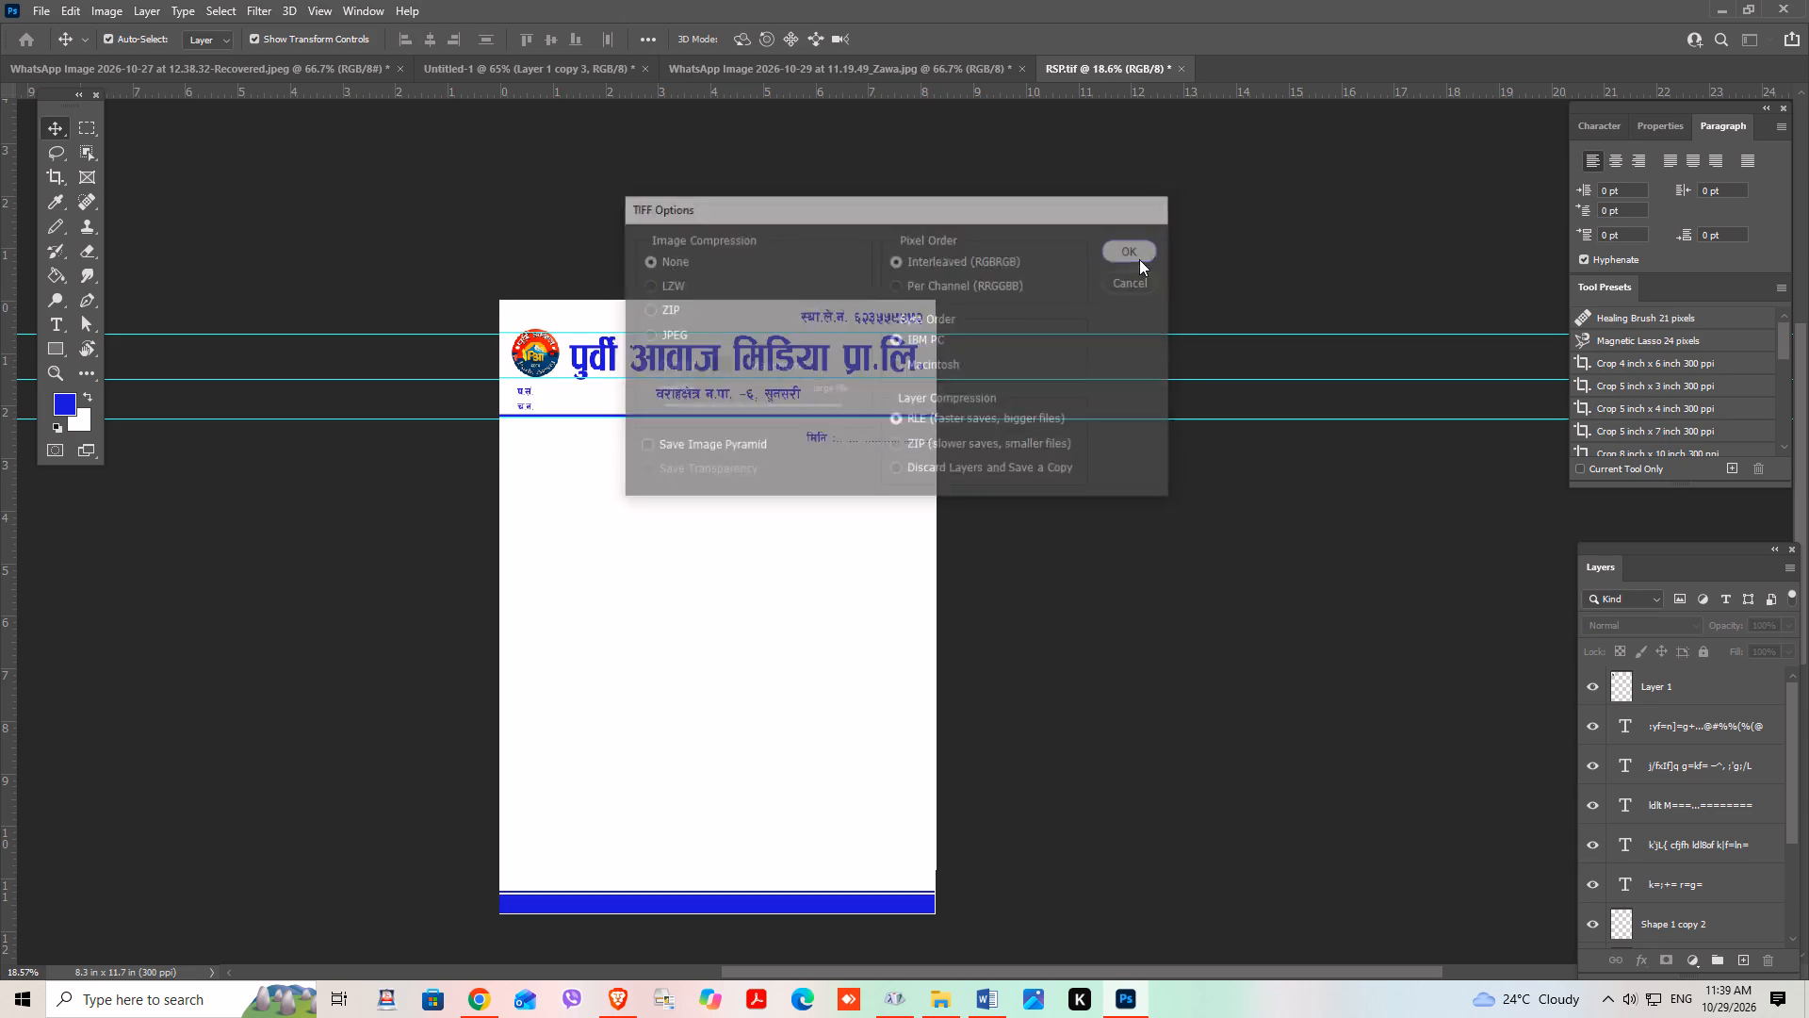
Save a Photoshop PDF copy named RSP copy on the Desktop with the High Quality Print preset, preserving Photoshop editing capabilities.
left_click(31, 3)
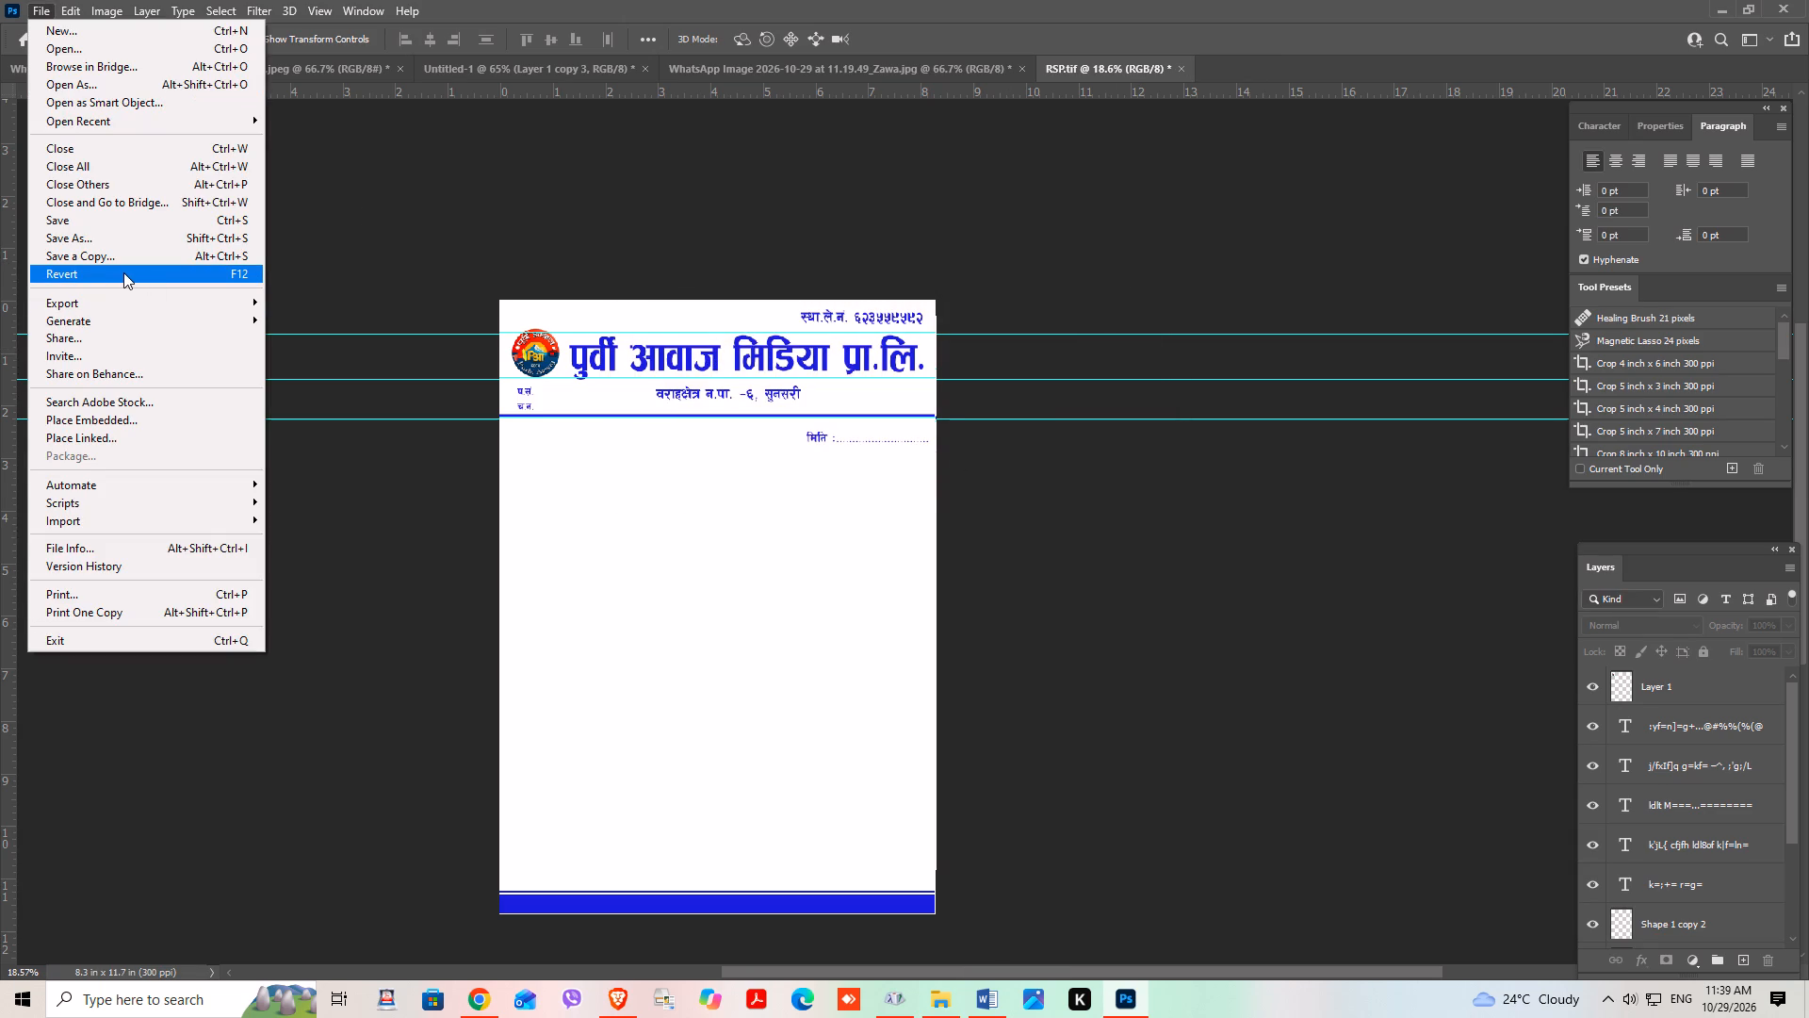
left_click(133, 249)
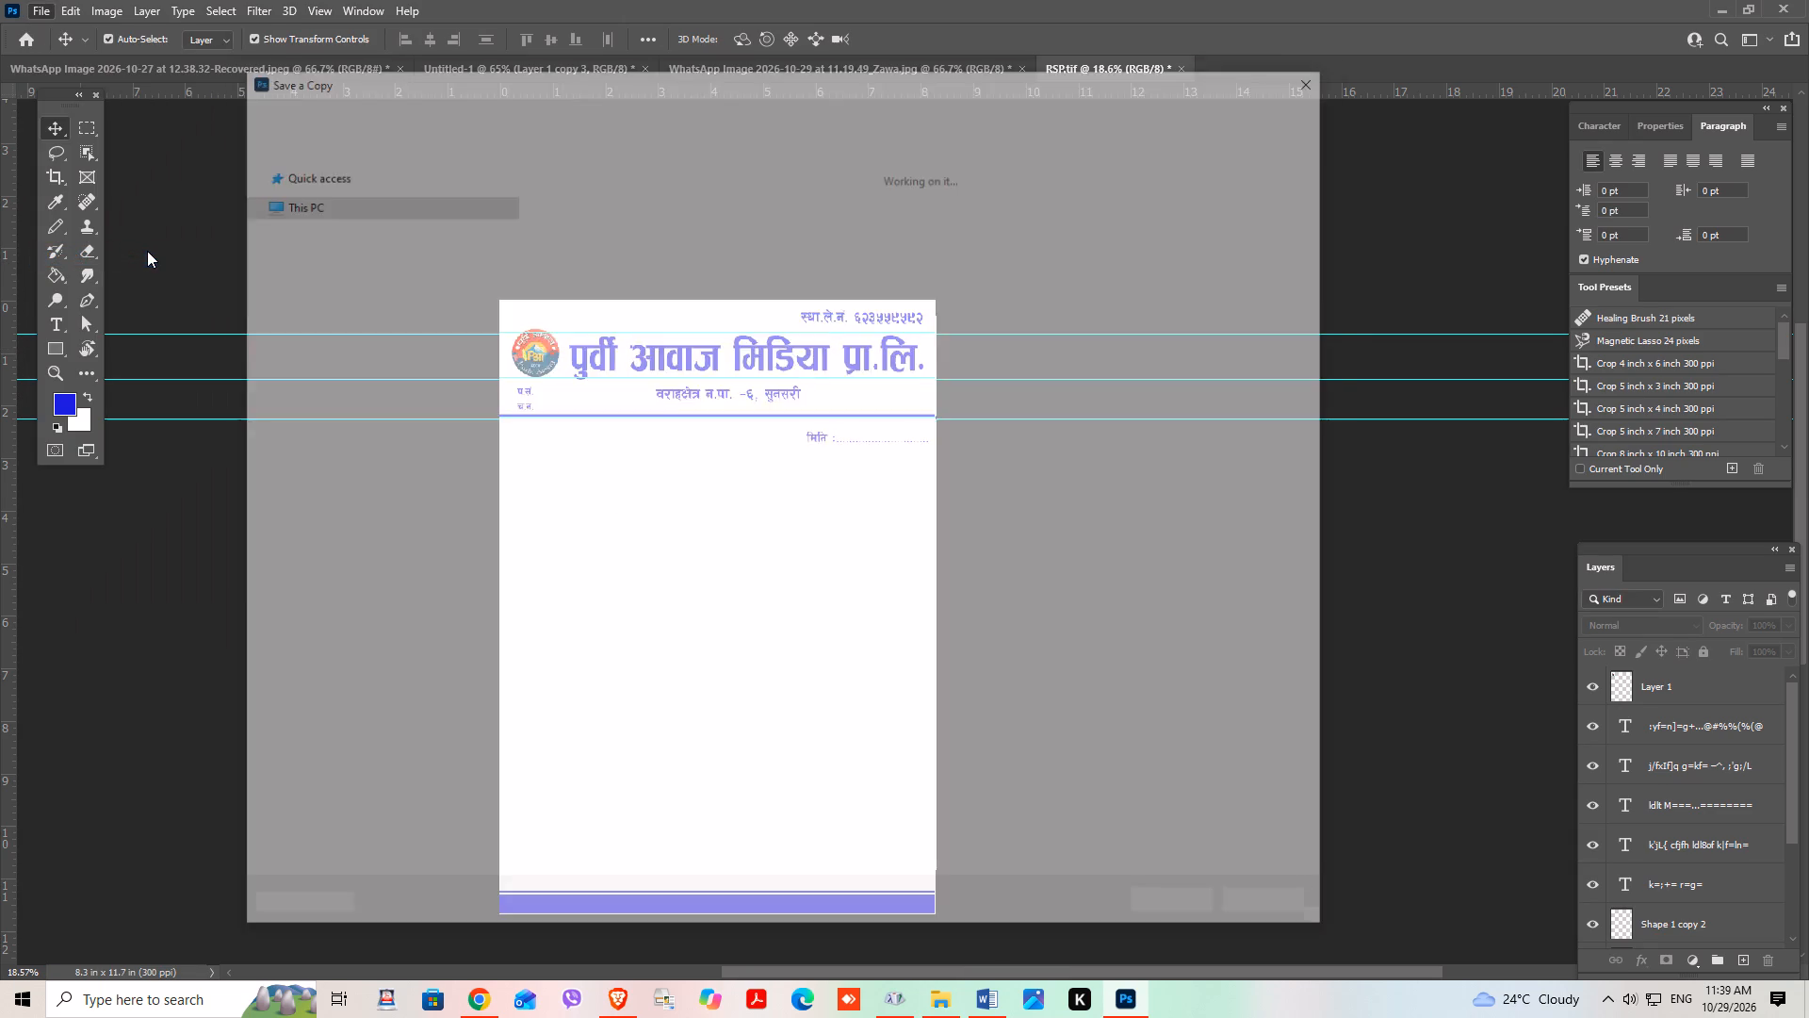
left_click(289, 197)
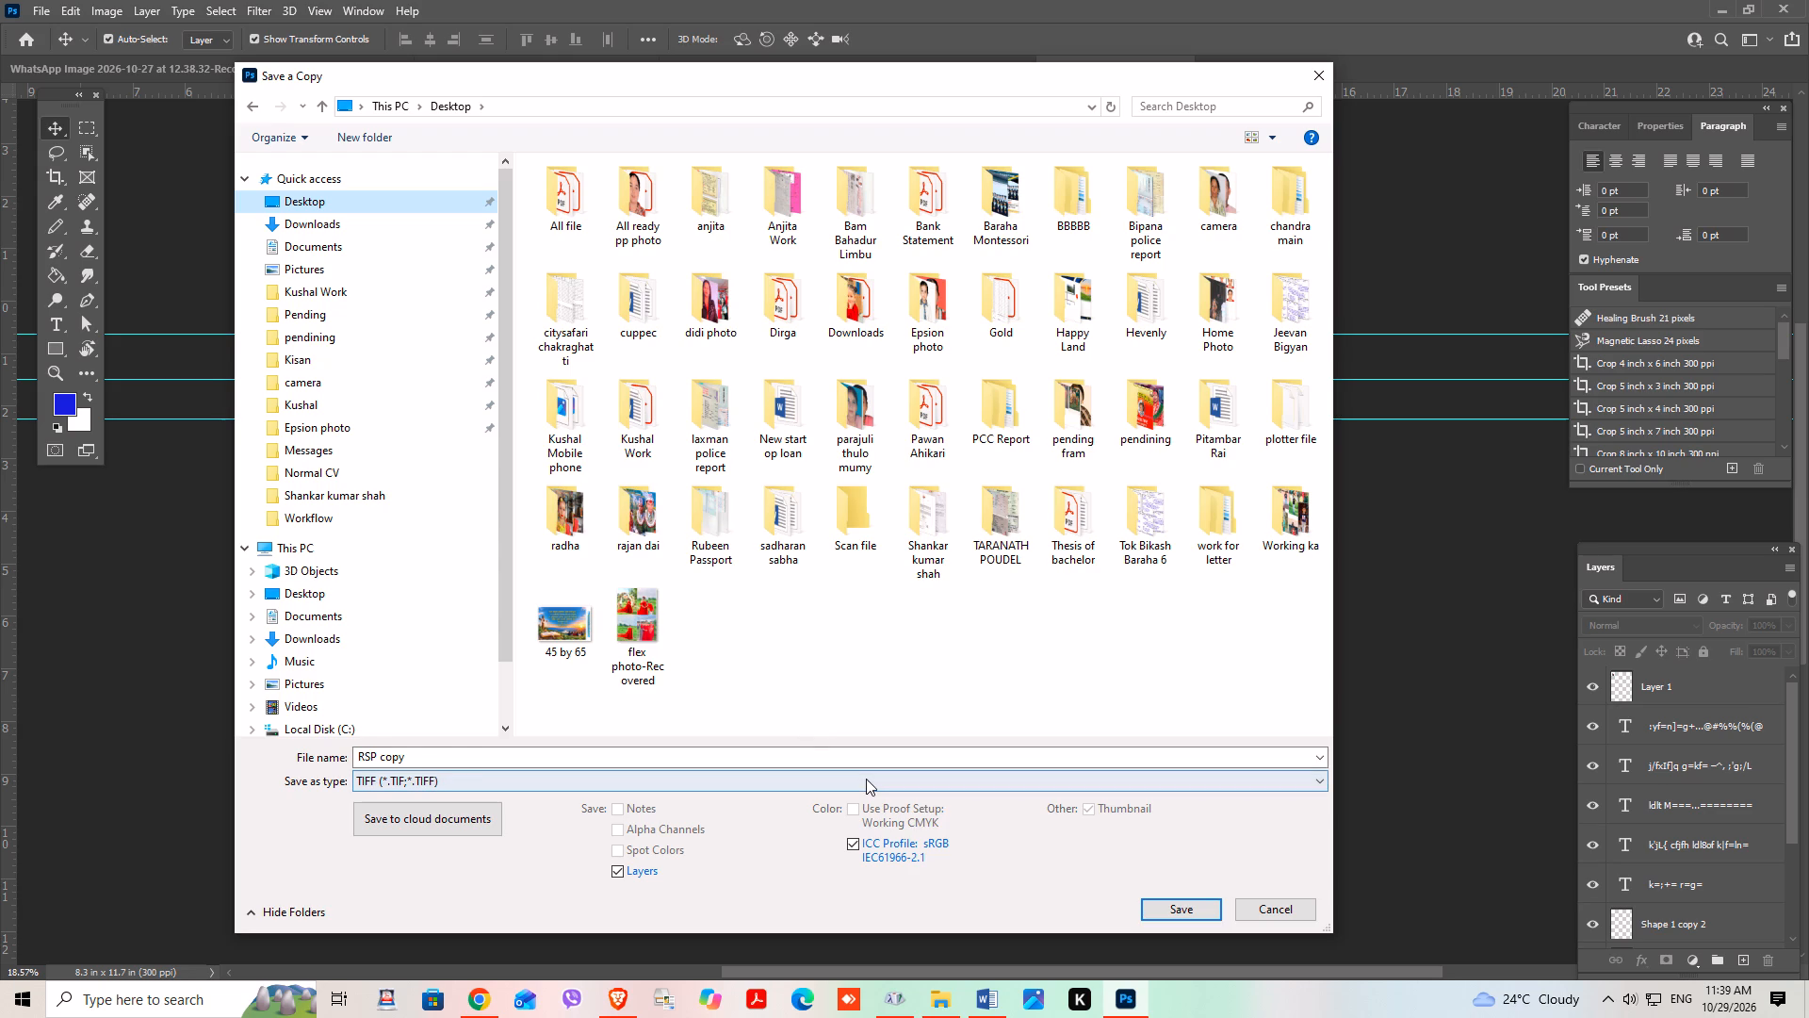
left_click(866, 779)
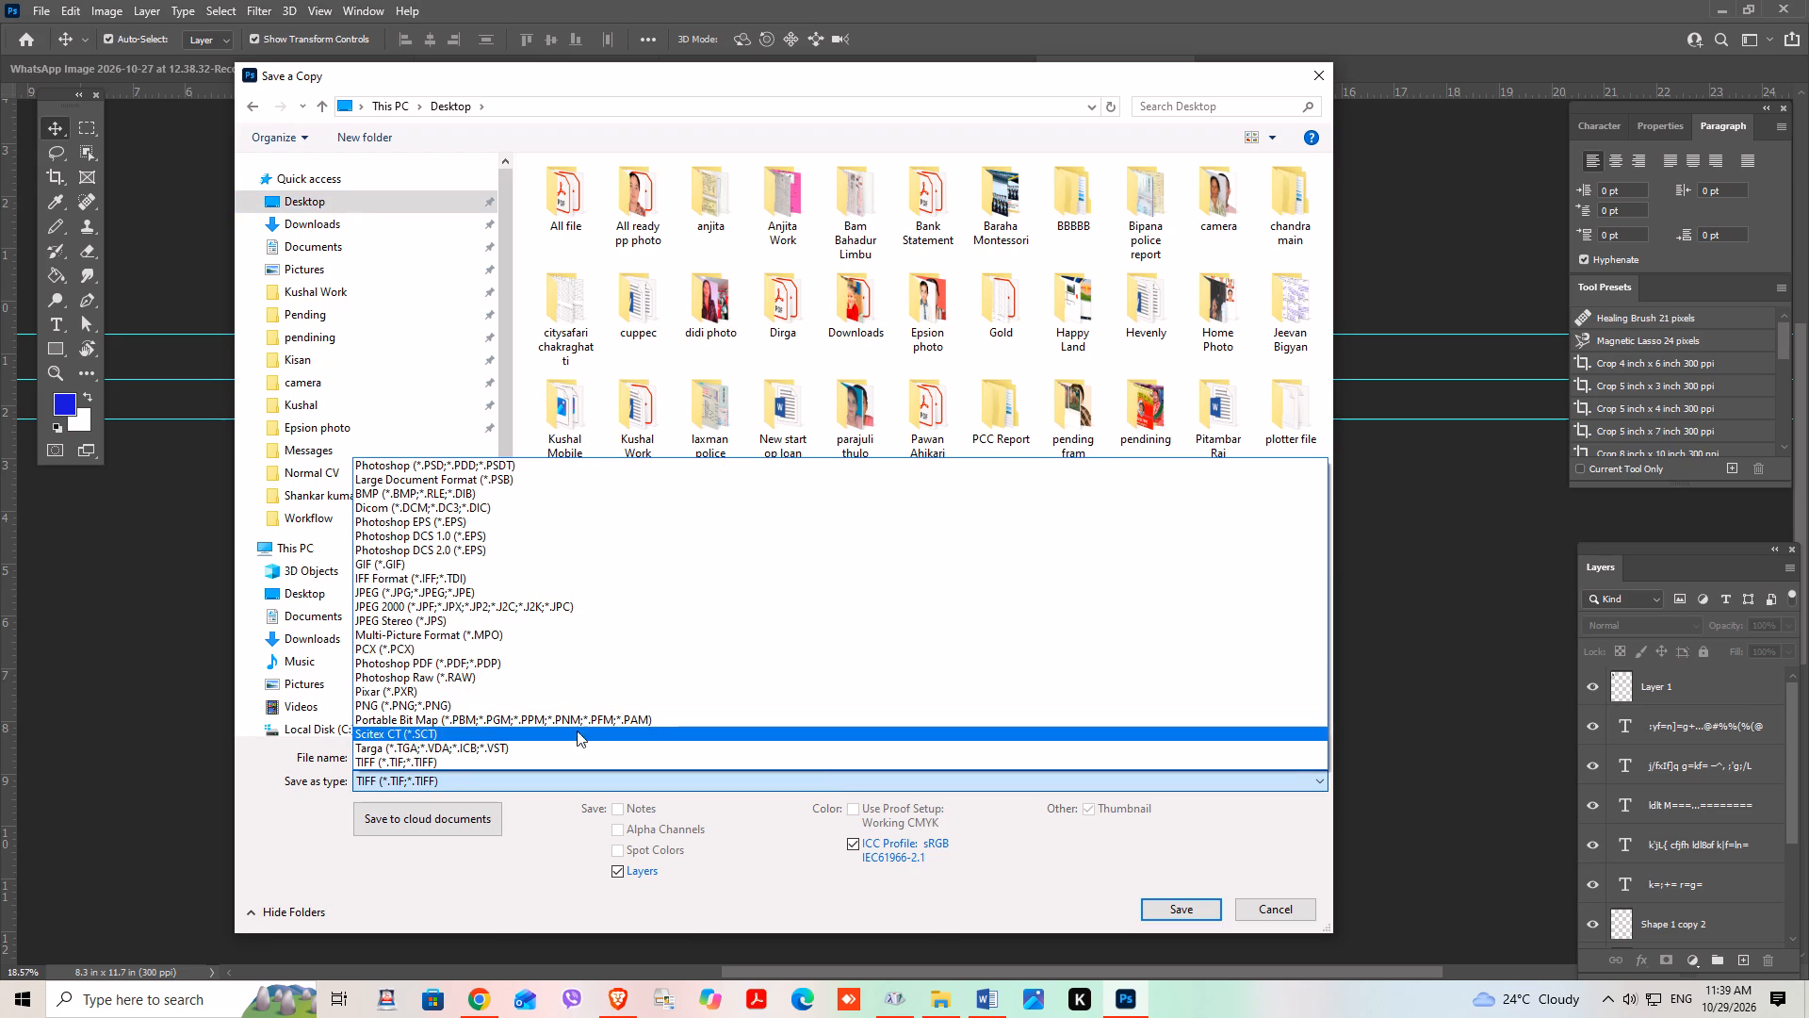
left_click(510, 662)
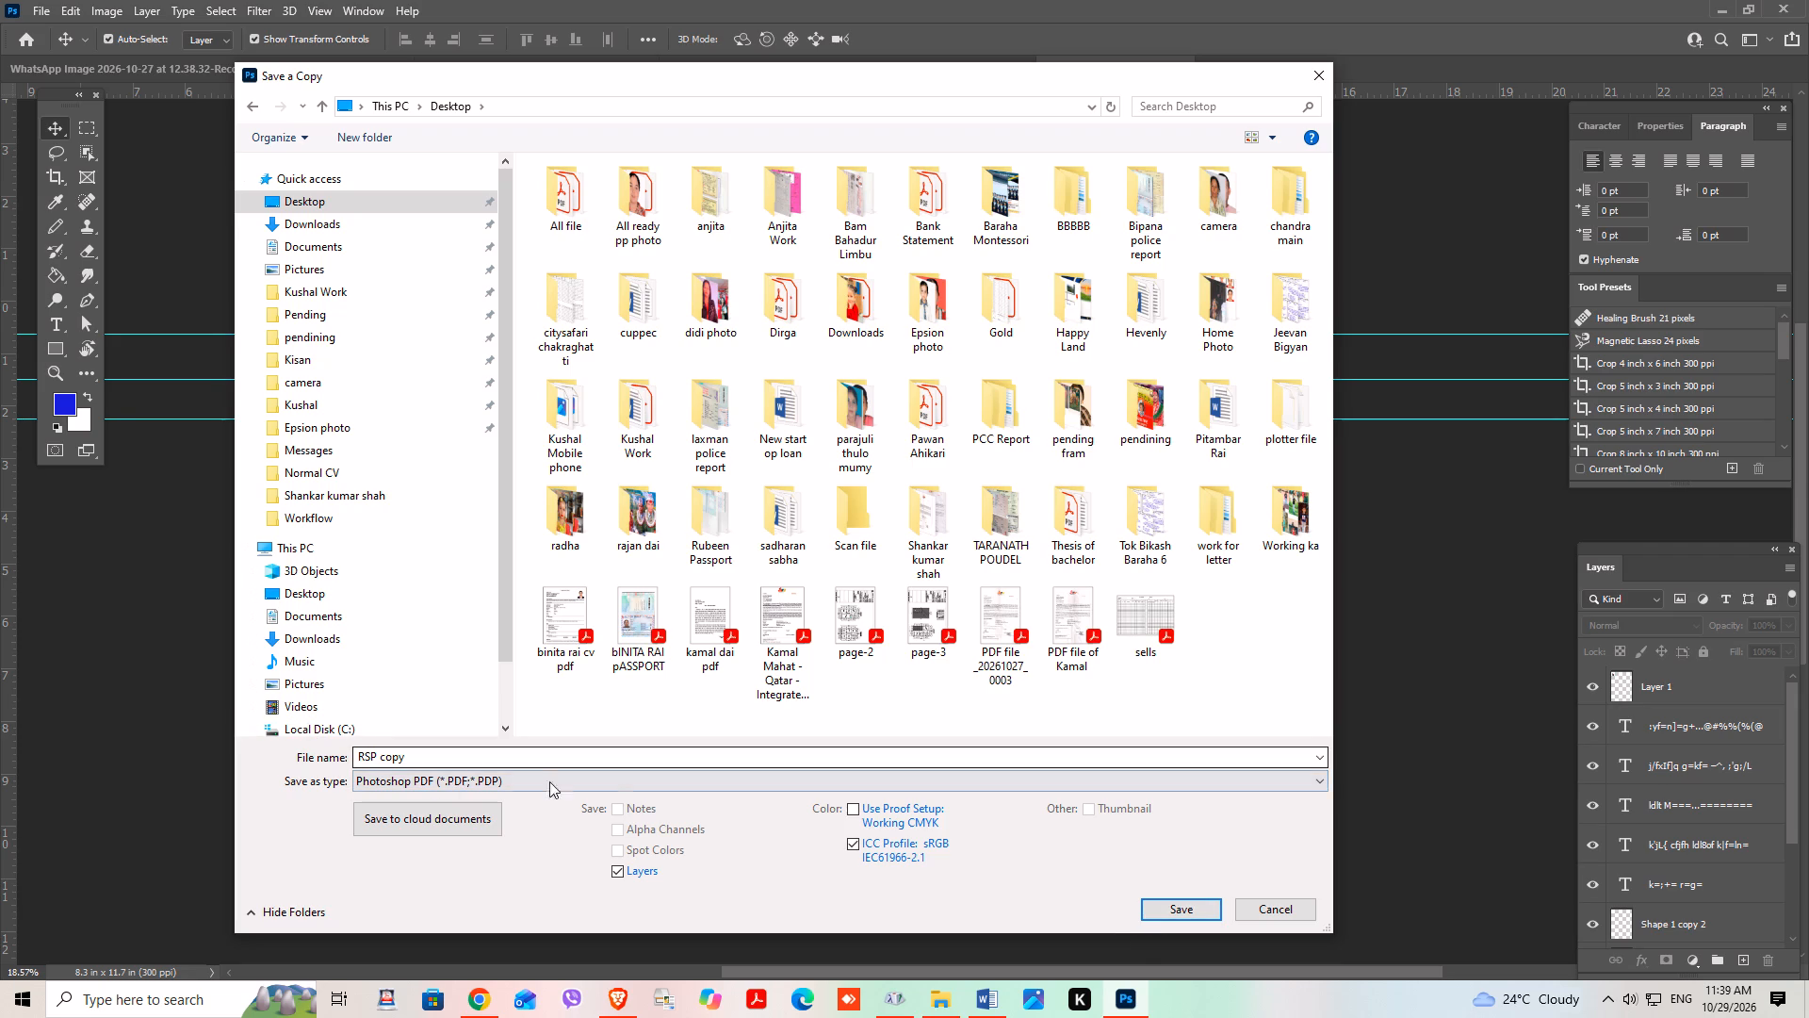
left_click(1179, 911)
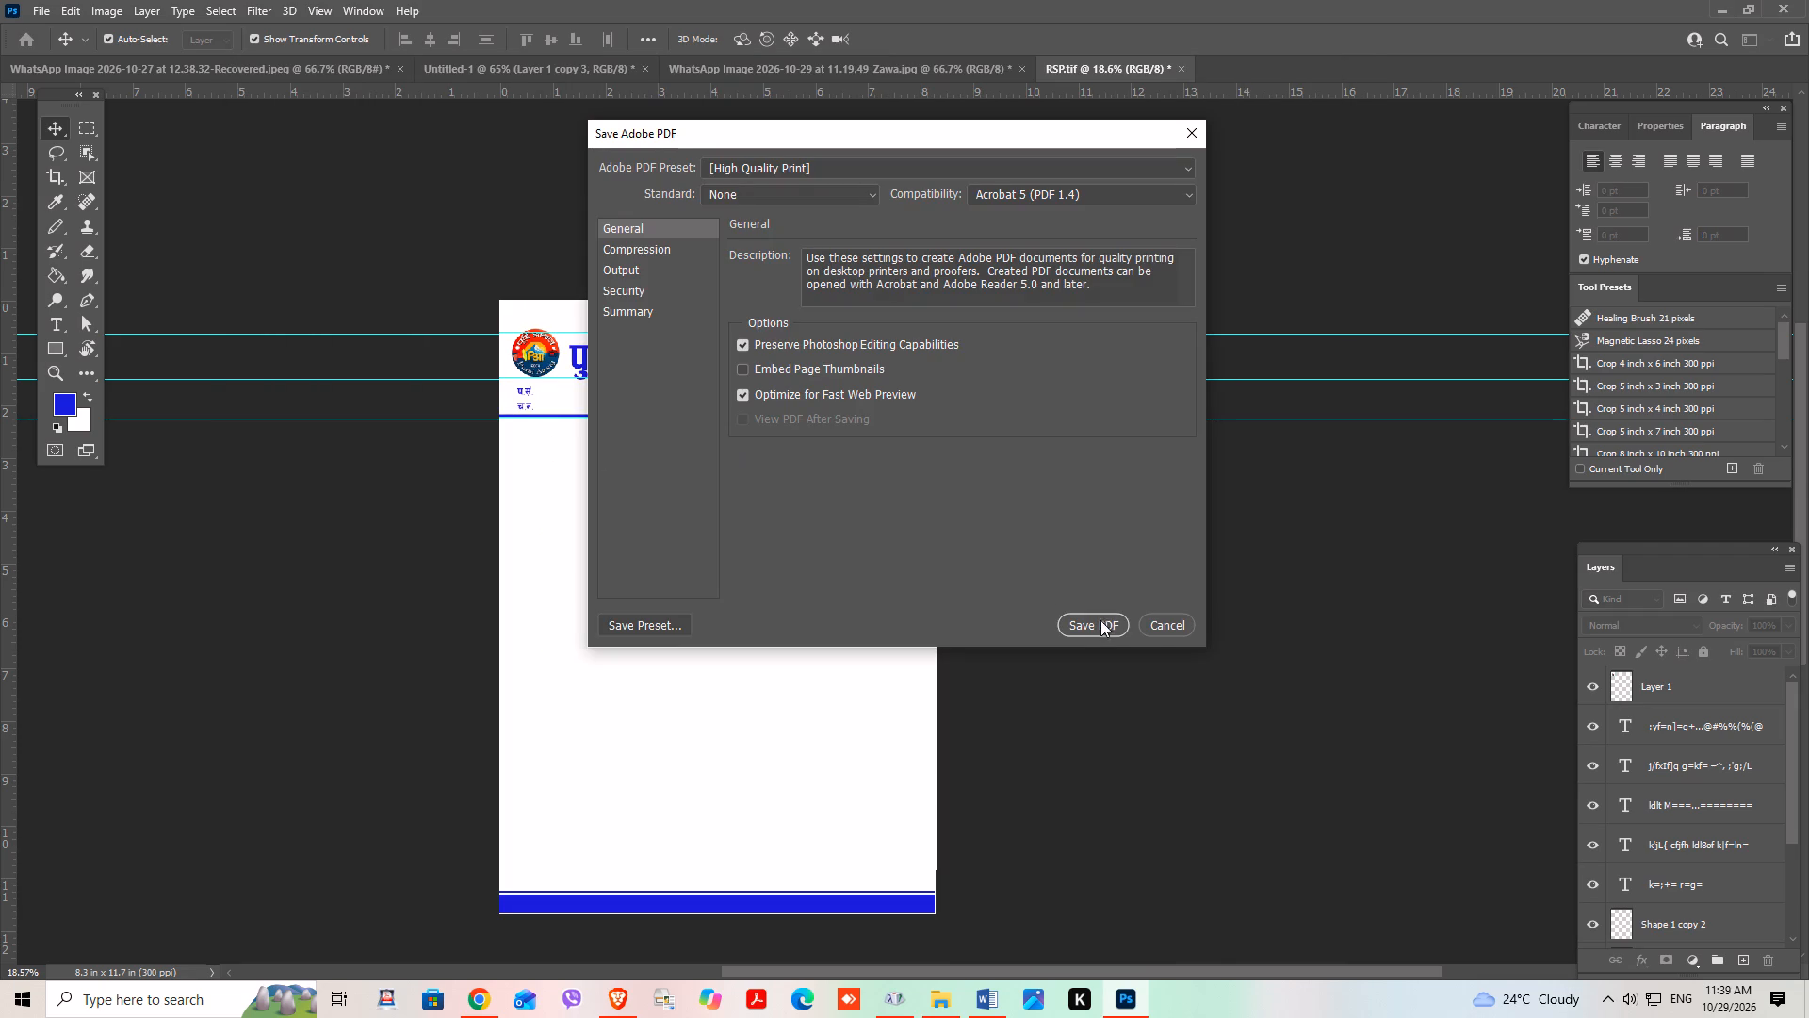
left_click(1100, 624)
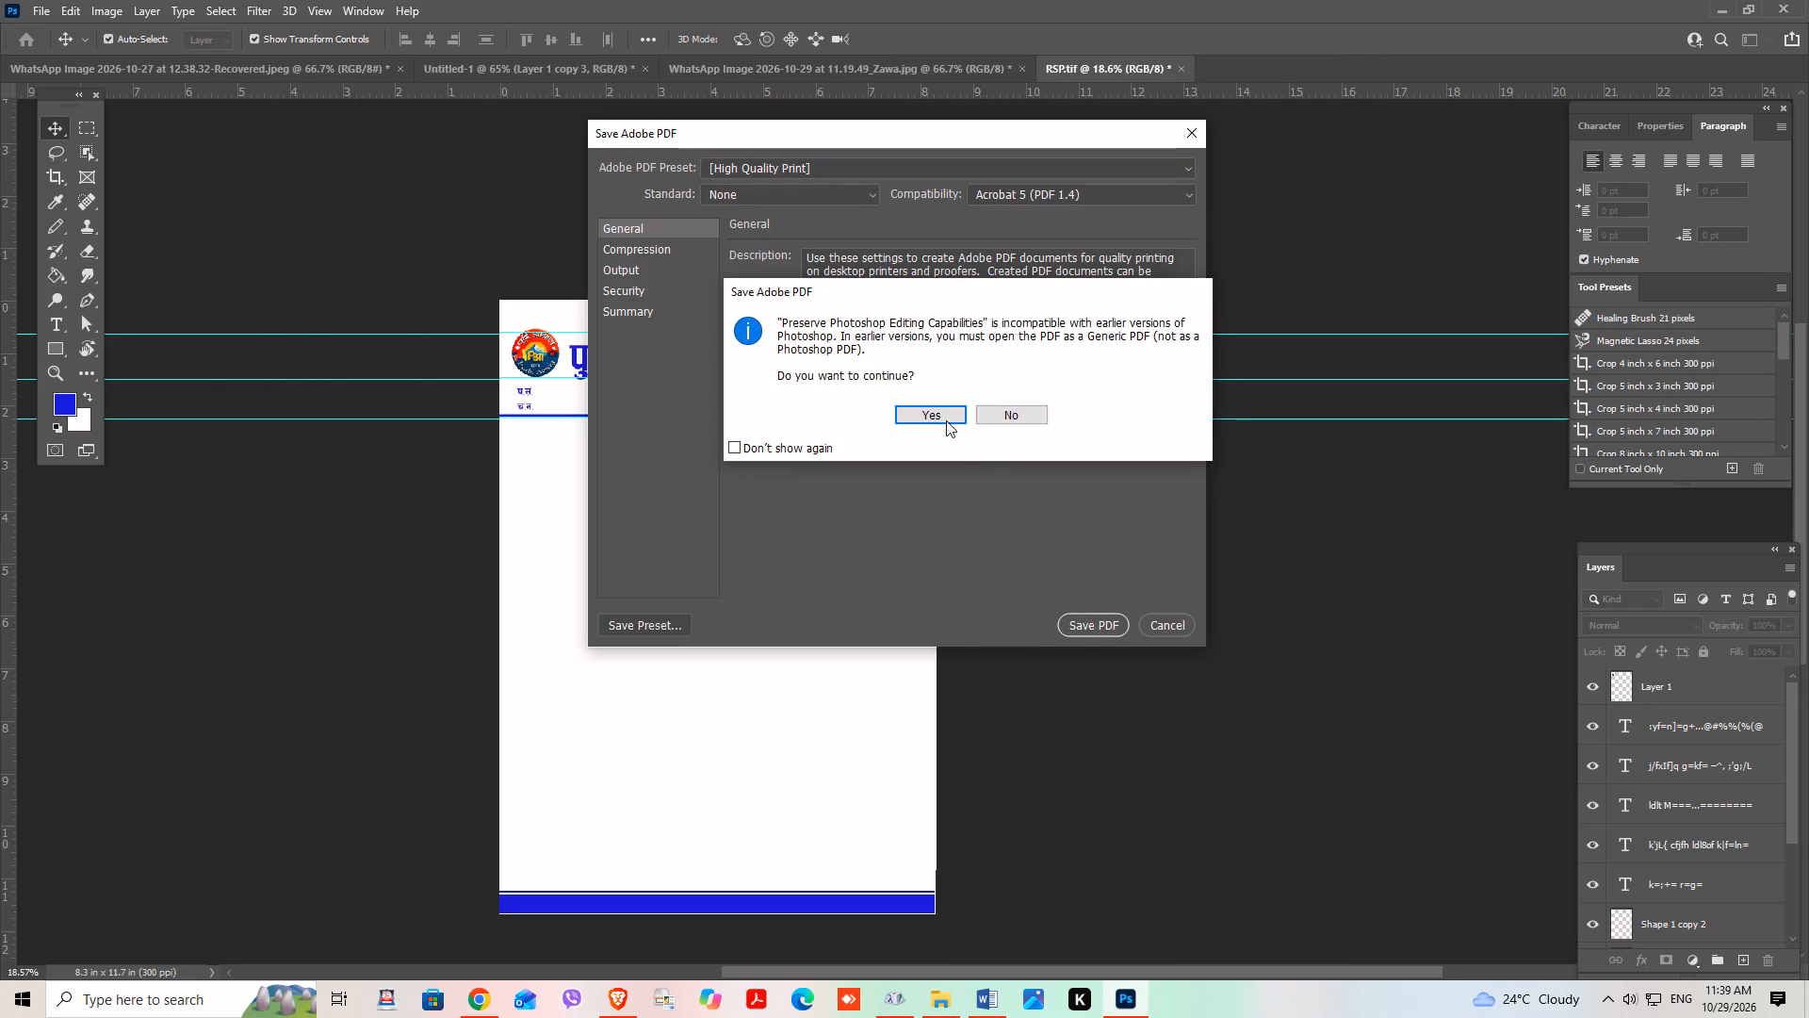
left_click(935, 414)
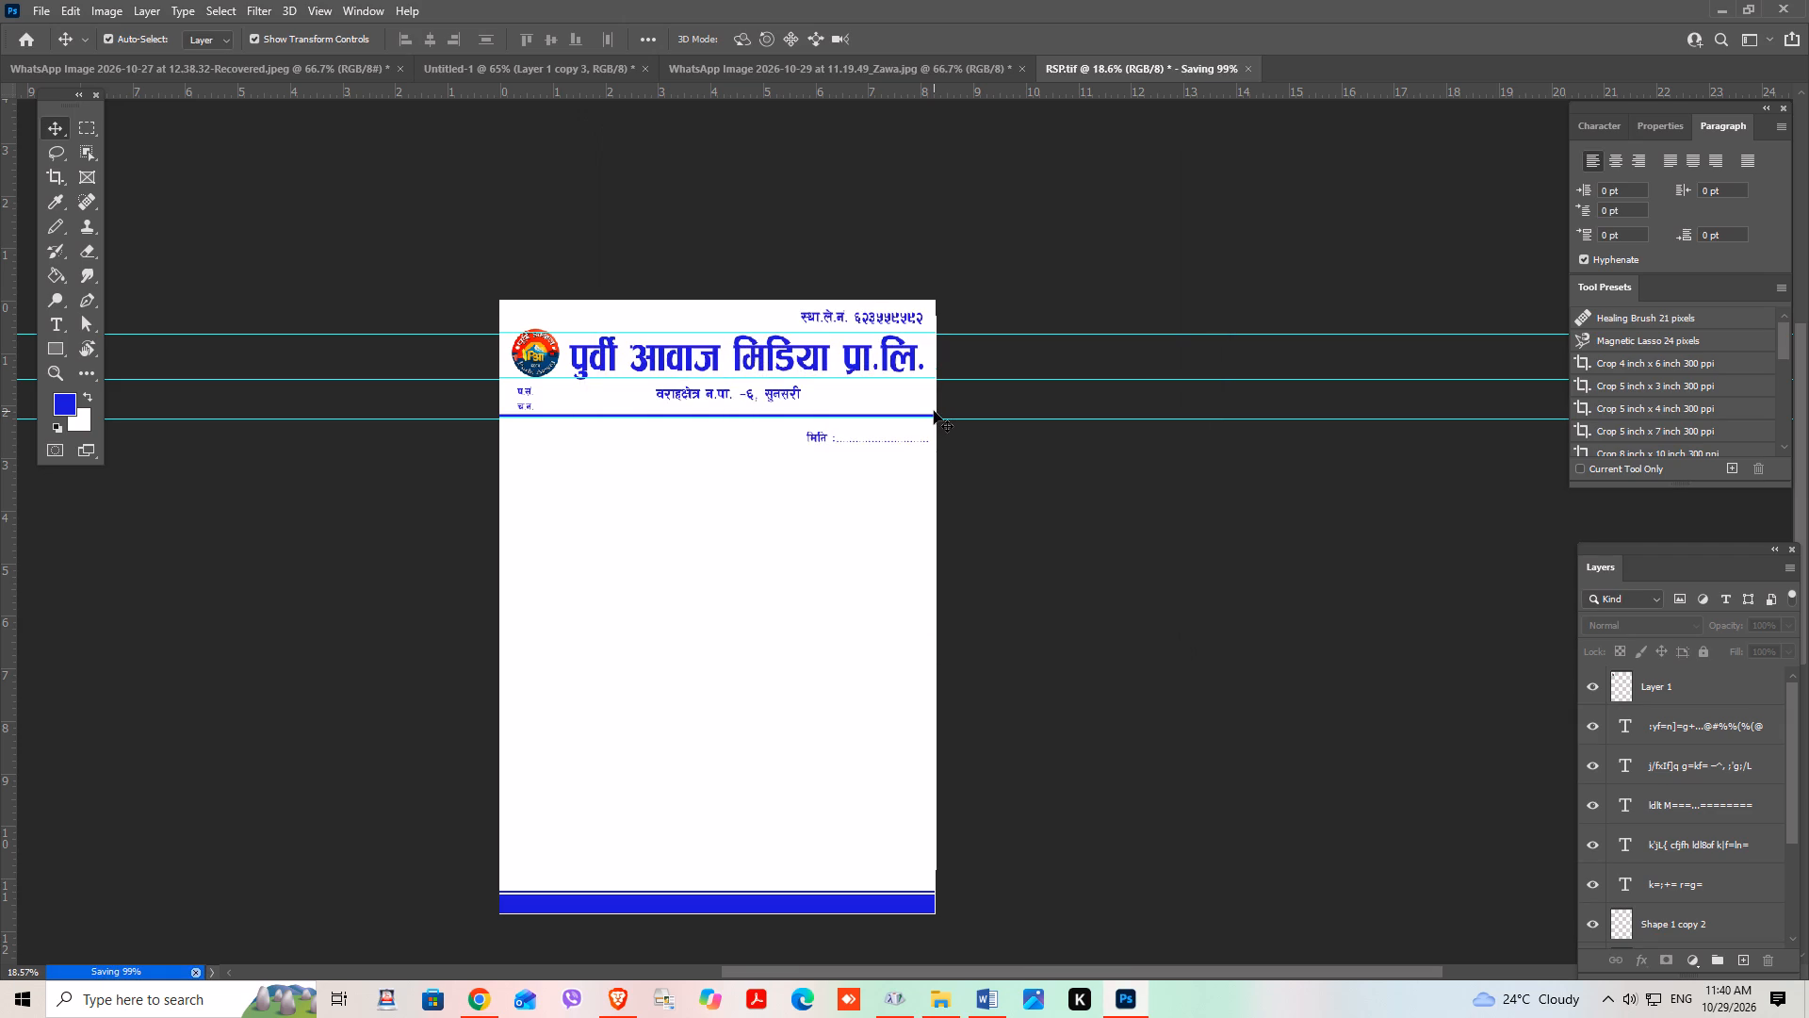
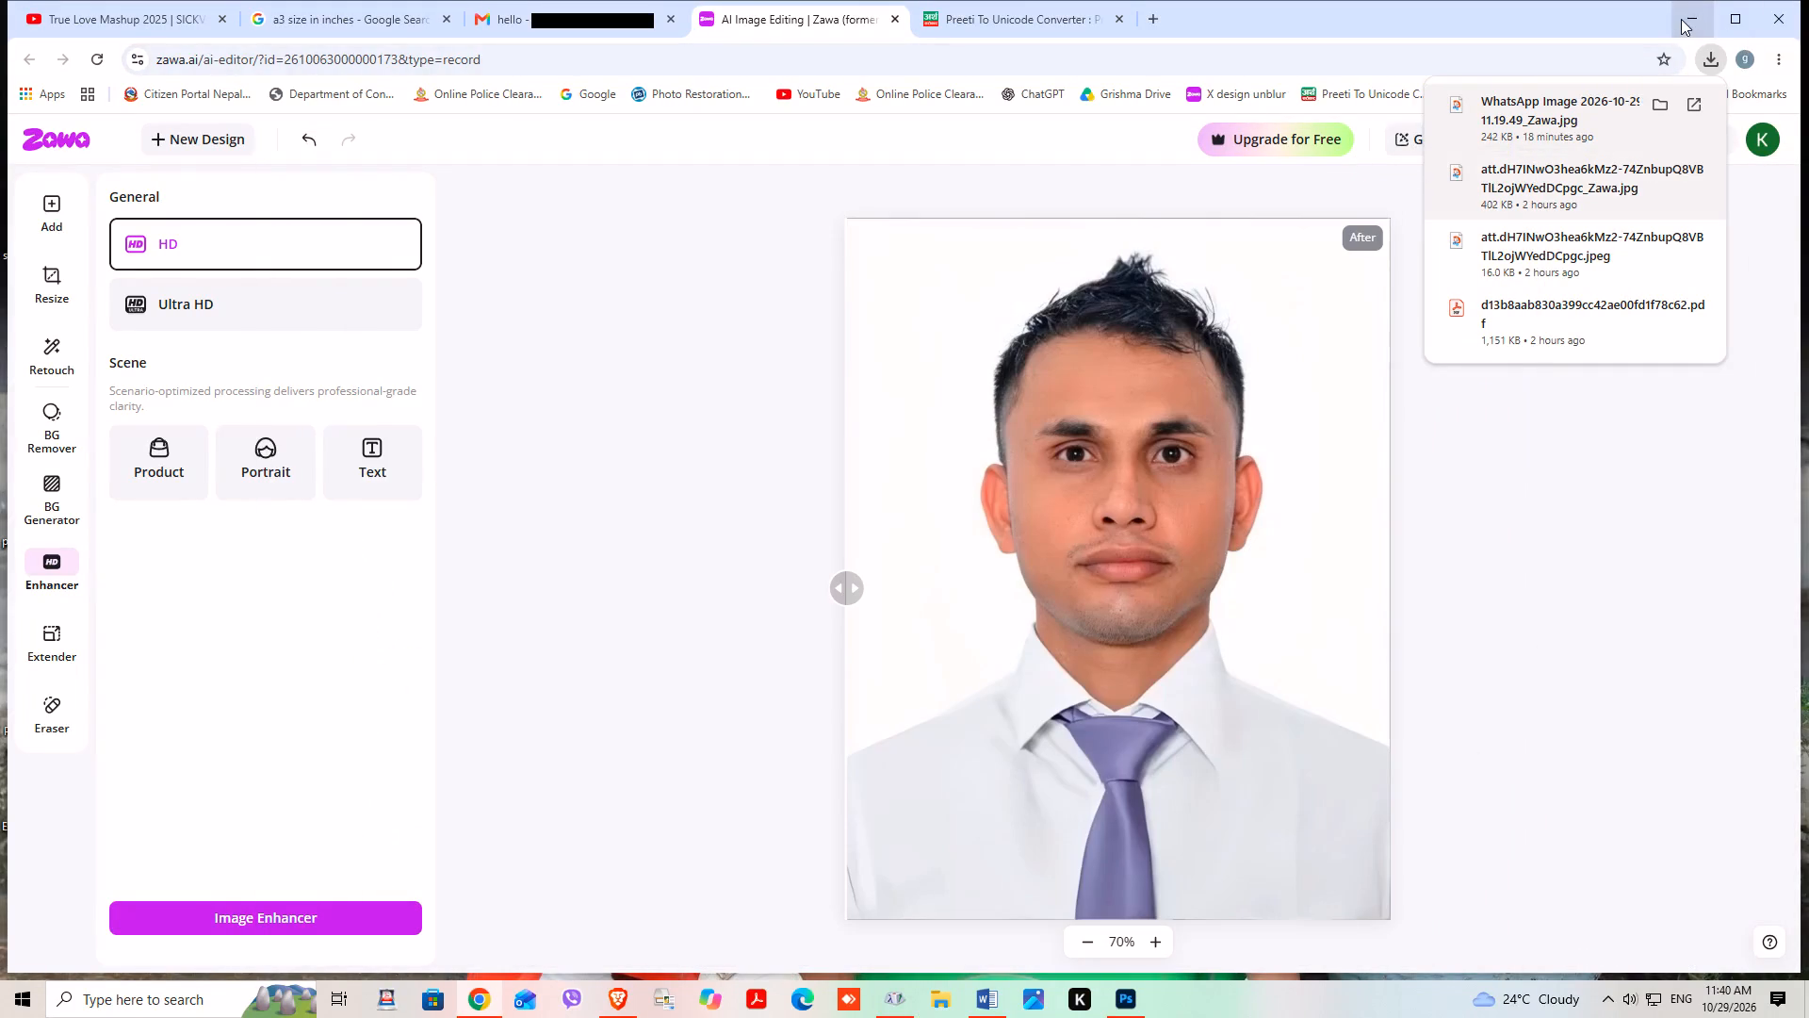
Open the RSP copy PDF from the Desktop in Adobe Acrobat.
left_click(1681, 19)
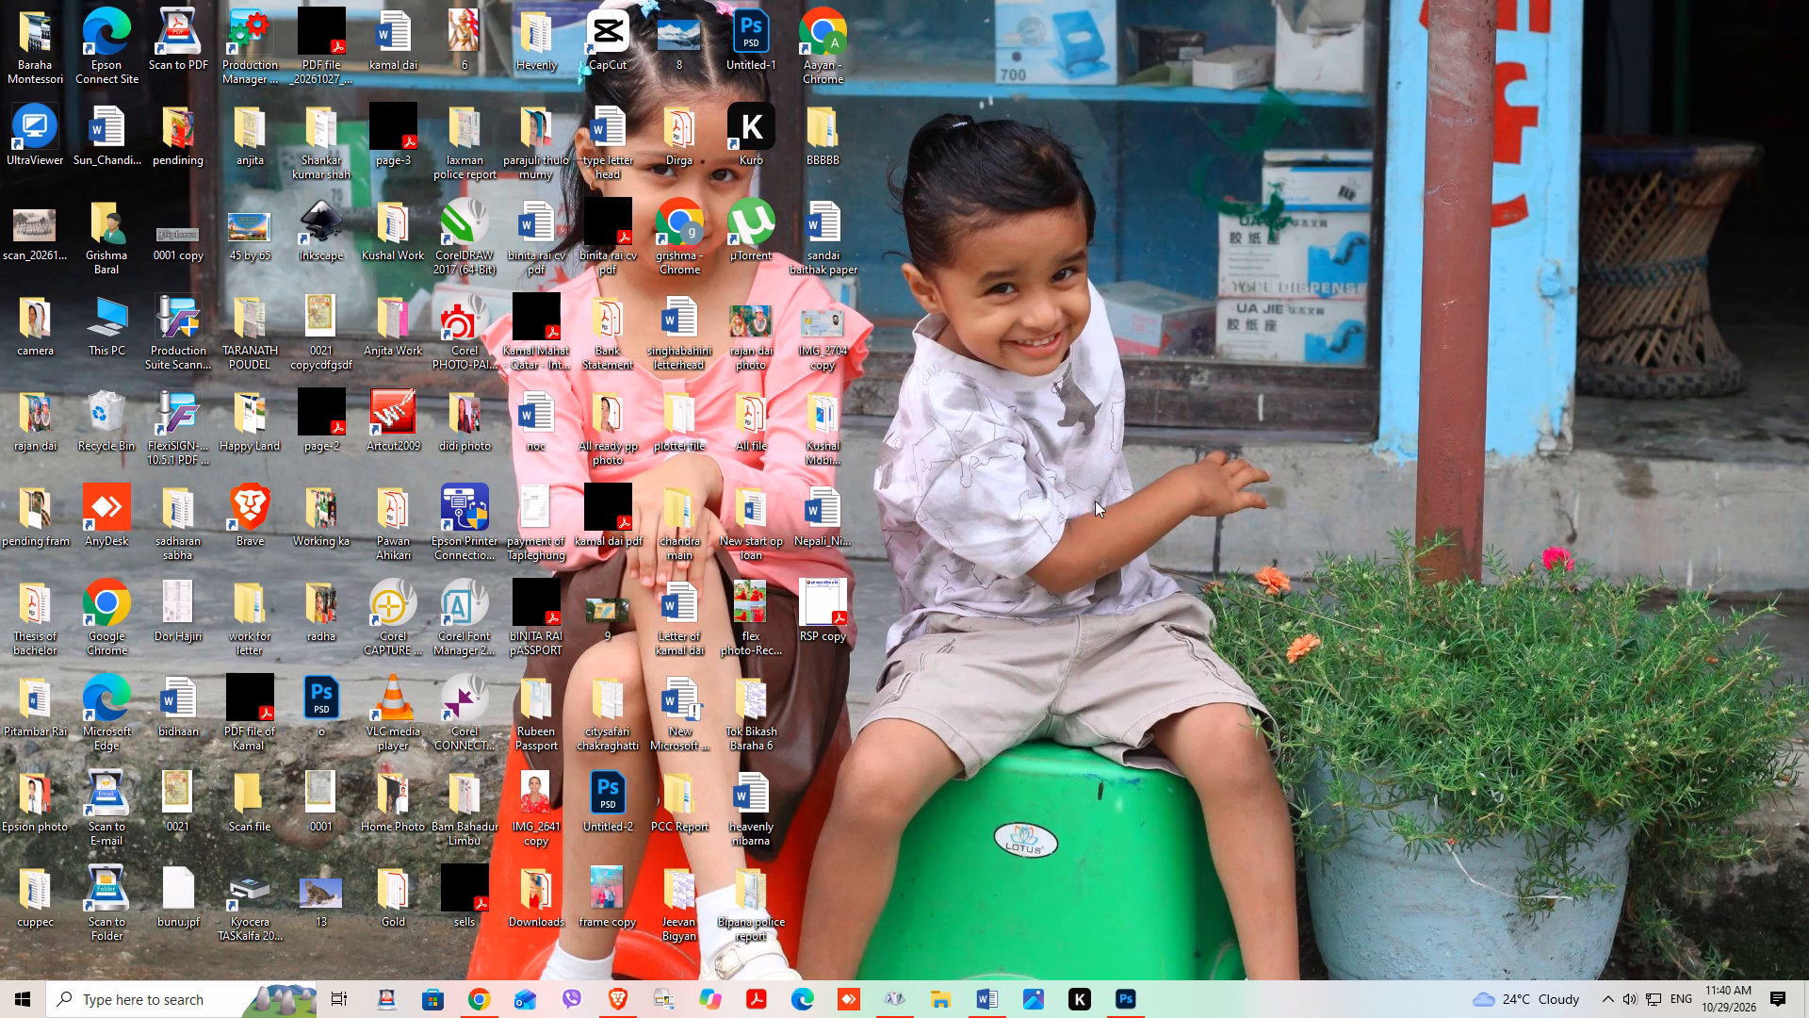
left_click(836, 598)
right_click(832, 600)
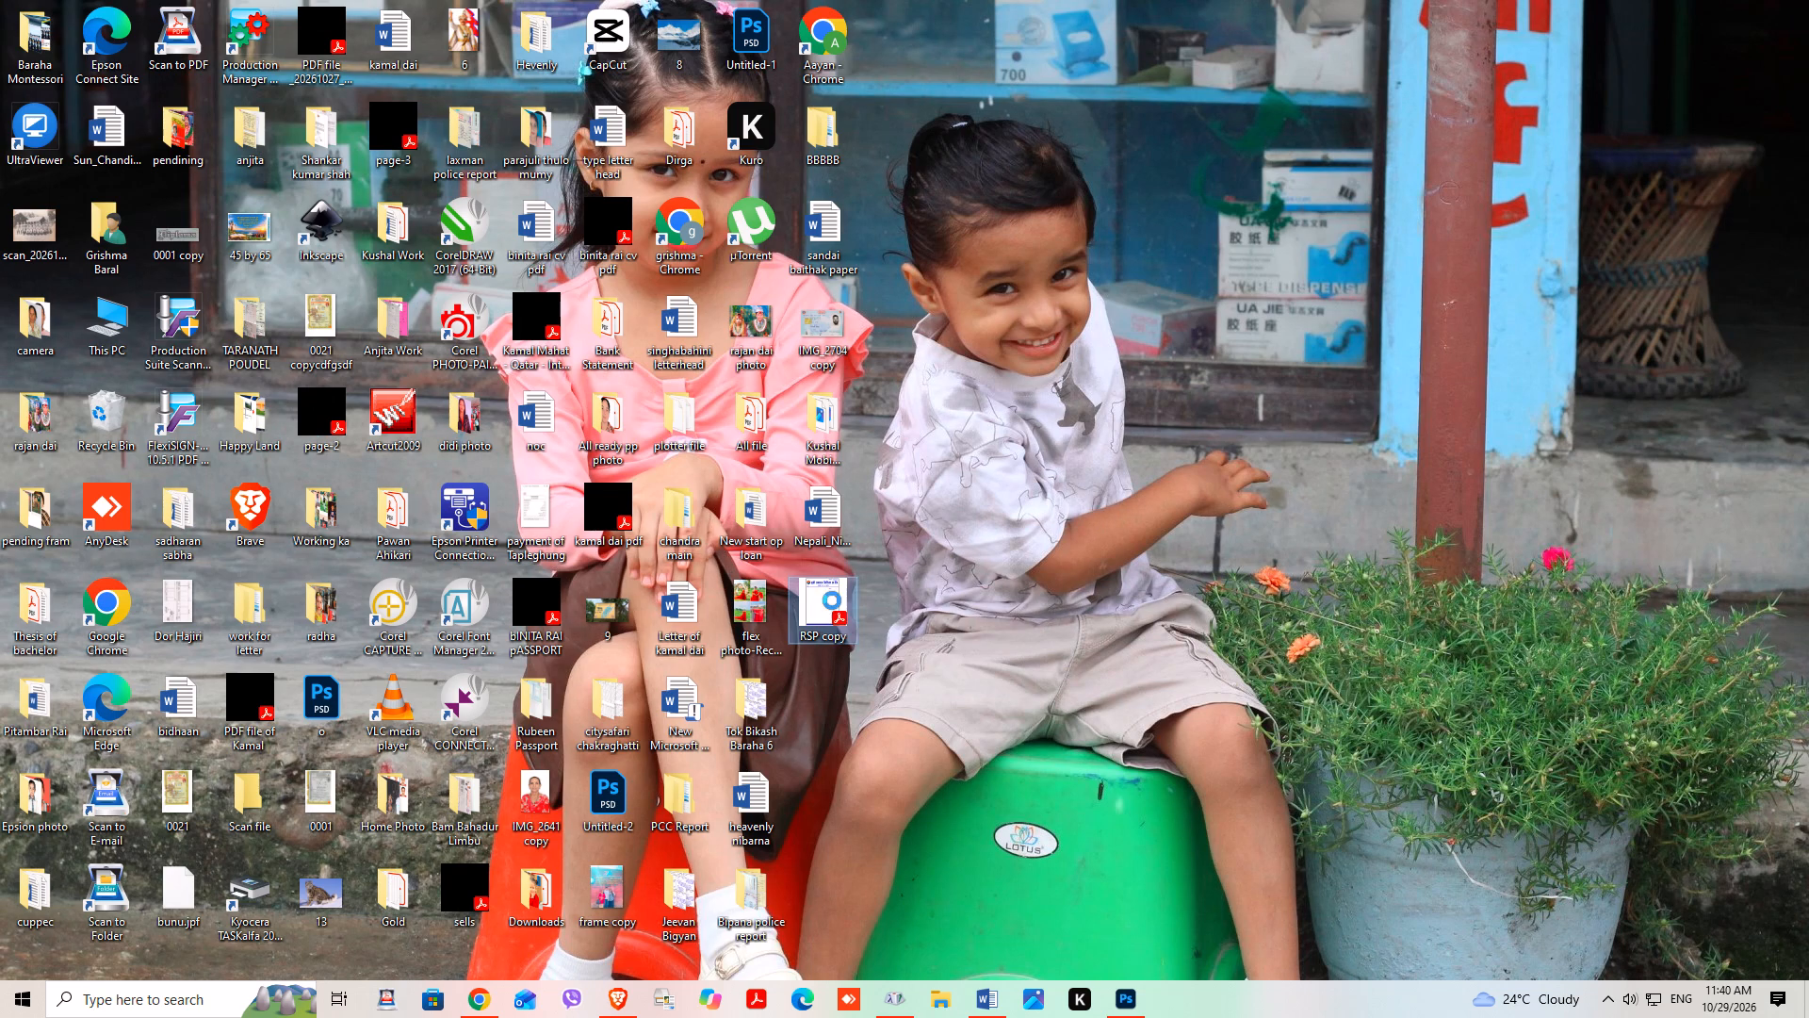
left_click(924, 108)
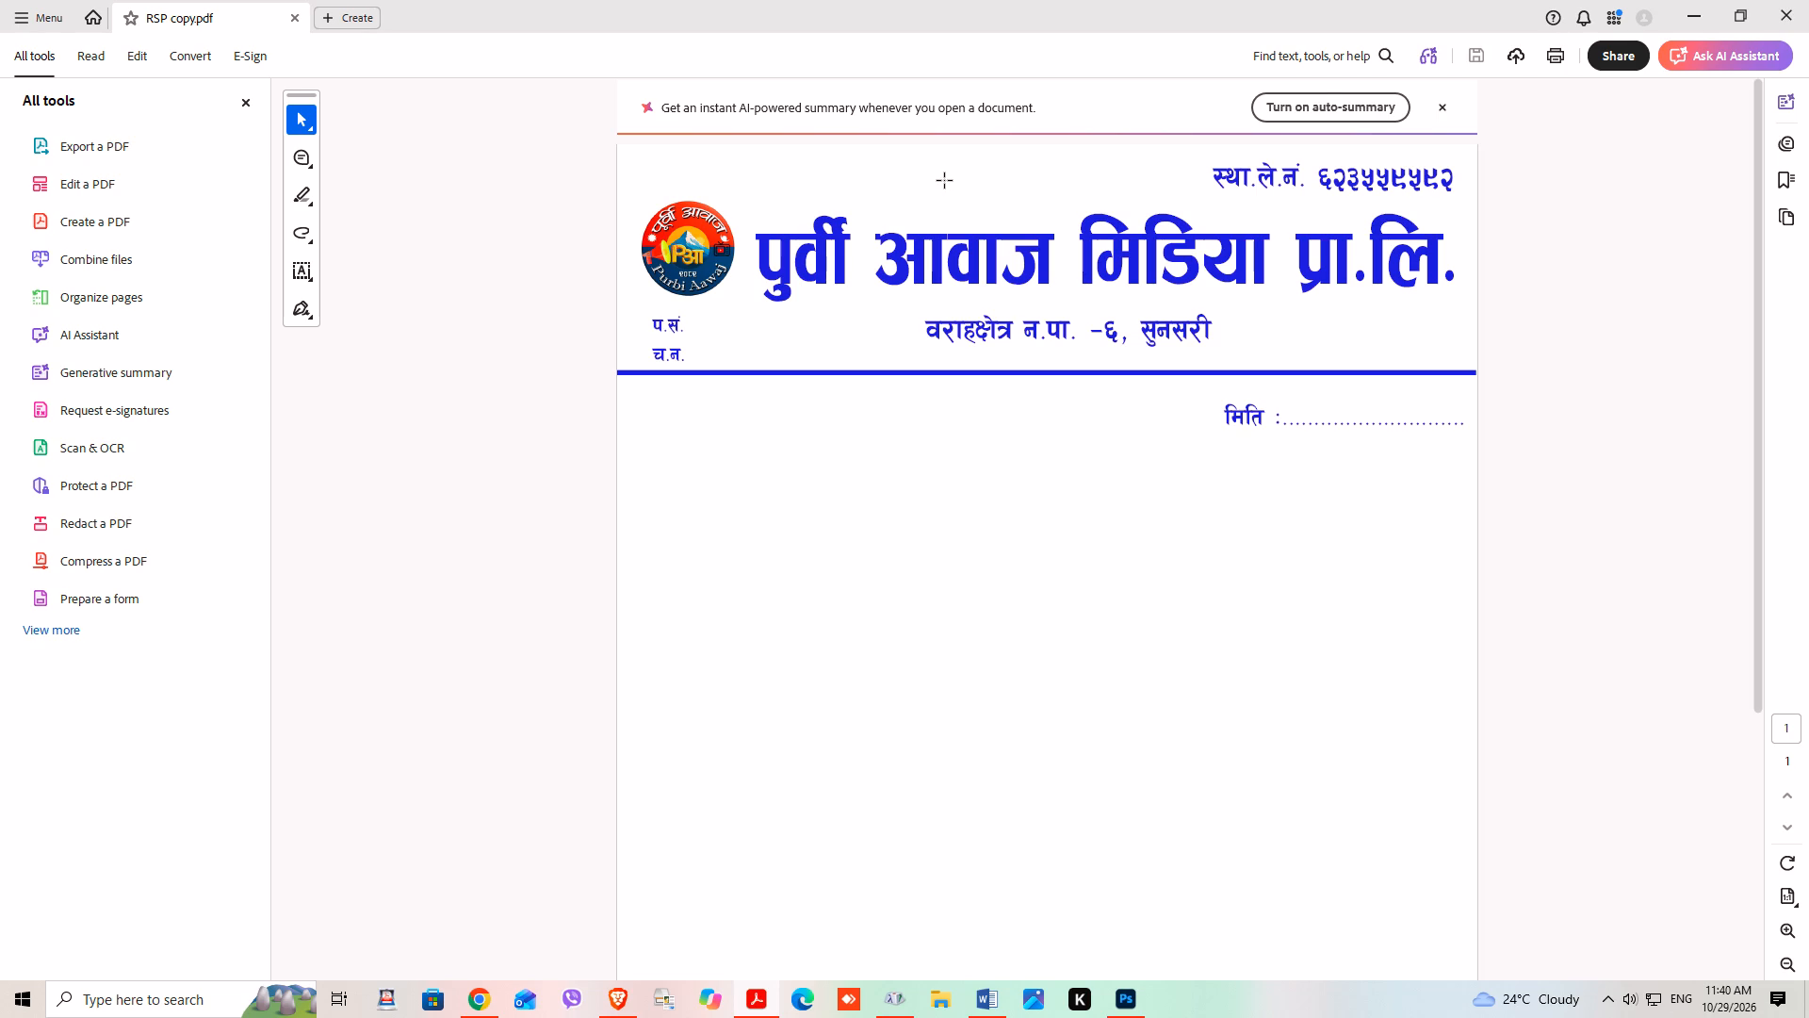
Start printing the letterhead on the Canon G3070 series1 printer with the page size set to A4.
left_click(1546, 60)
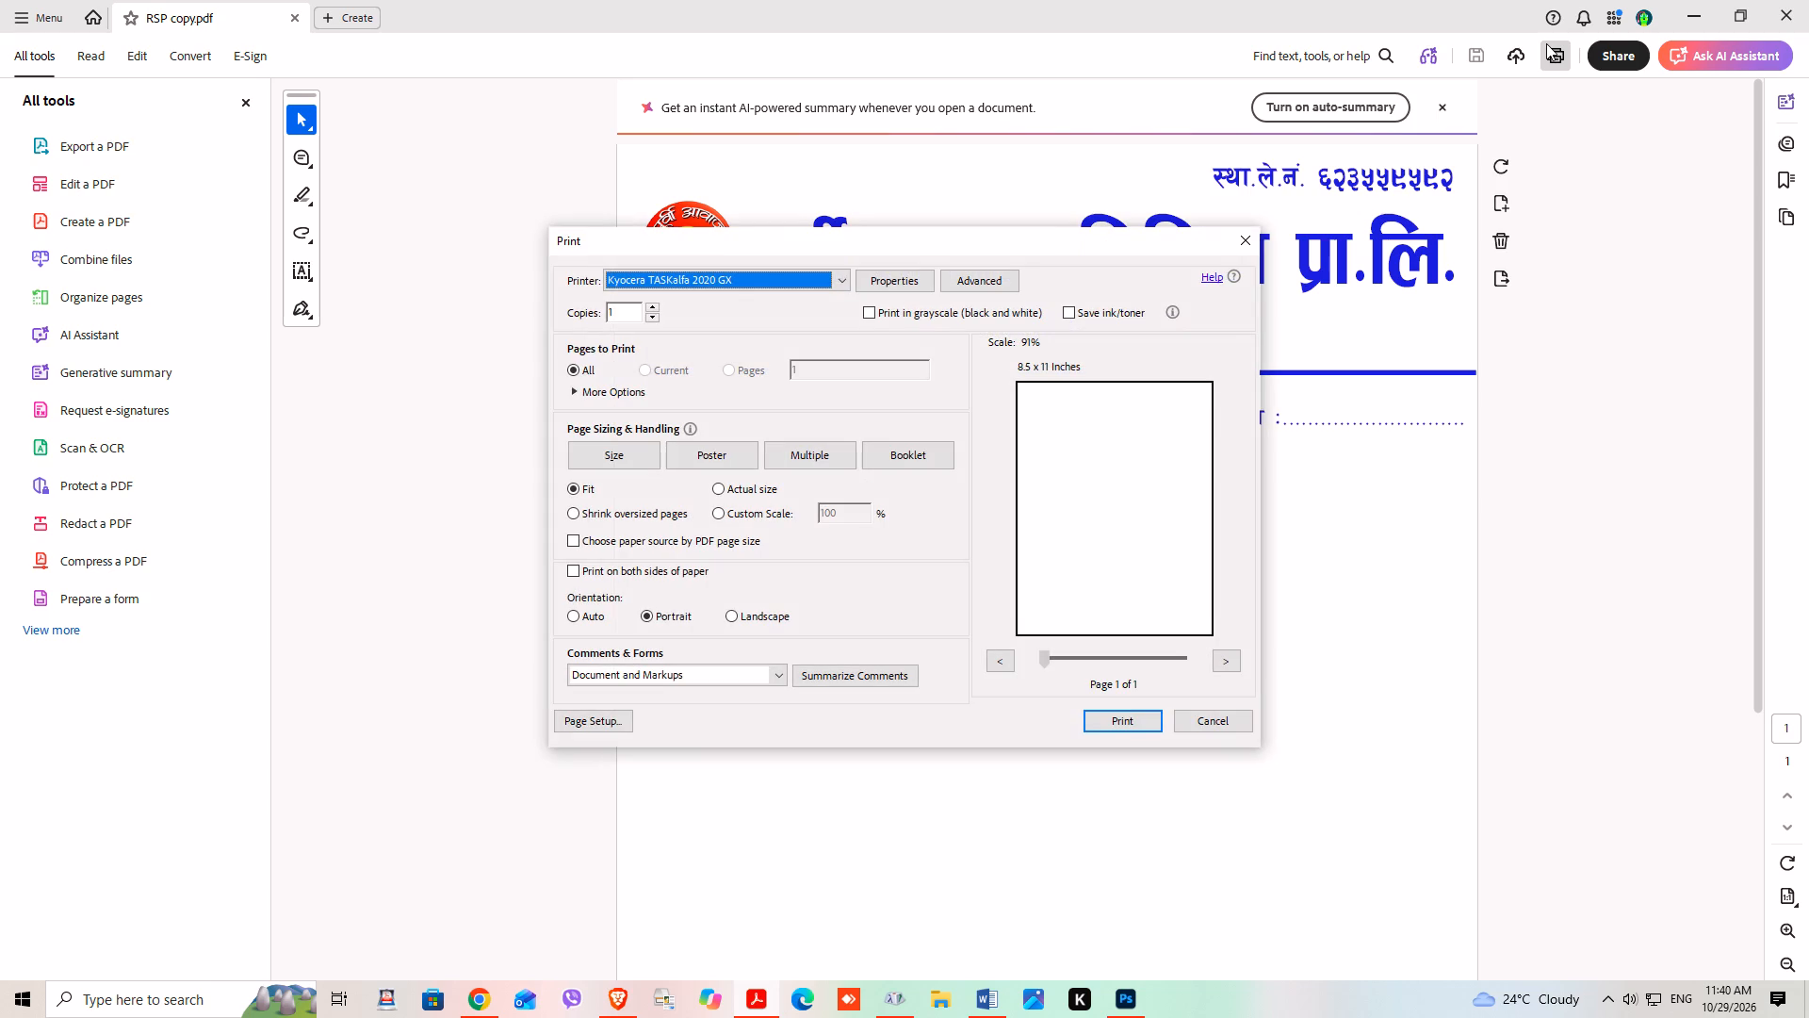
left_click(814, 275)
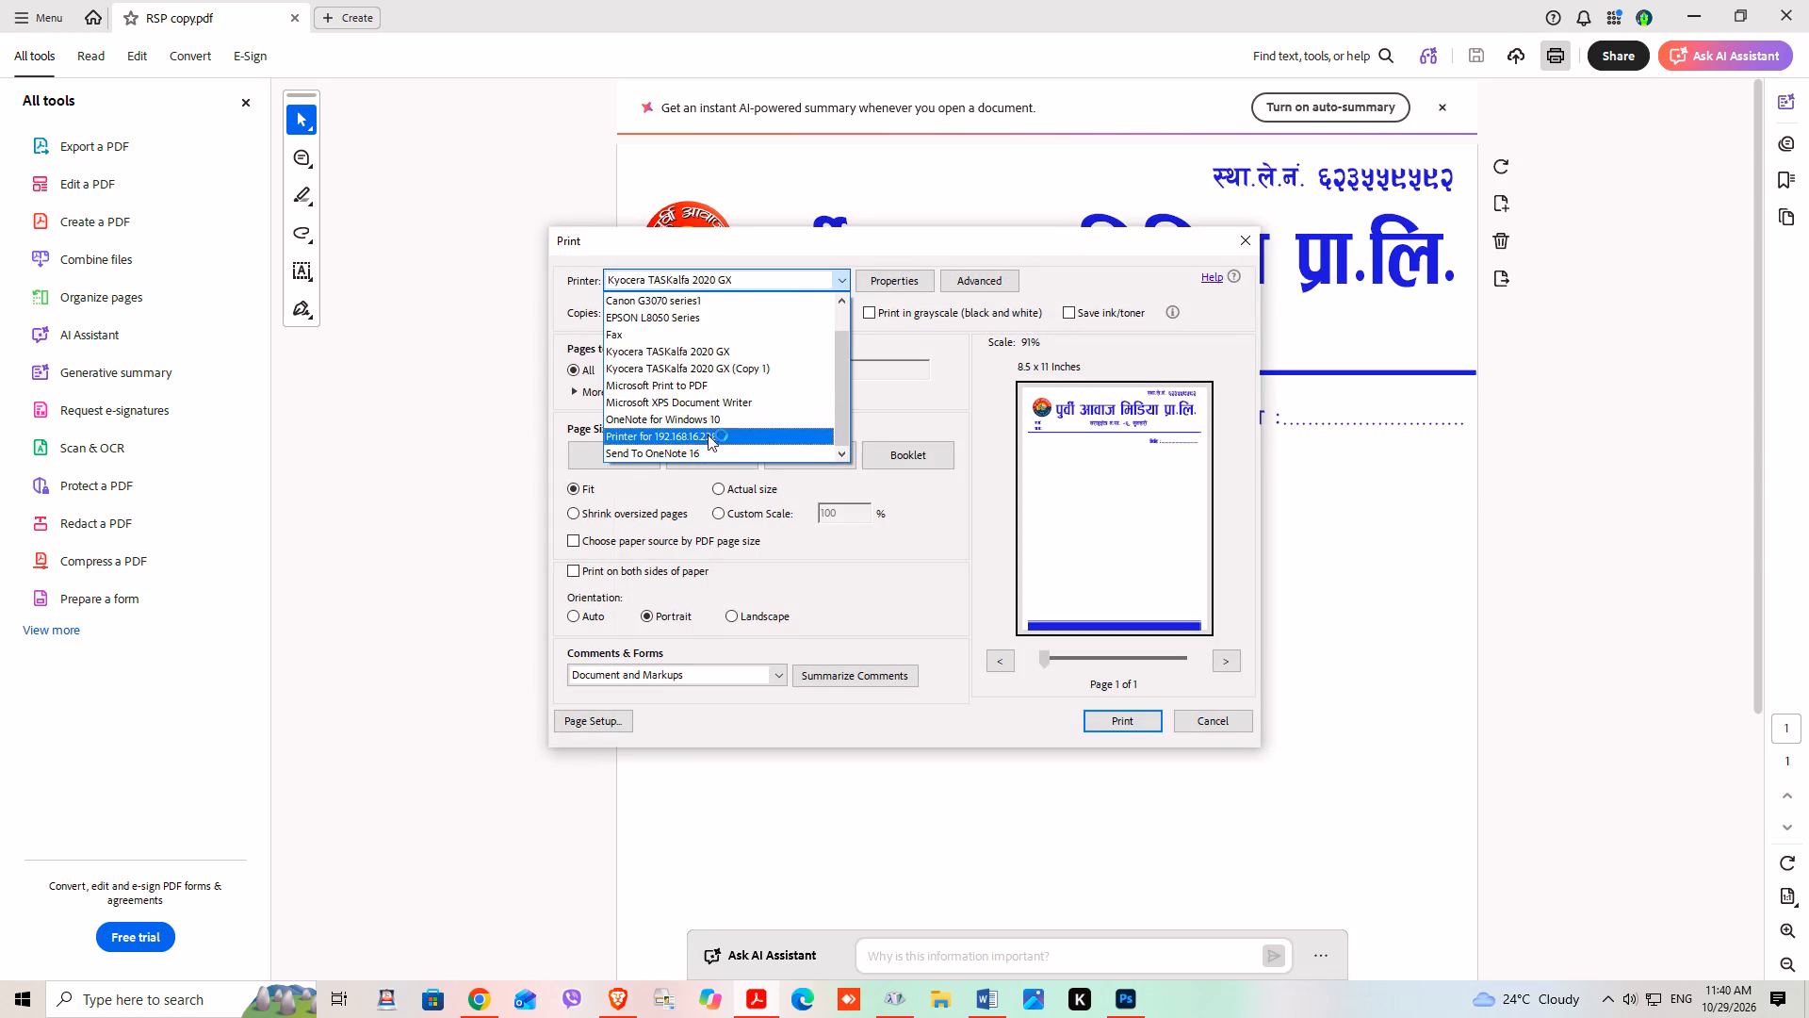
left_click(660, 305)
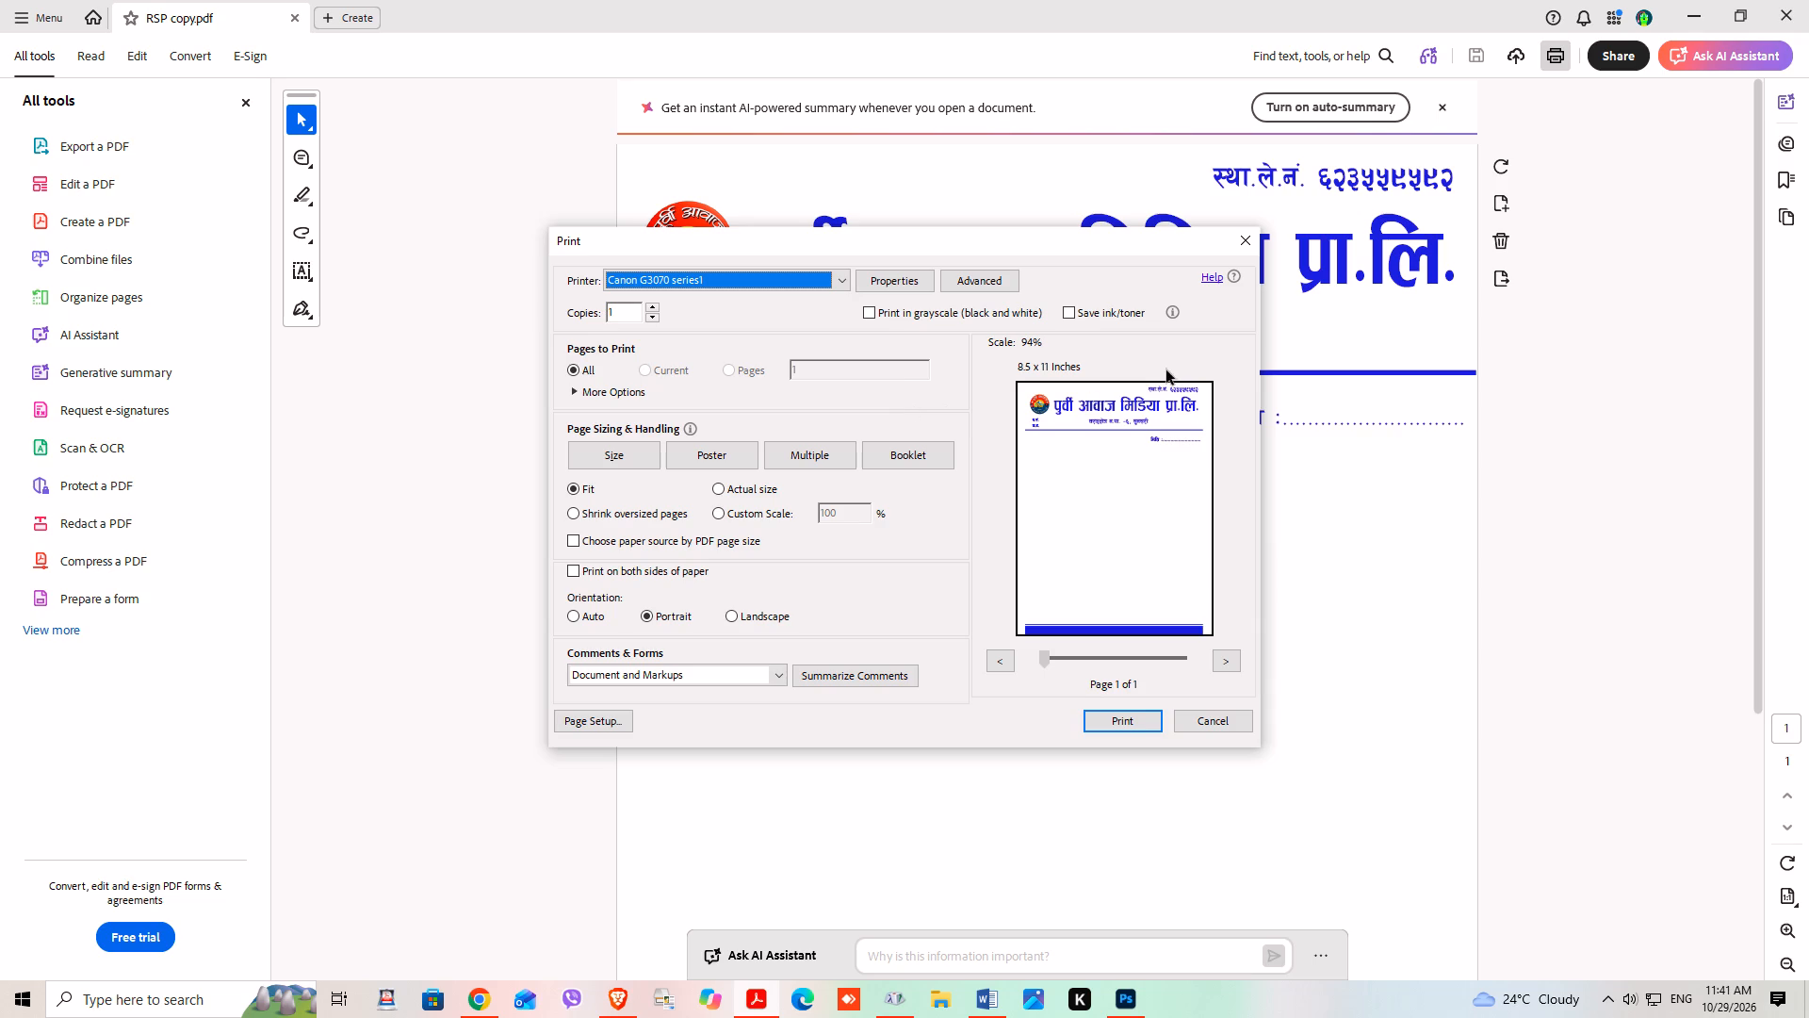
left_click(888, 284)
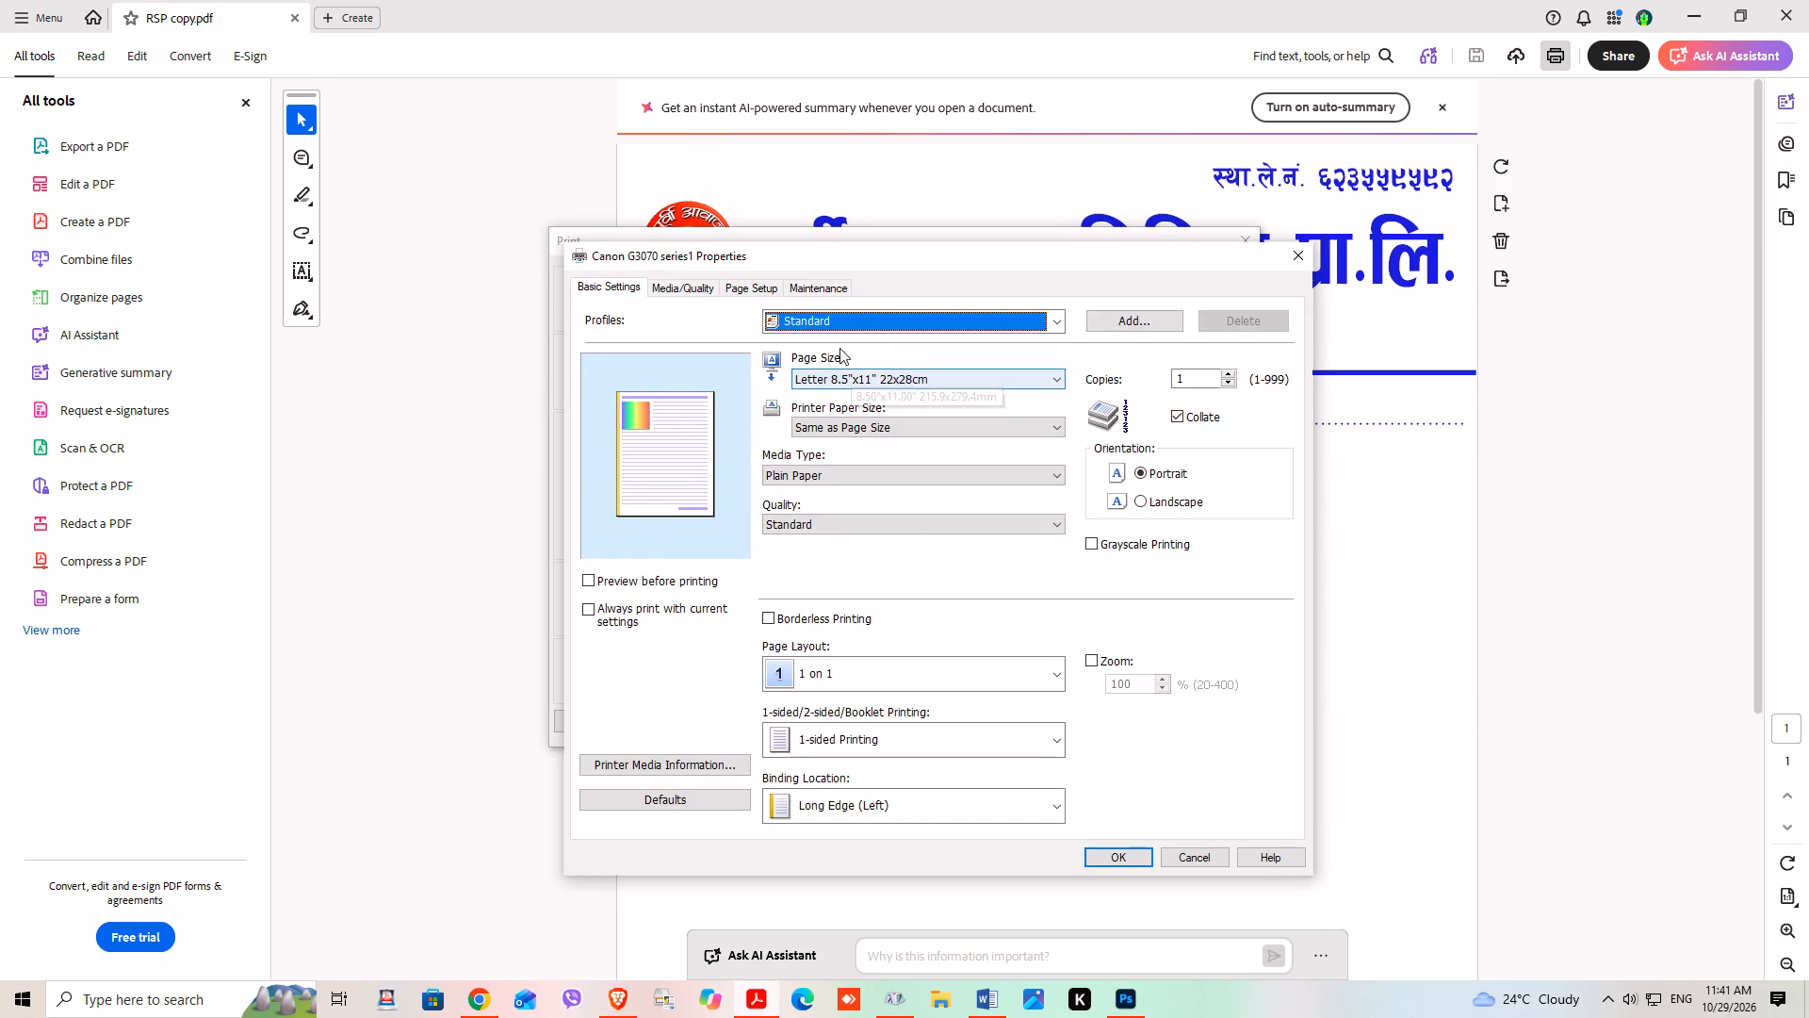
left_click(922, 380)
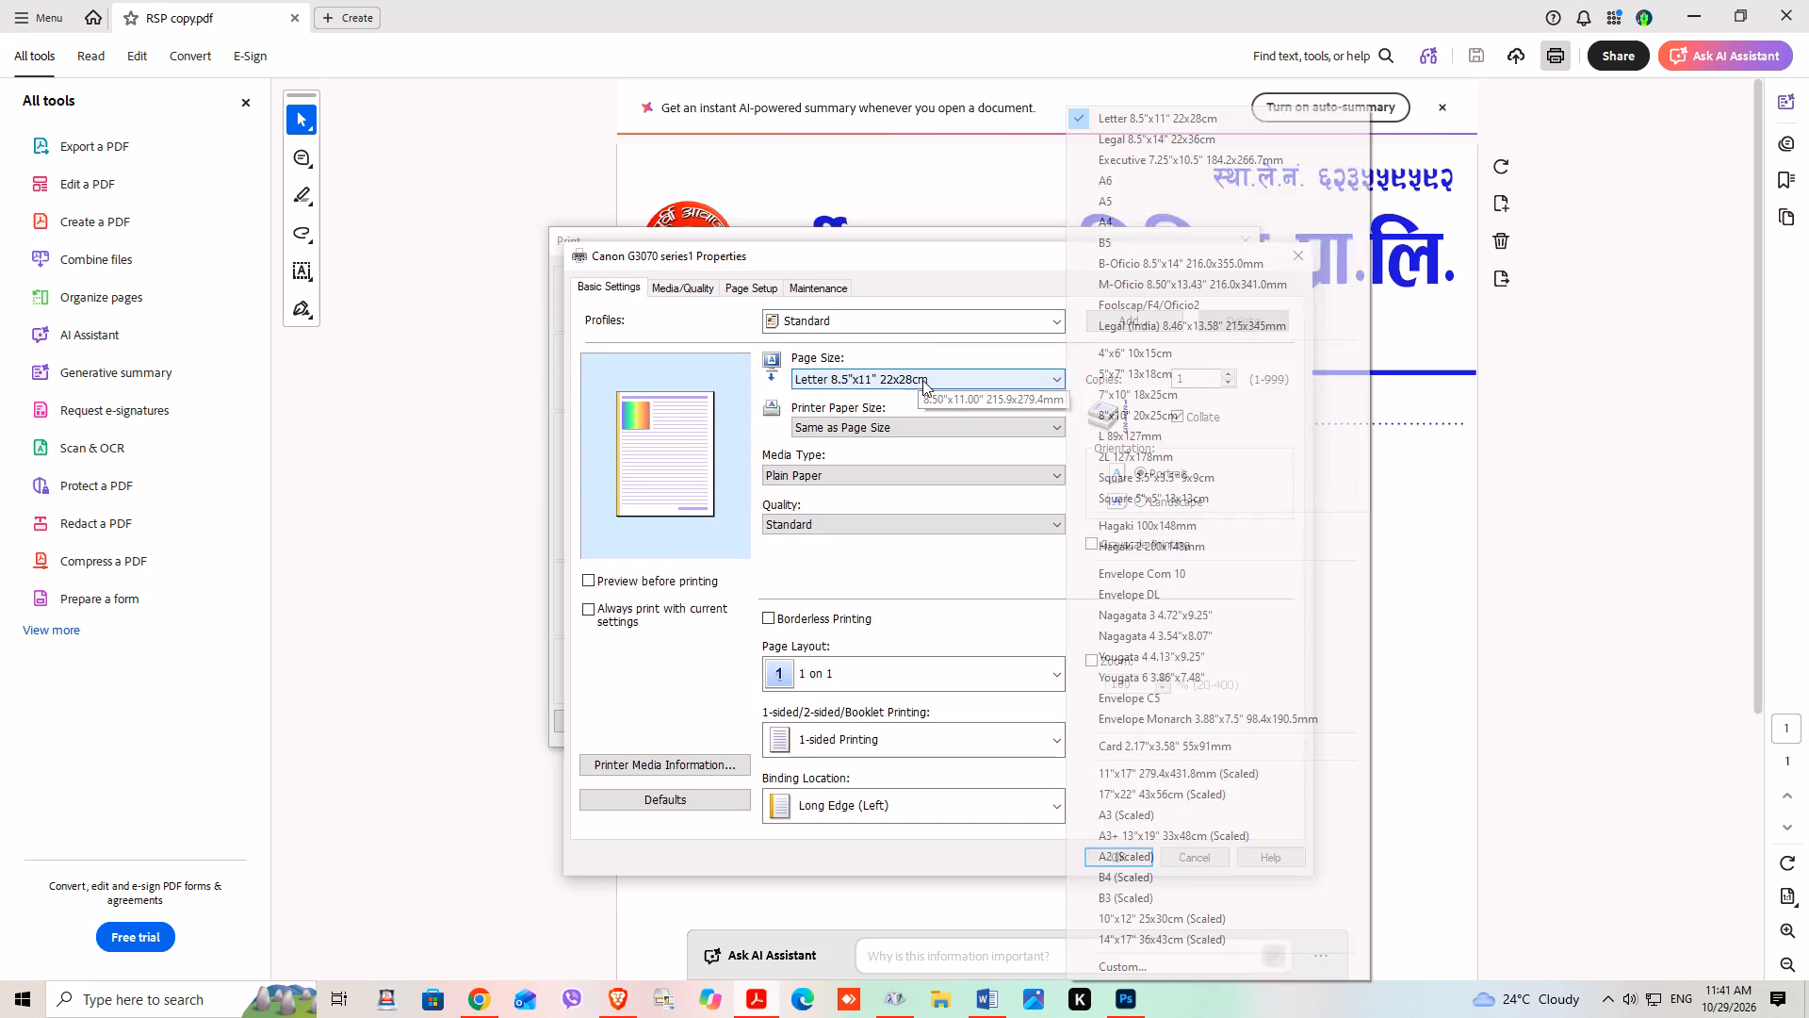
left_click(1118, 224)
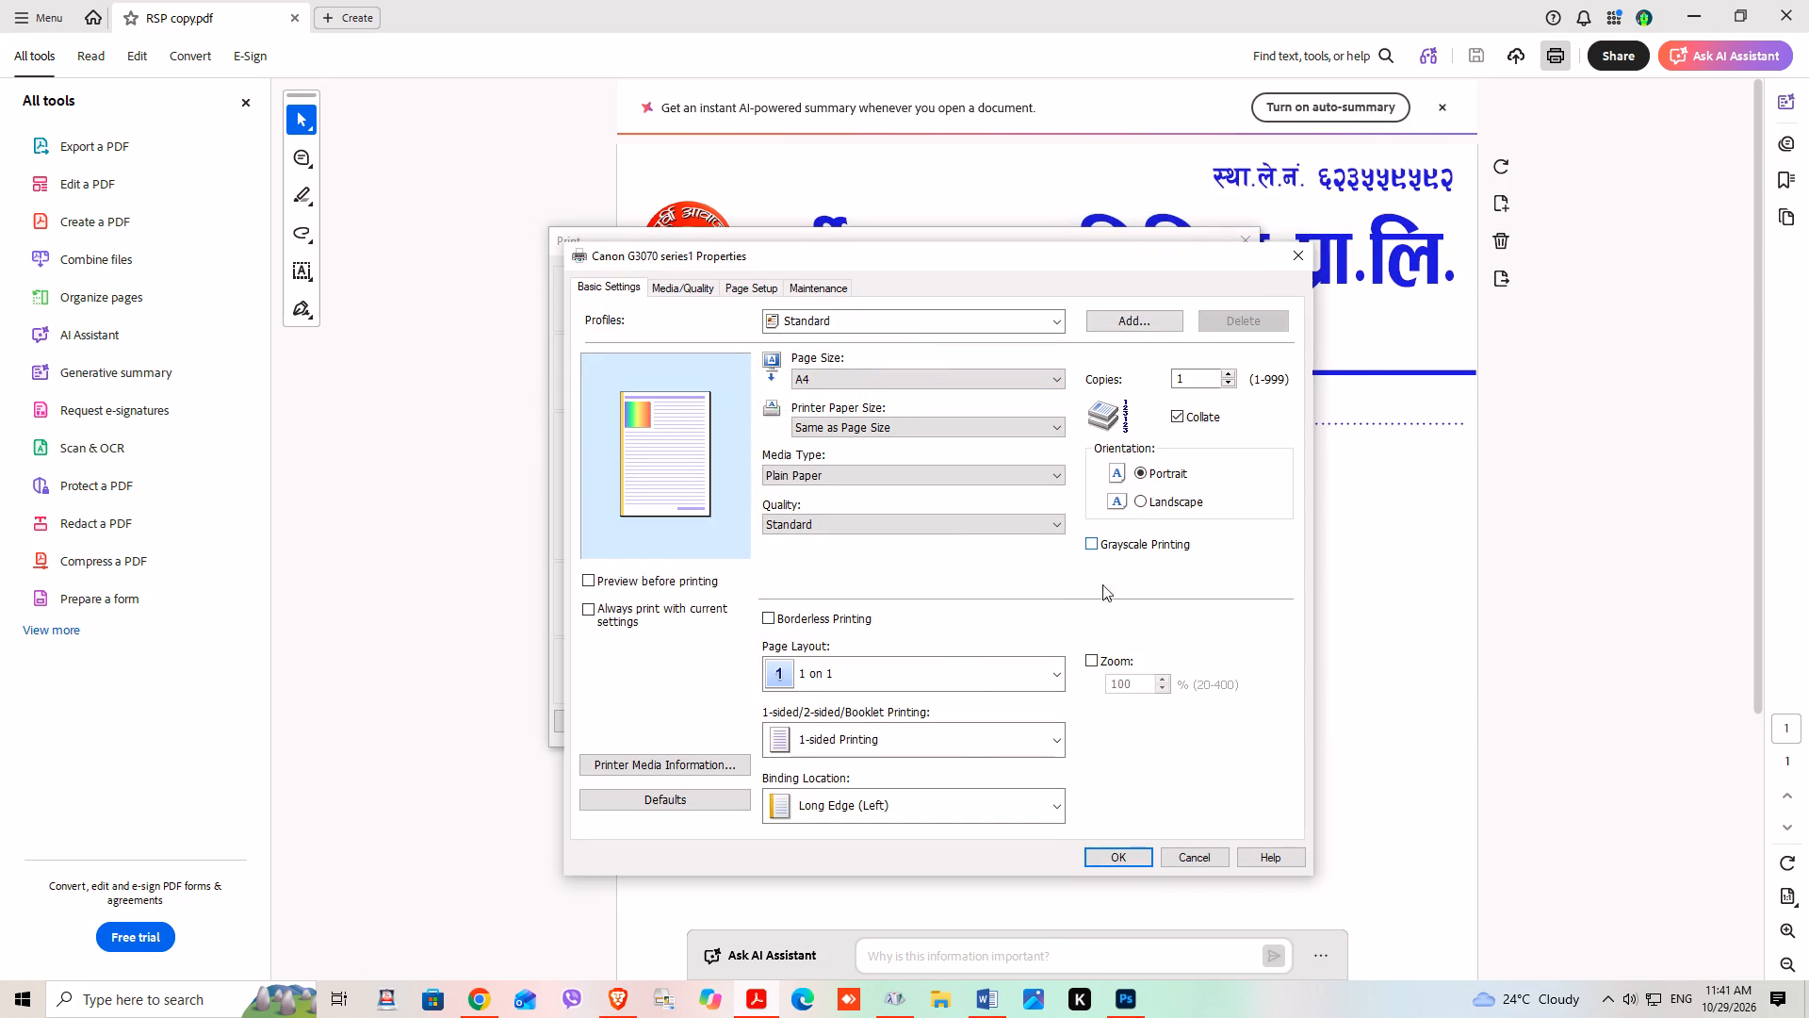
left_click(1117, 856)
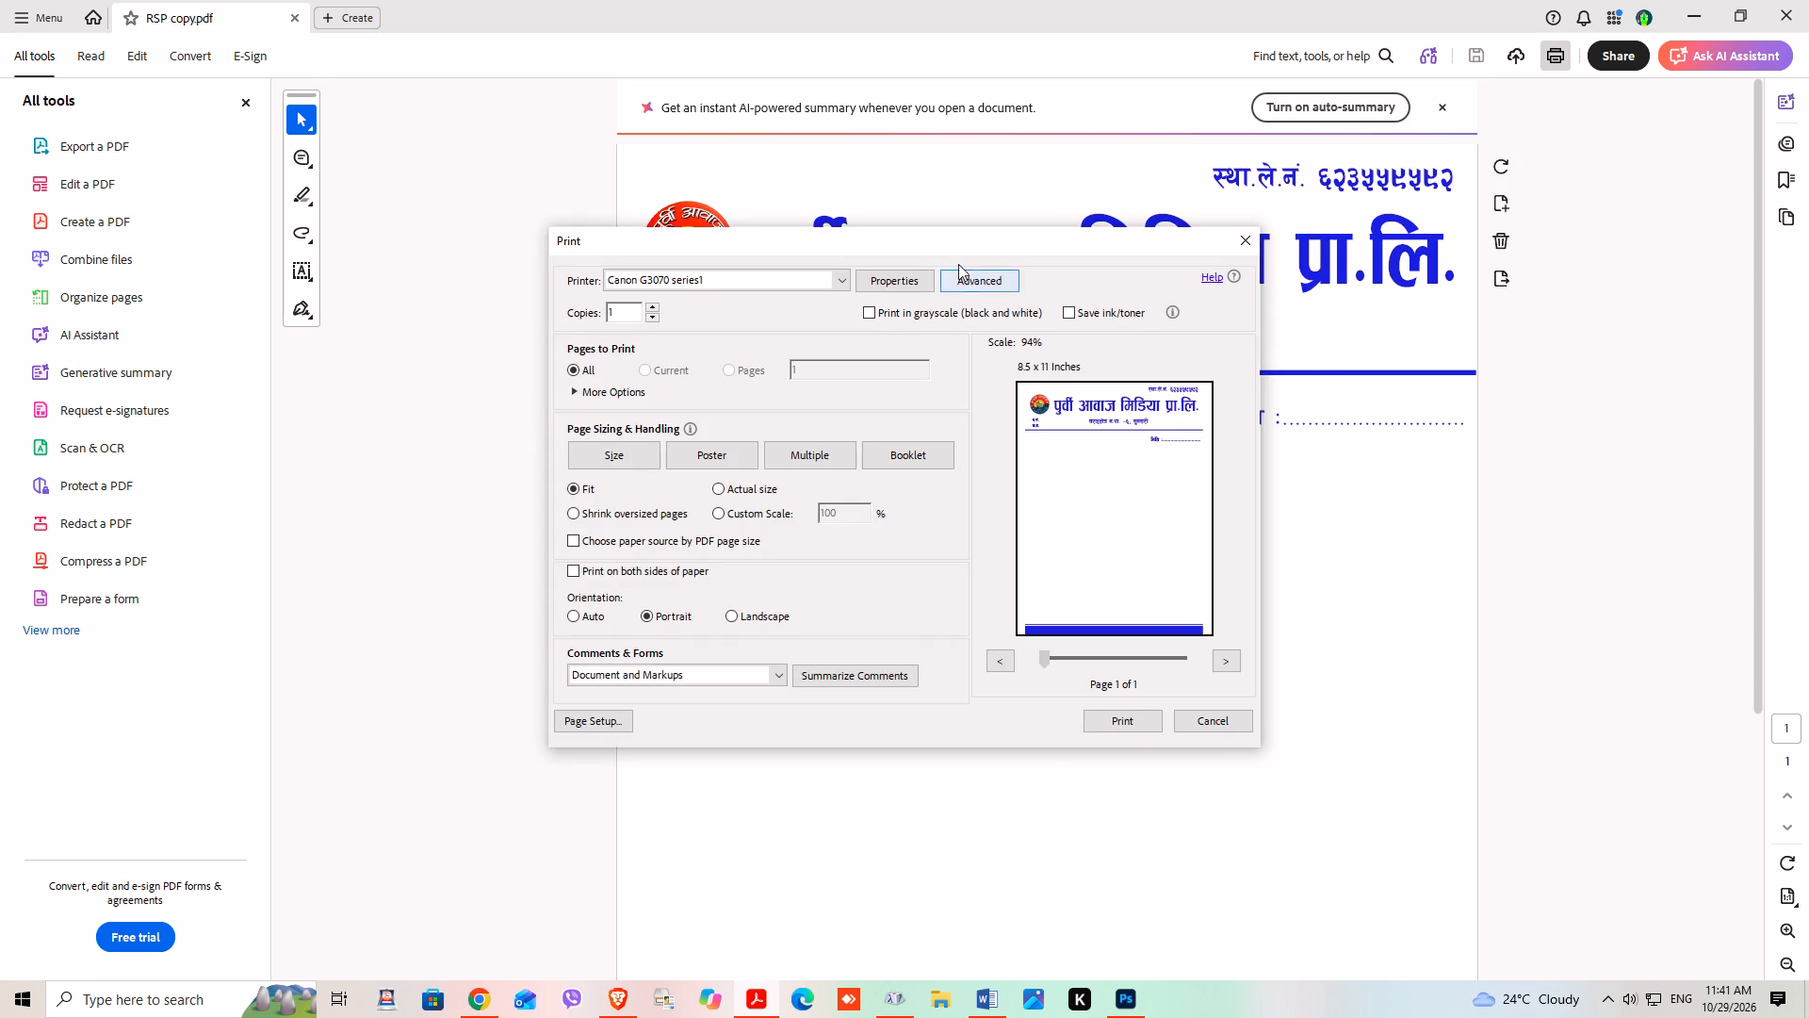
Check the letterhead in Photoshop and the open letter in Word, and return to the print setup in Acrobat.
left_click_drag(933, 242, 814, 363)
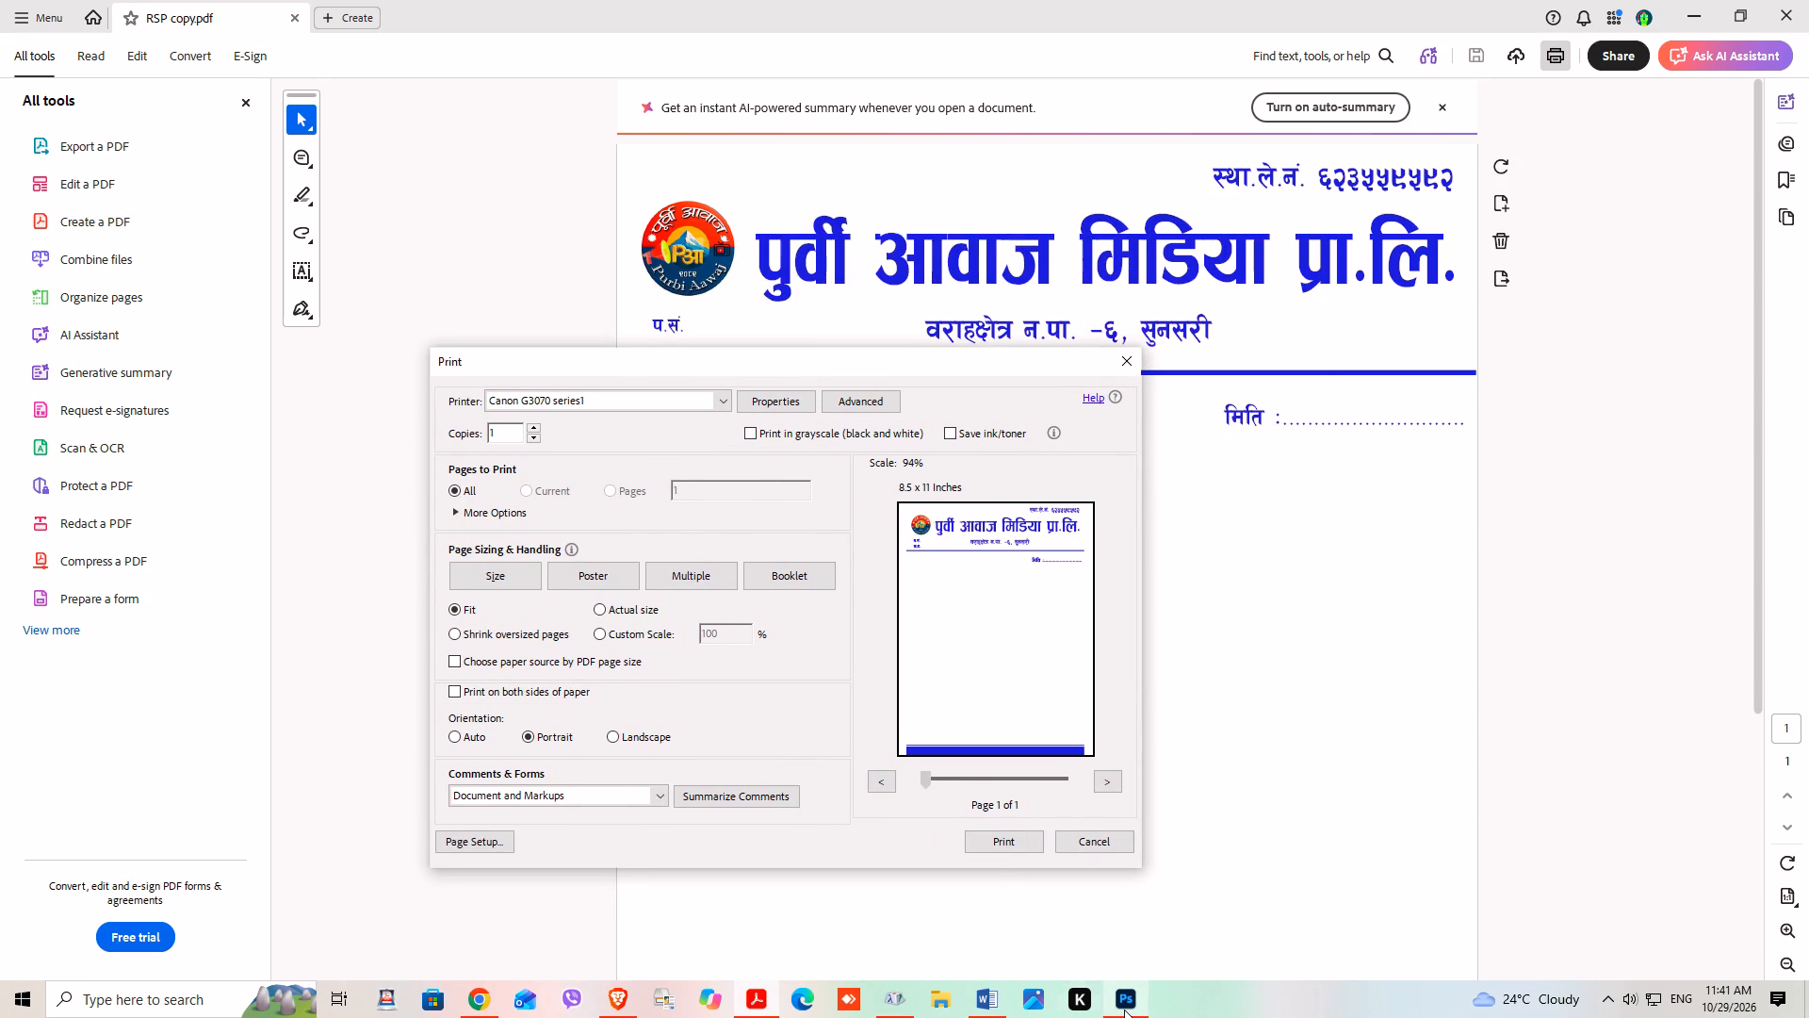
left_click(1127, 1010)
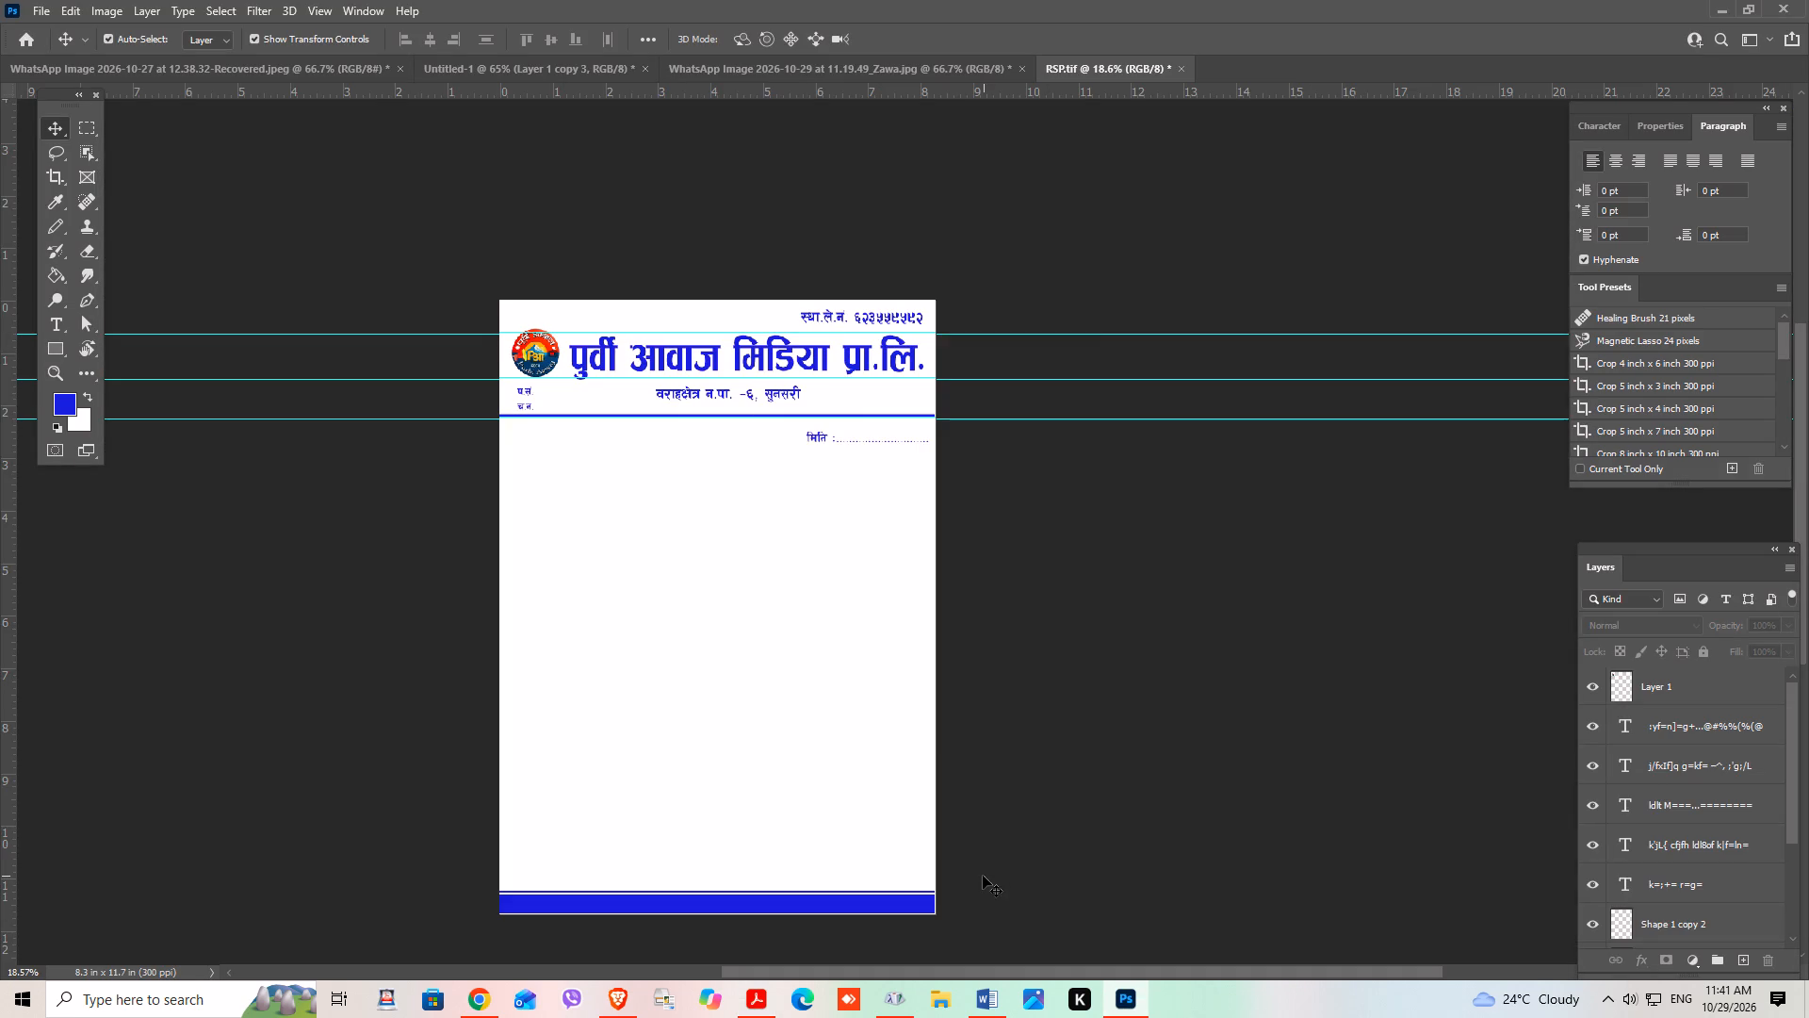
scroll(1071, 678, "down", 4)
scroll(1071, 678, "up", 5)
scroll(1070, 676, "down", 2)
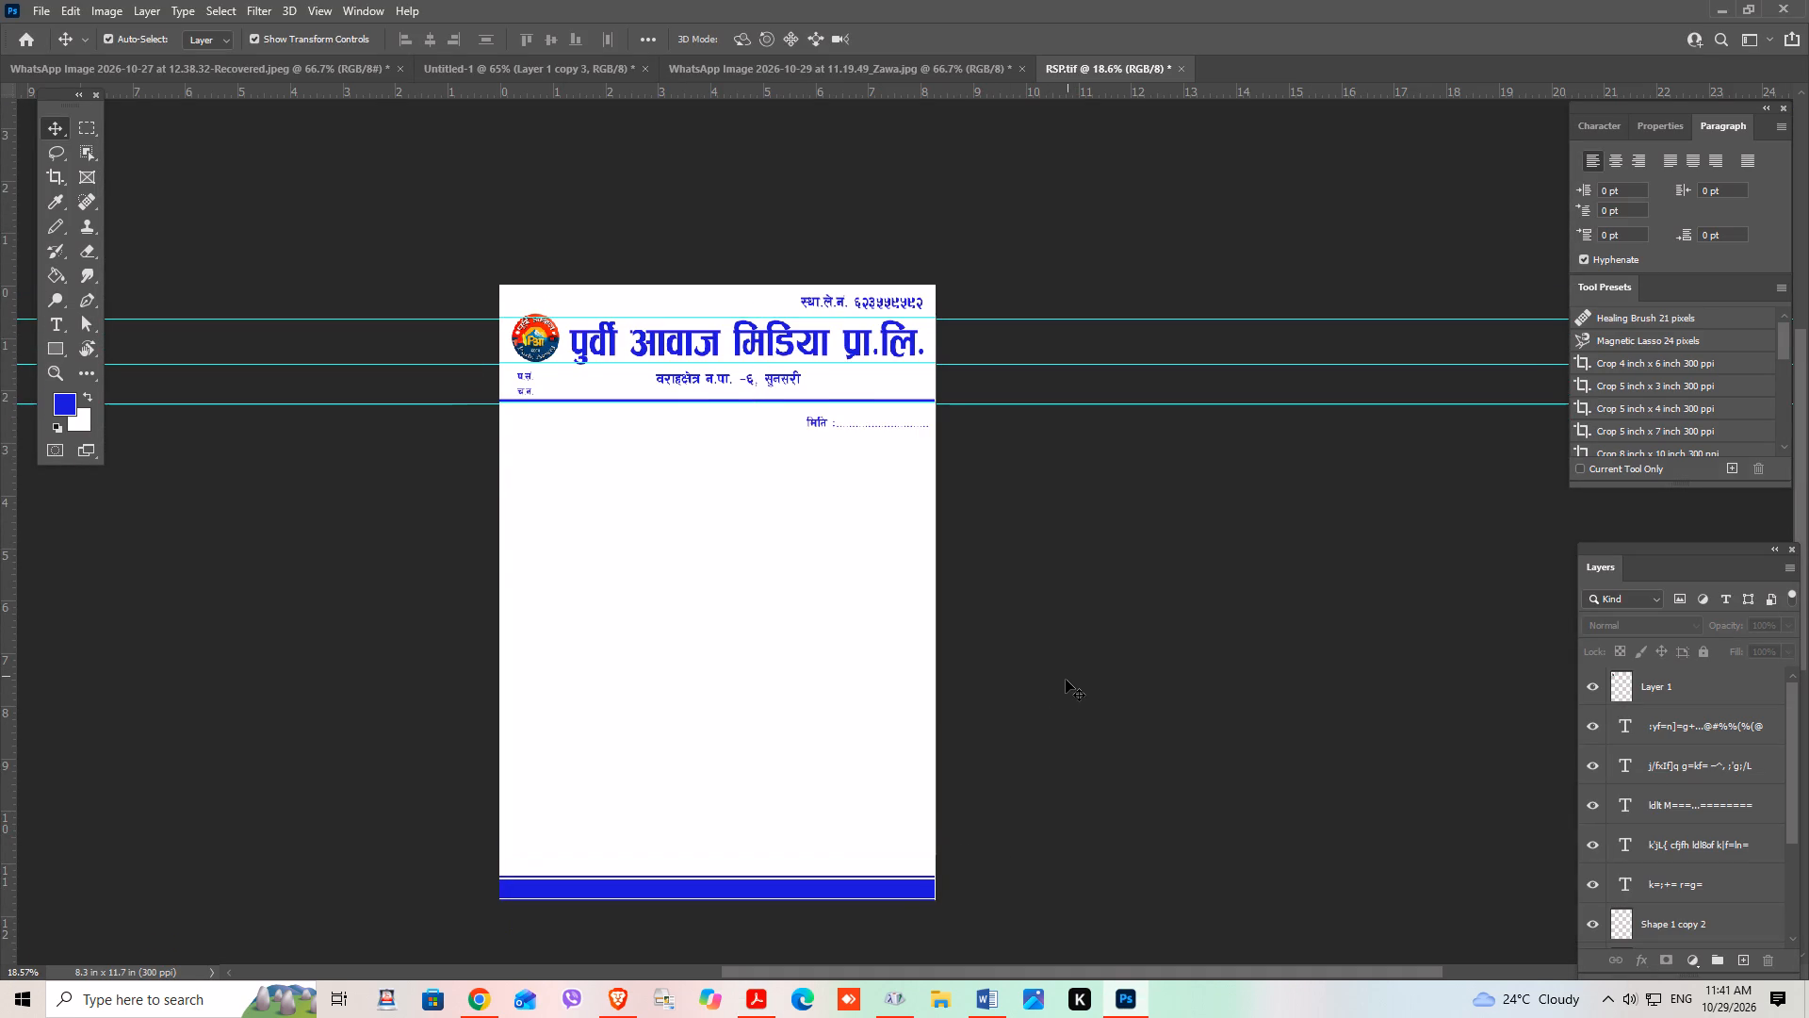
left_click(1119, 1010)
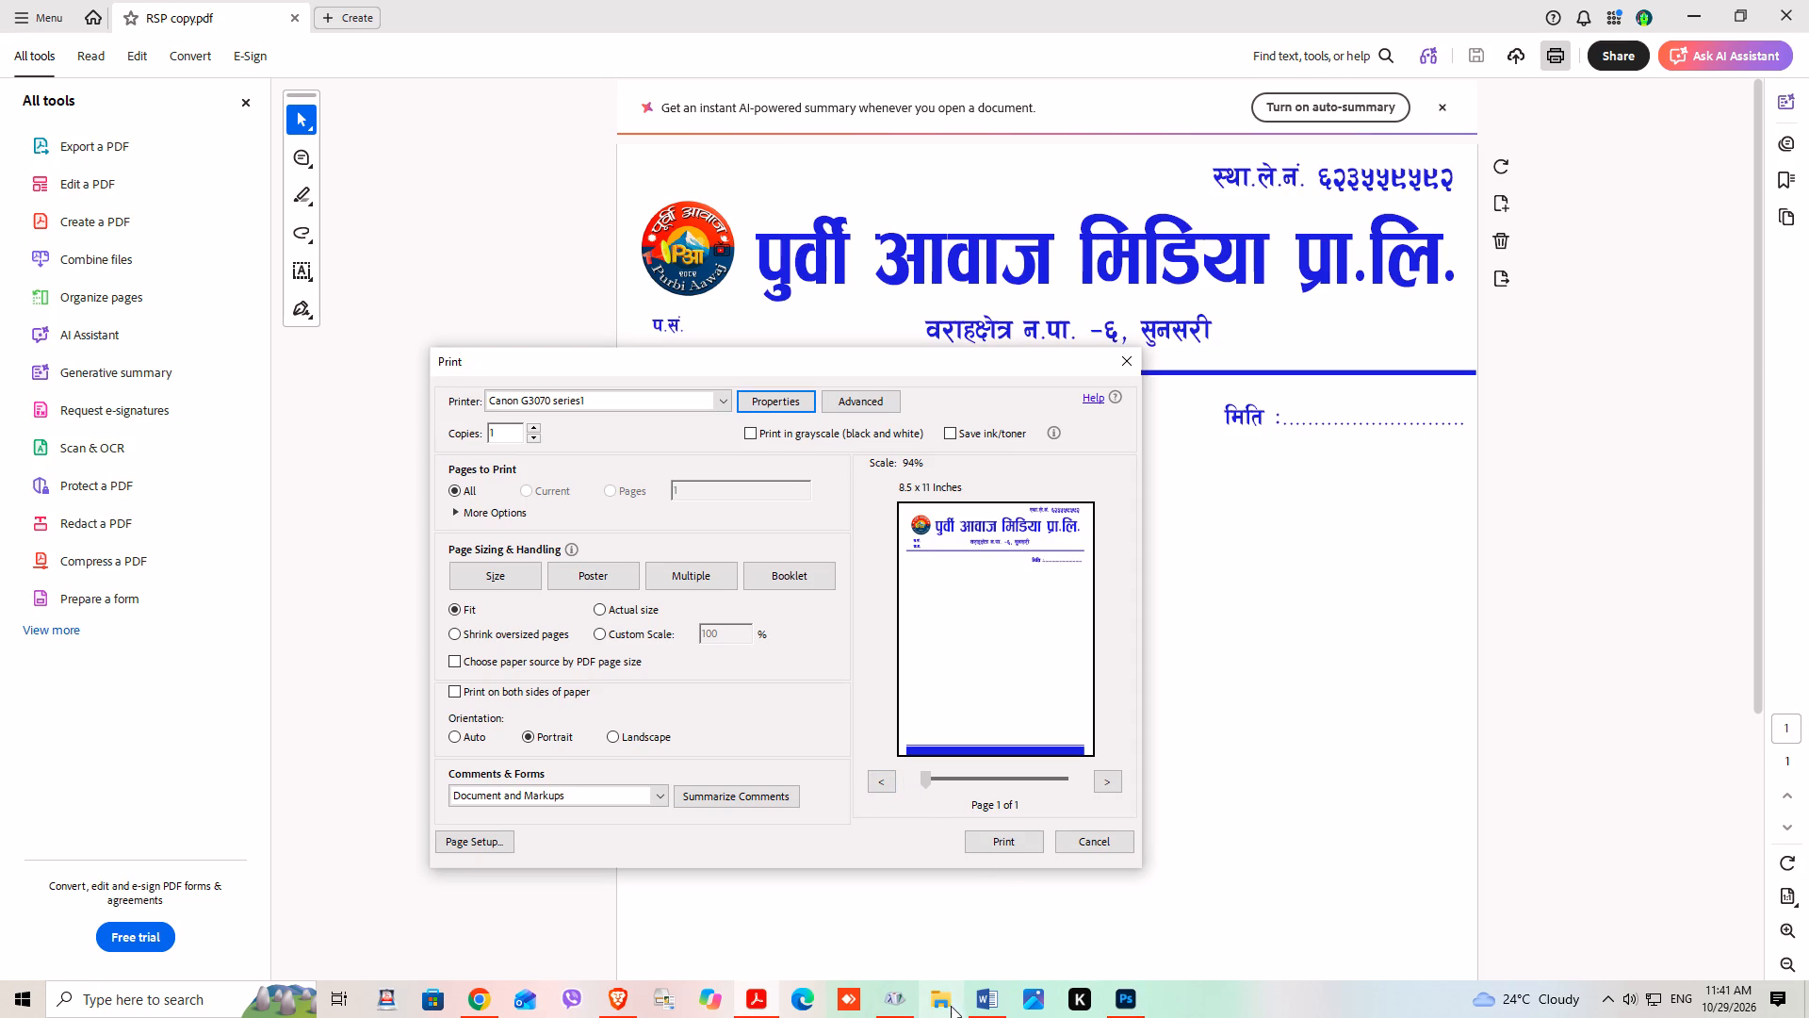
left_click(987, 1003)
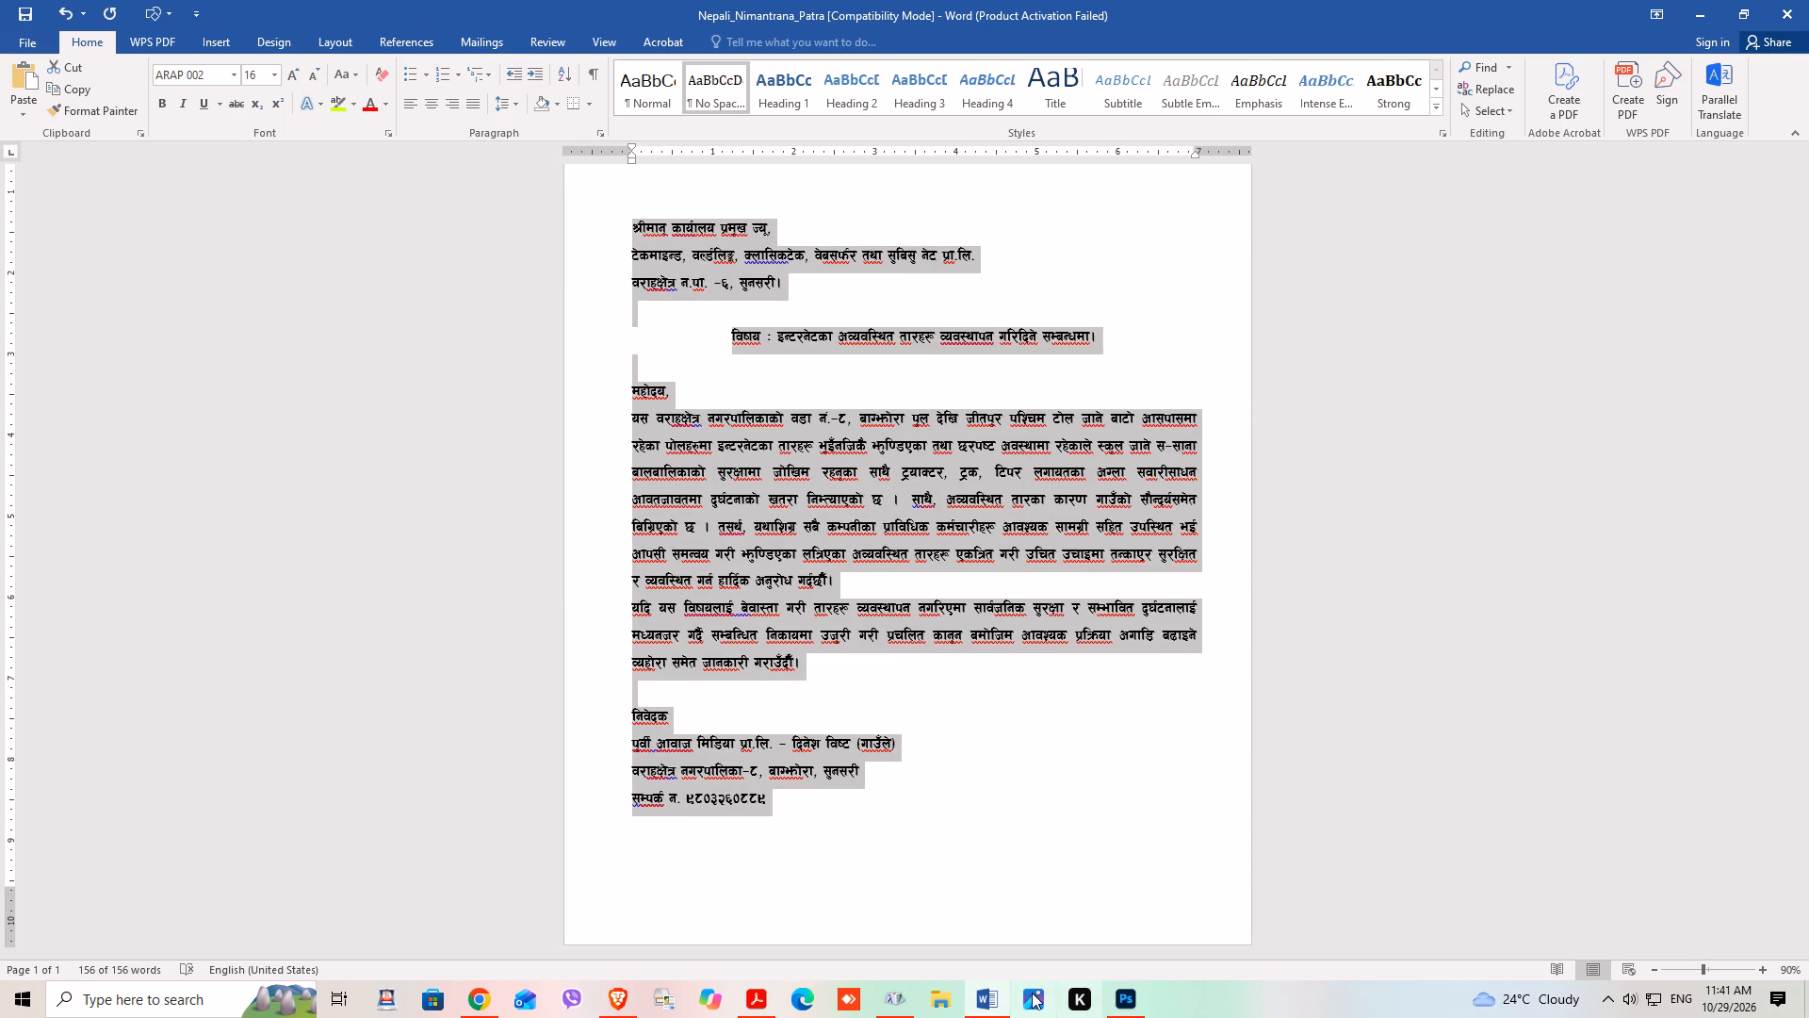
left_click(998, 995)
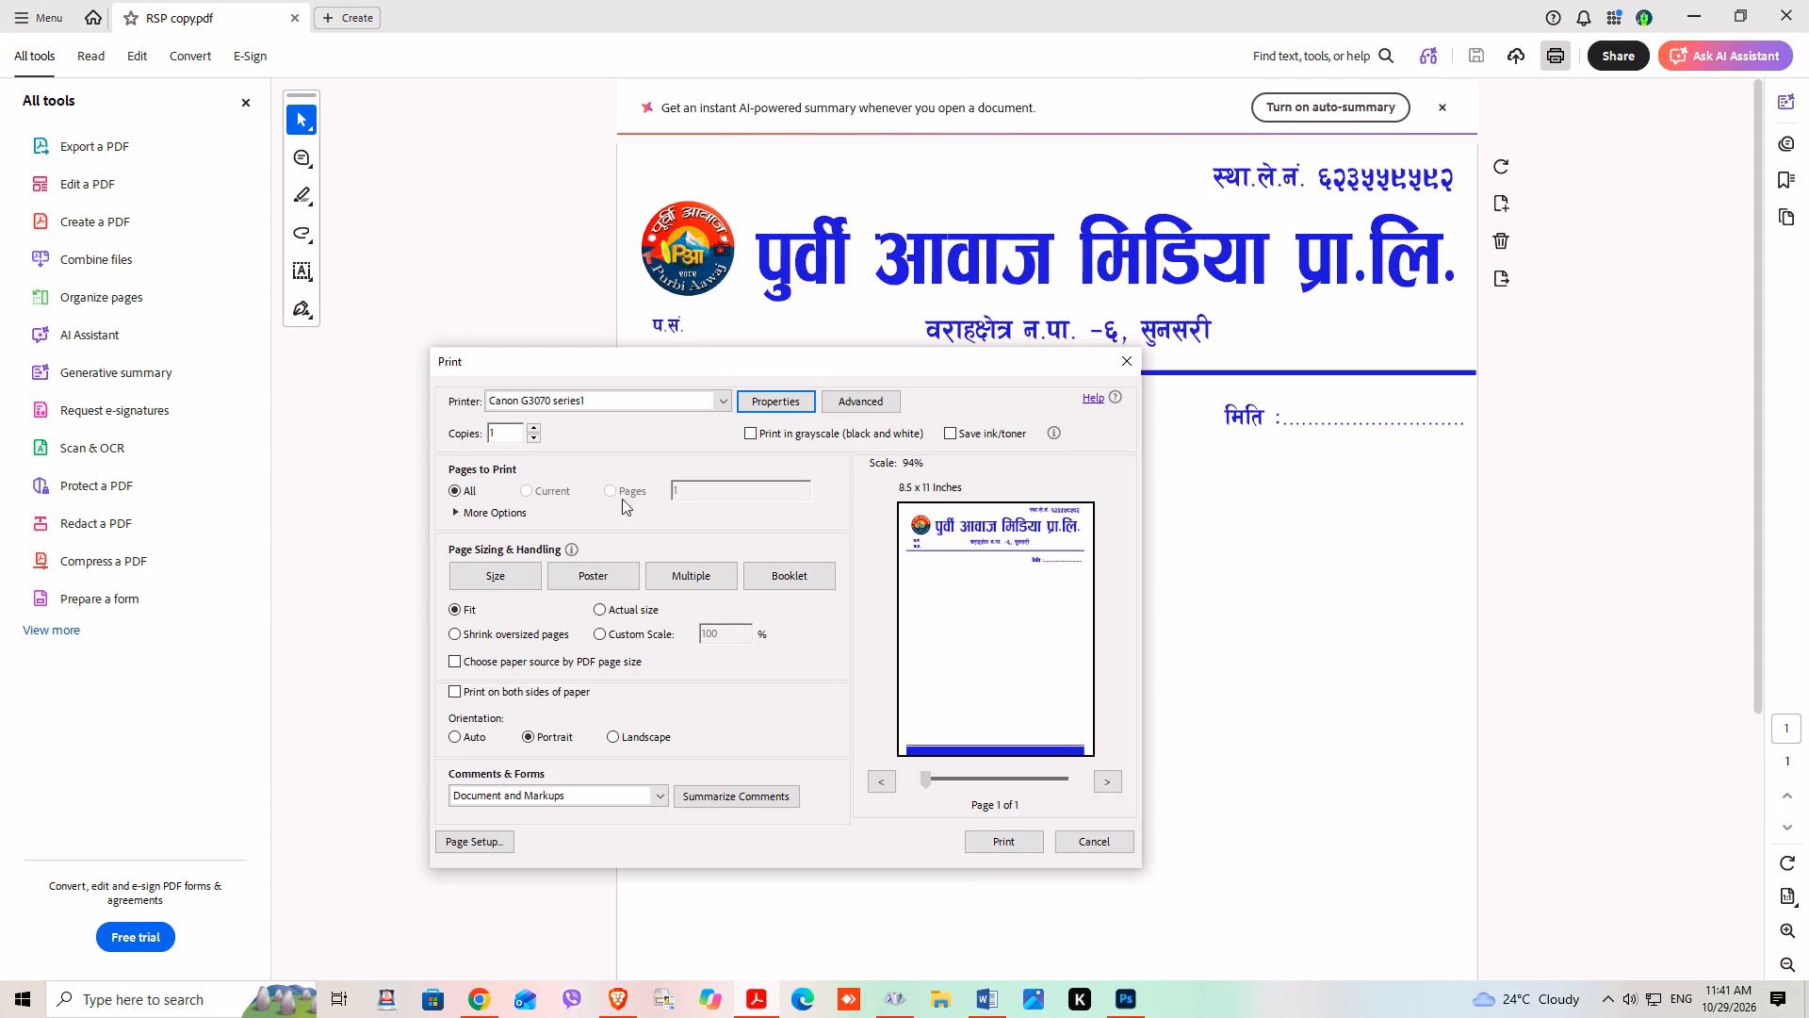
Set the number of printed copies to 6.
triple_click(530, 425)
left_click(530, 425)
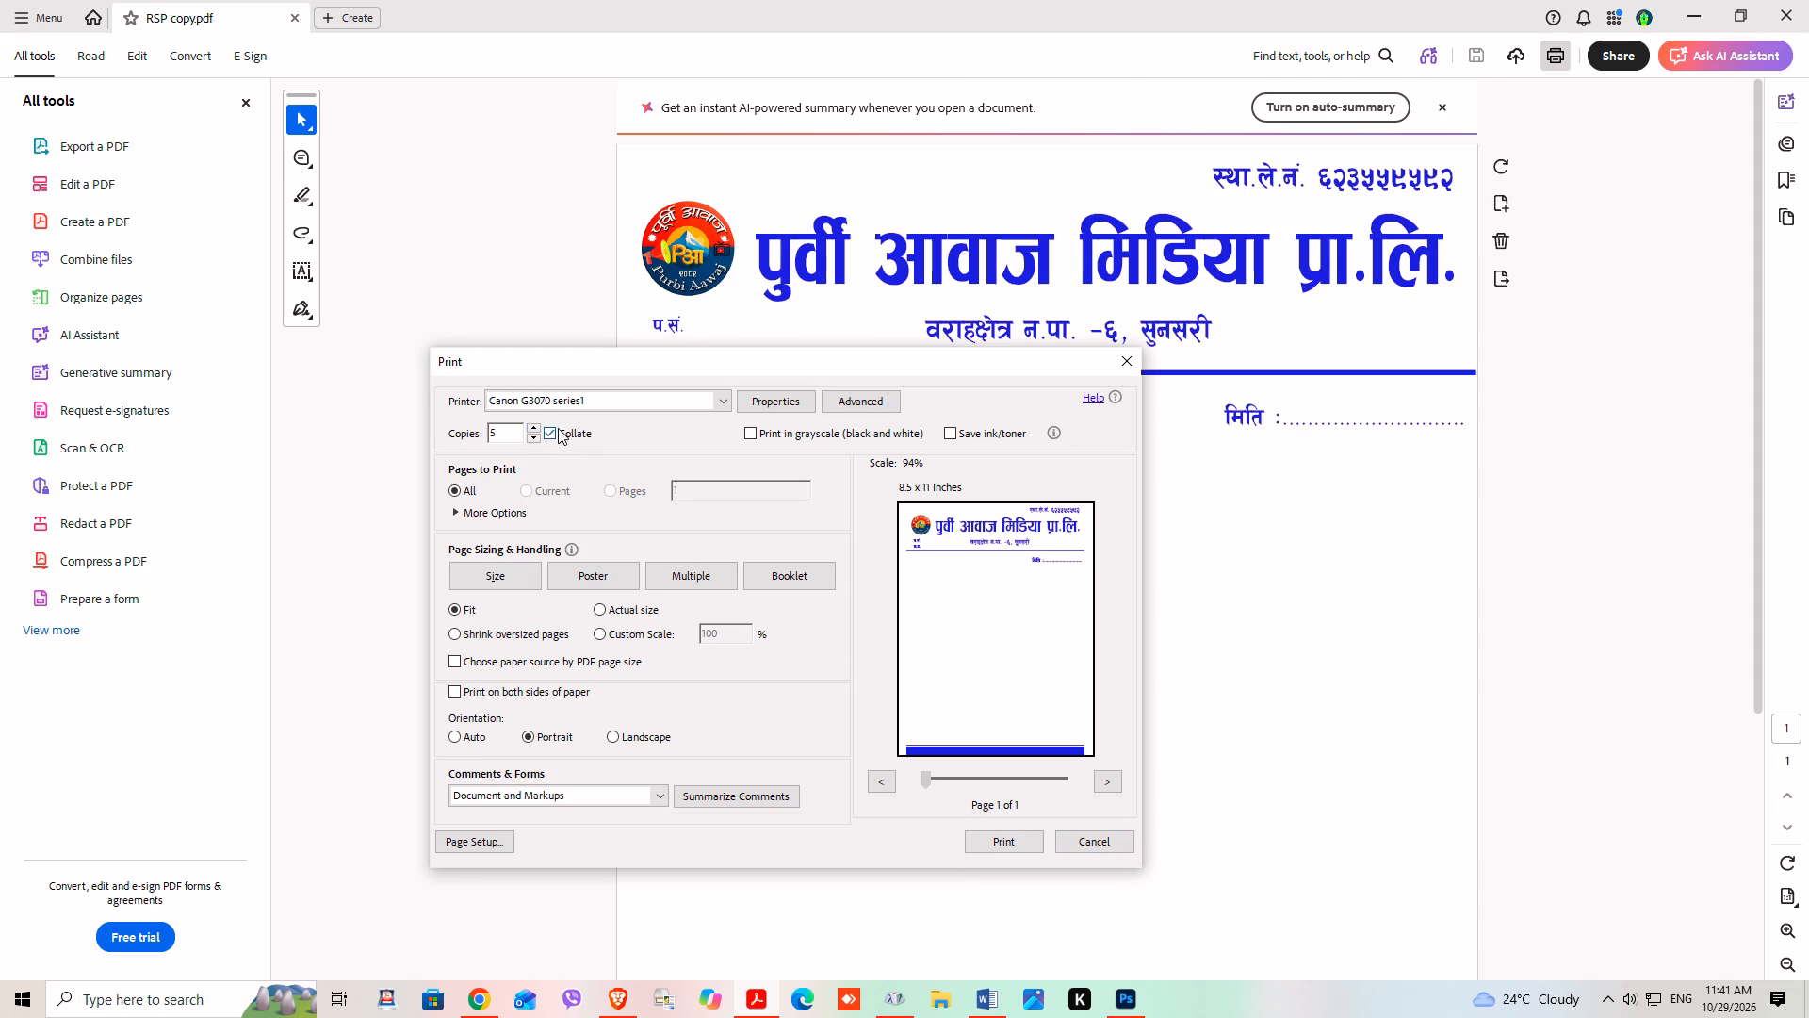
left_click(536, 425)
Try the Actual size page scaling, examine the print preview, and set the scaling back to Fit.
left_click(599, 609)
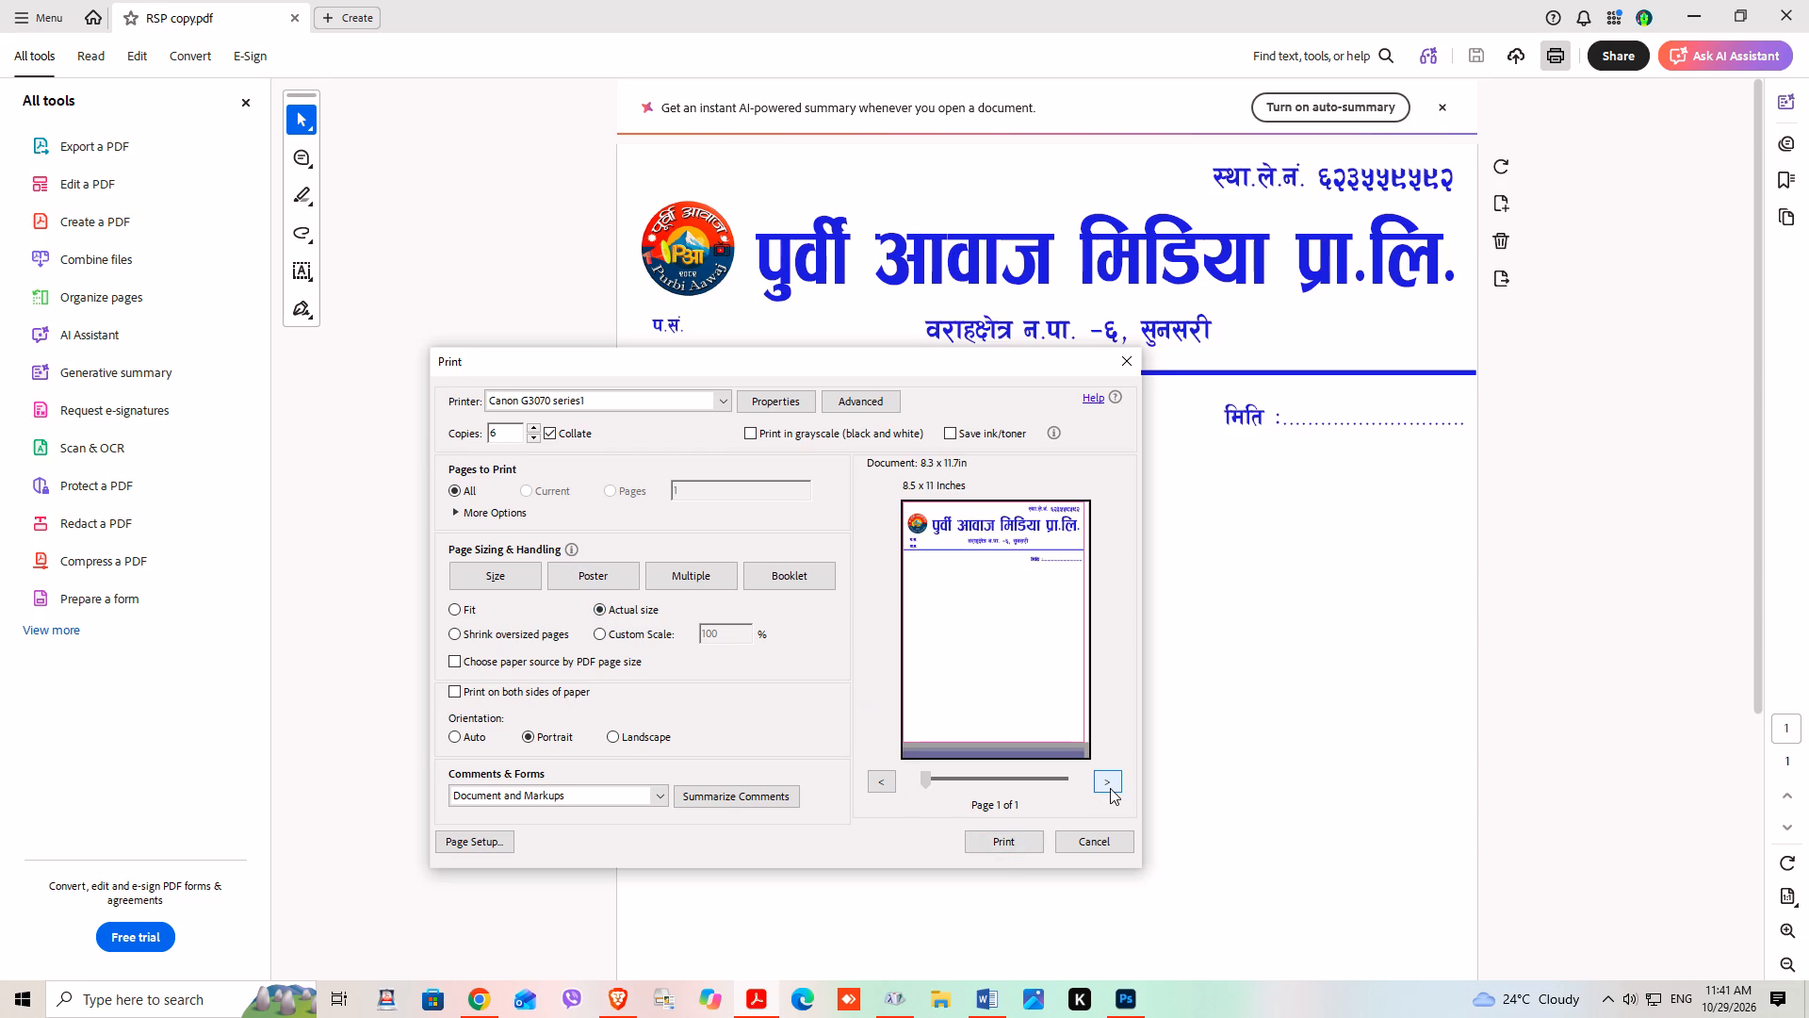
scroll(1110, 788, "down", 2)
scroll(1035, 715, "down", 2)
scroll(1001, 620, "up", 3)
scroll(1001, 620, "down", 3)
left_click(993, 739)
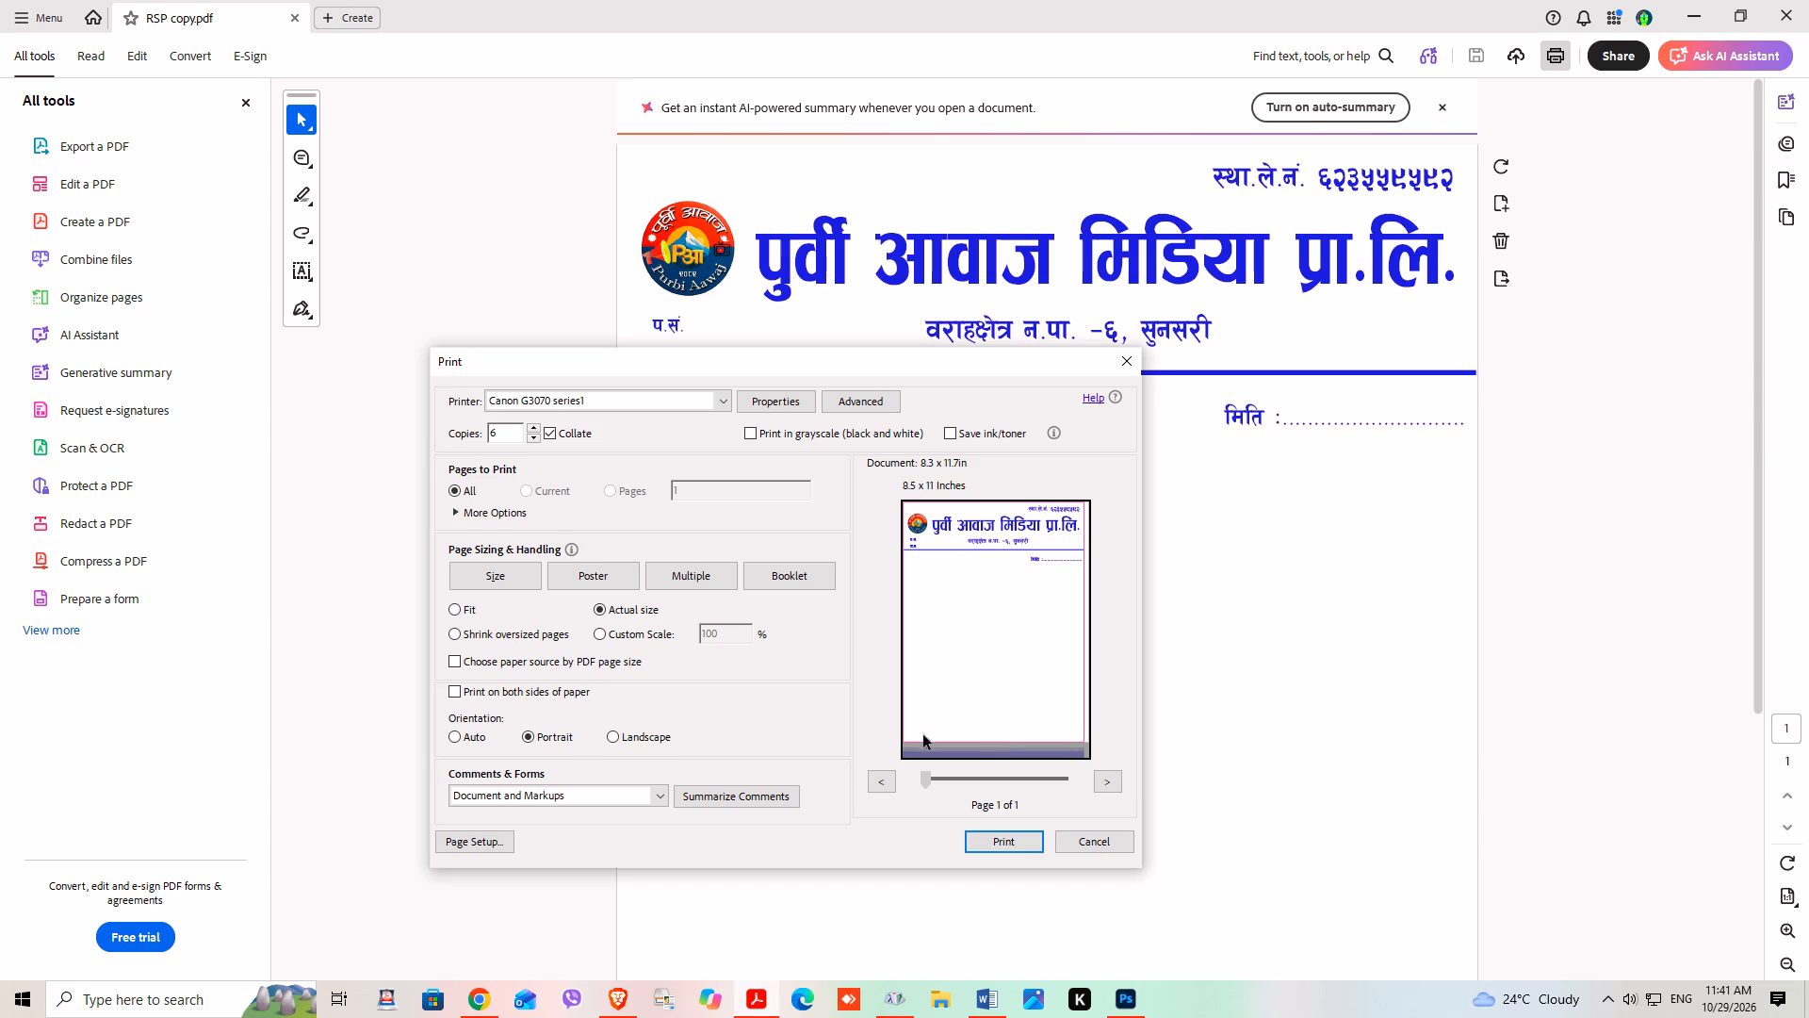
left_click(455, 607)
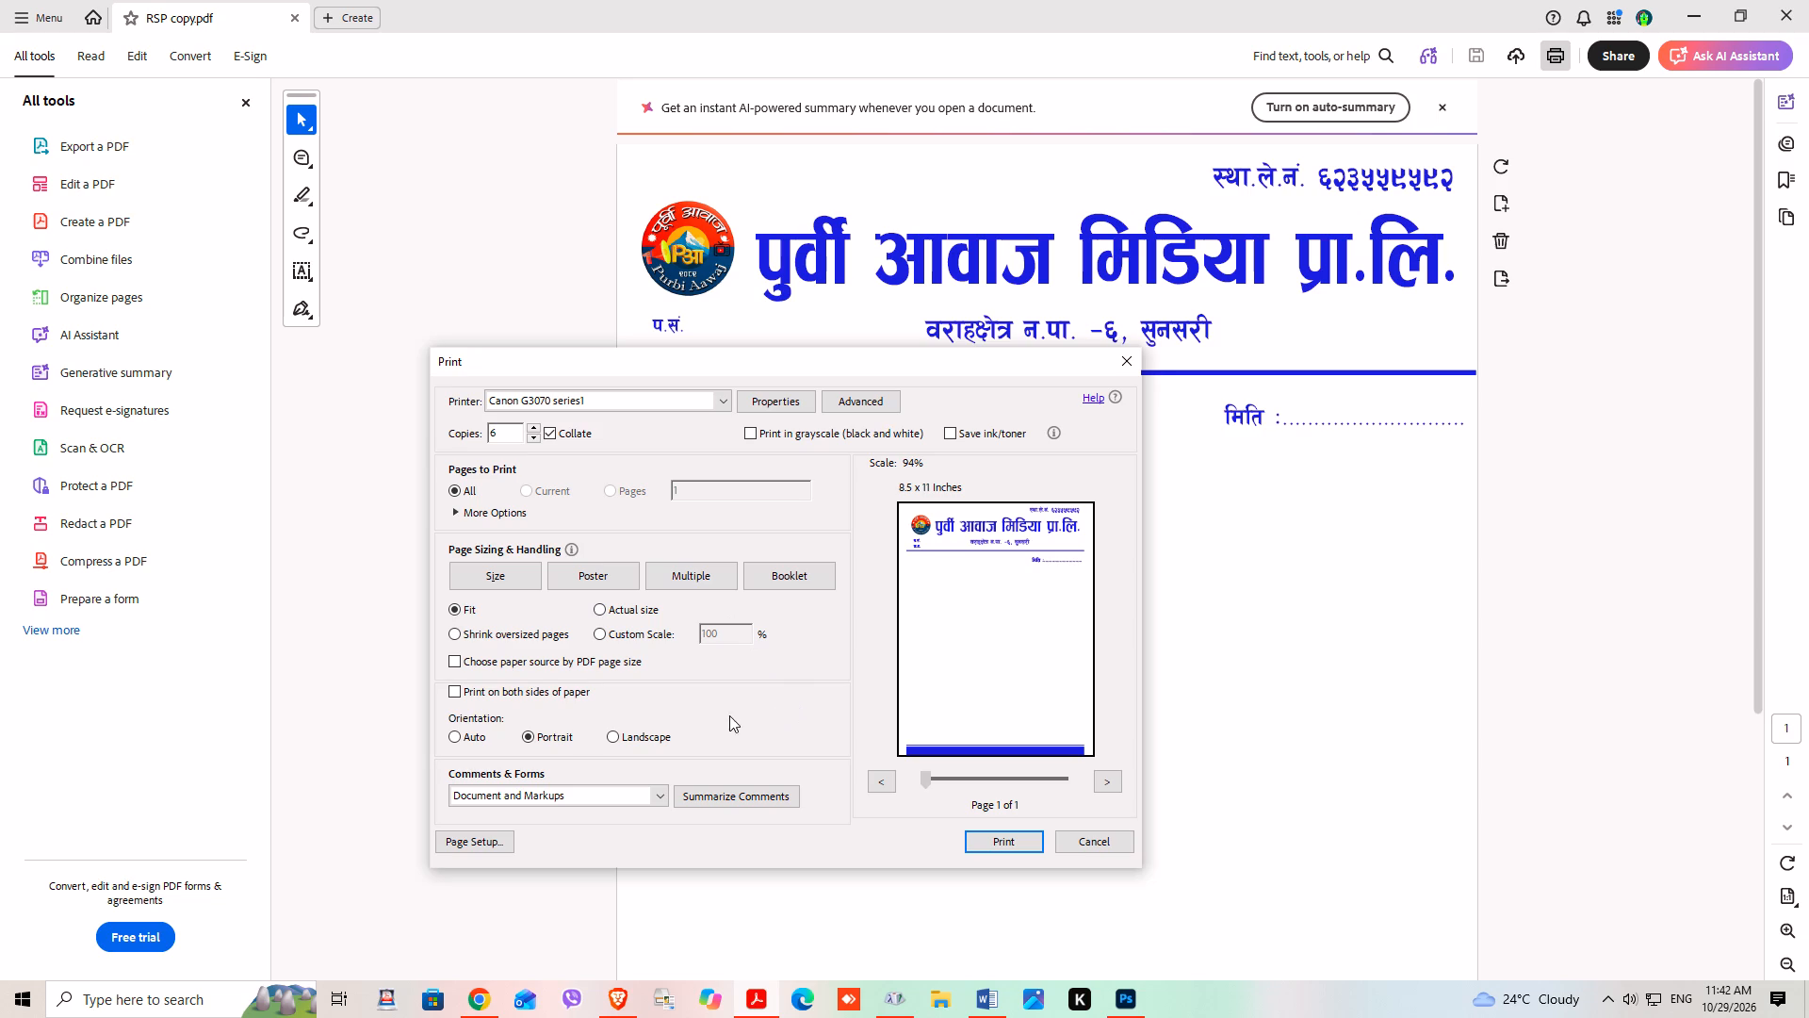
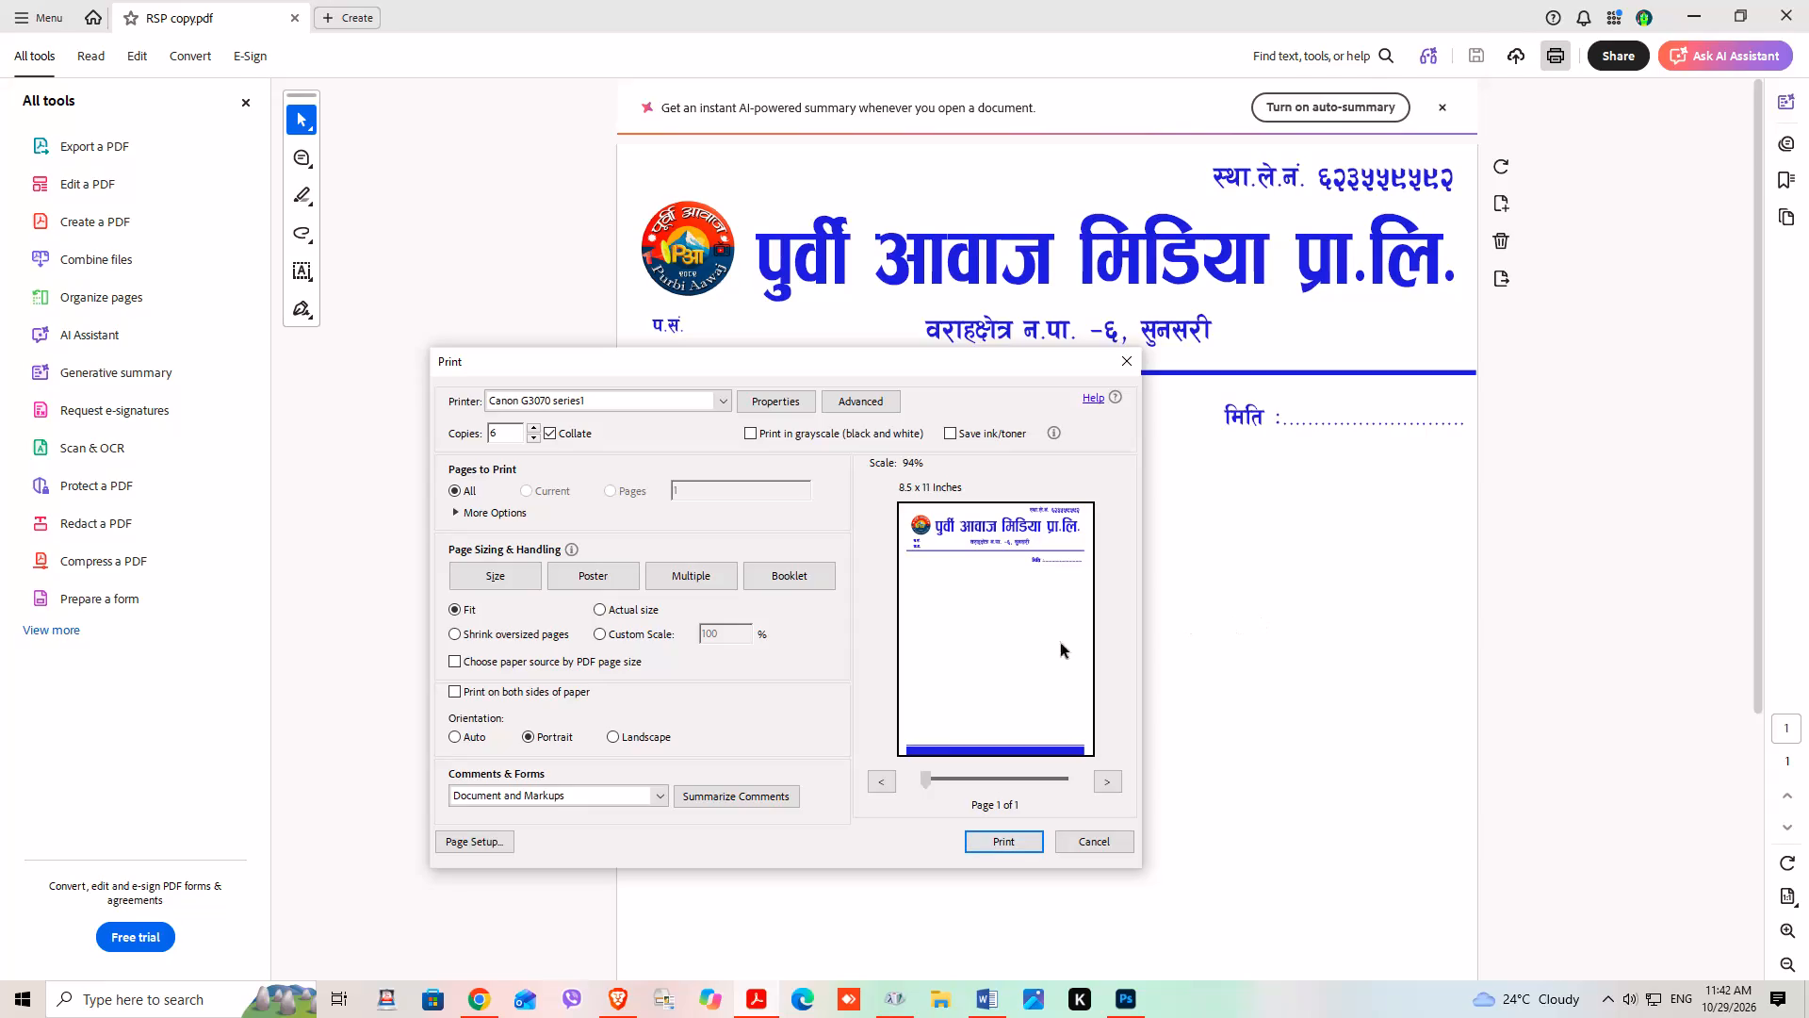
Send the six-copy letterhead print job to the Canon G3070 series1 printer.
left_click(1014, 839)
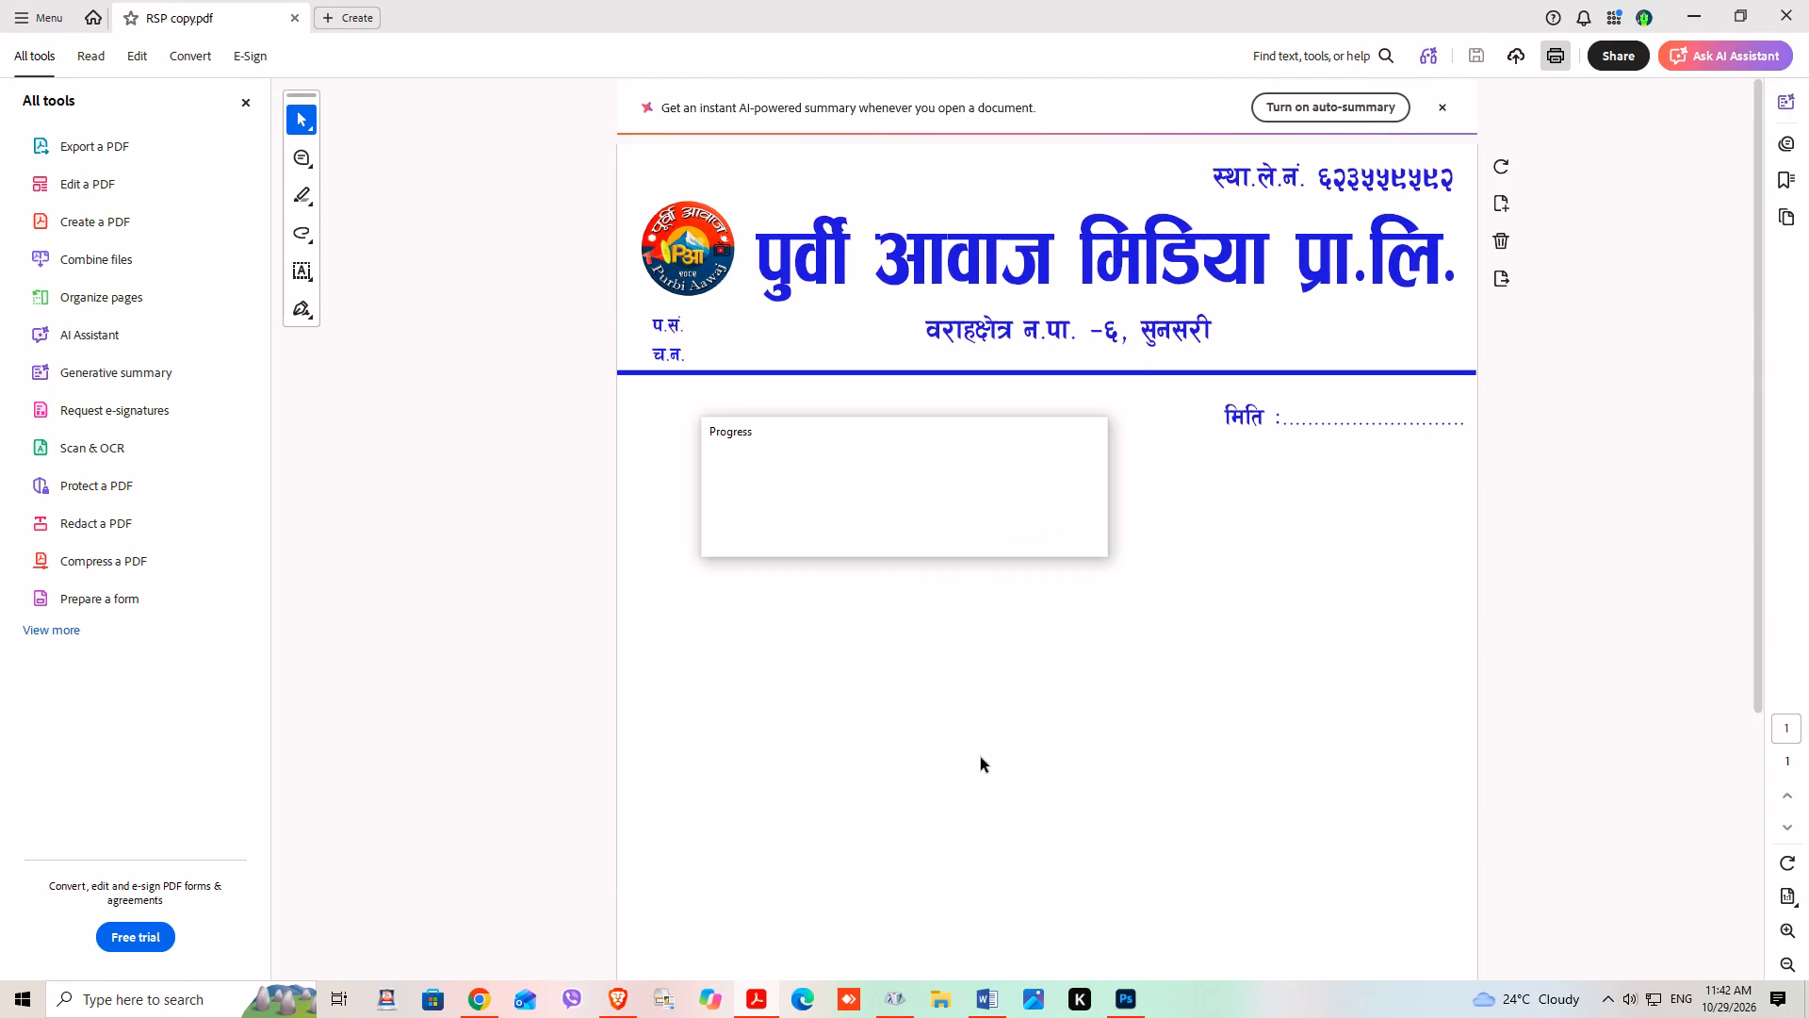